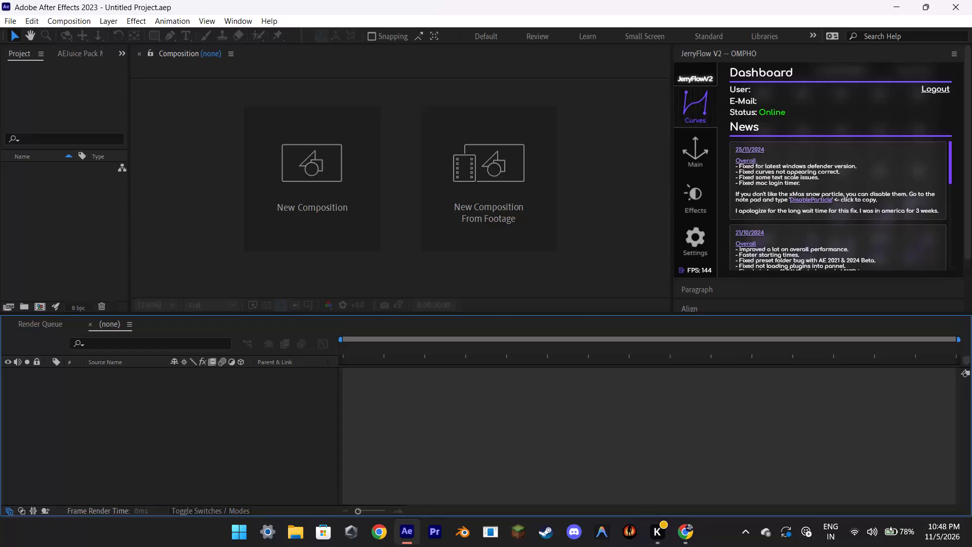
Widen the Project panel to about 228 px, narrowing the Composition viewer beside it.
{"action": "left_click_drag", "start_coordinate": [129, 198], "coordinate": [188, 193]}
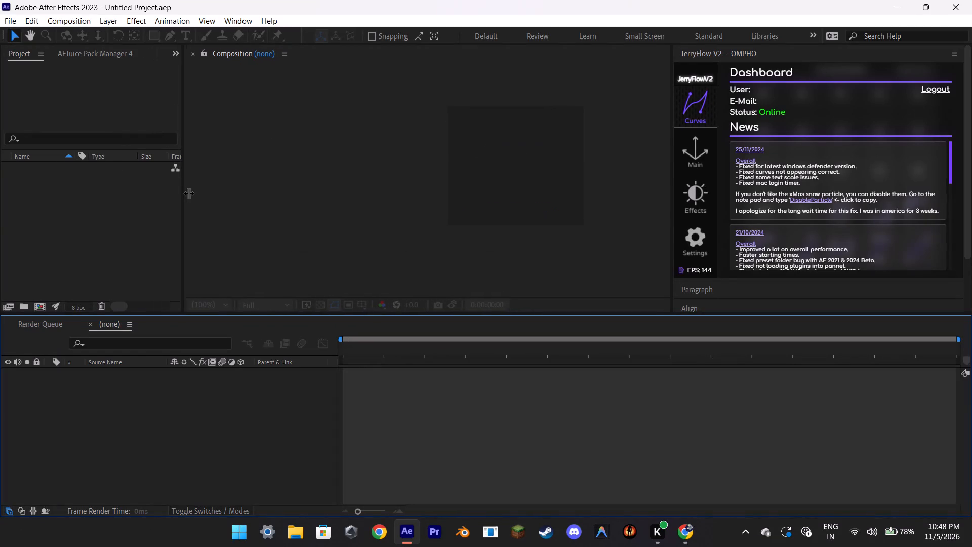
{"action": "left_click_drag", "start_coordinate": [188, 193], "coordinate": [218, 193]}
Start importing a footage file into the empty project.
{"action": "double_click", "coordinate": [137, 219]}
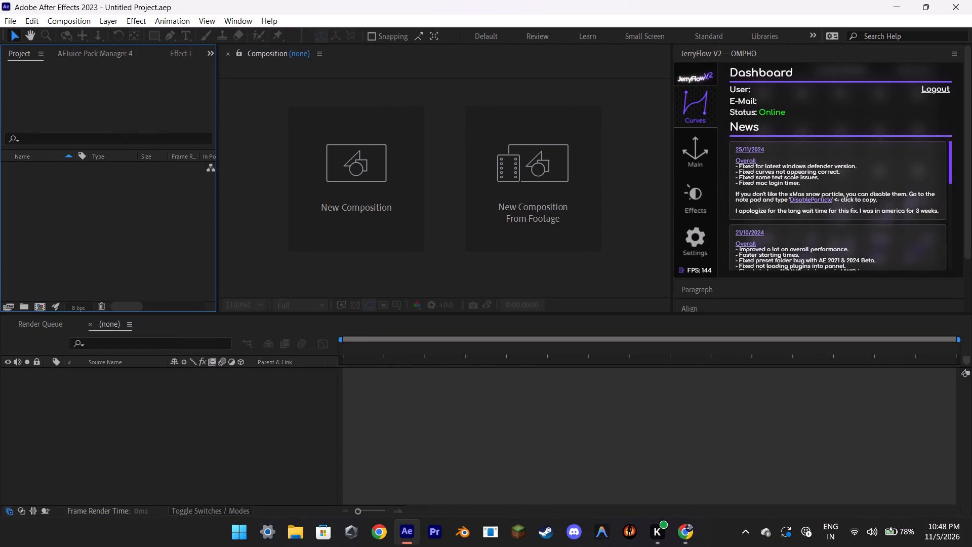
{"action": "double_click", "coordinate": [139, 228]}
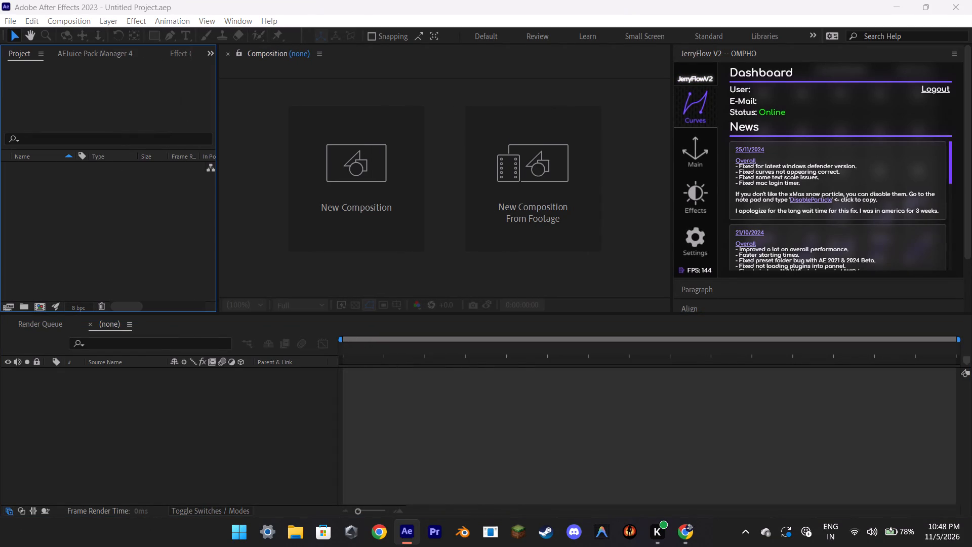
{"action": "left_click", "coordinate": [590, 349]}
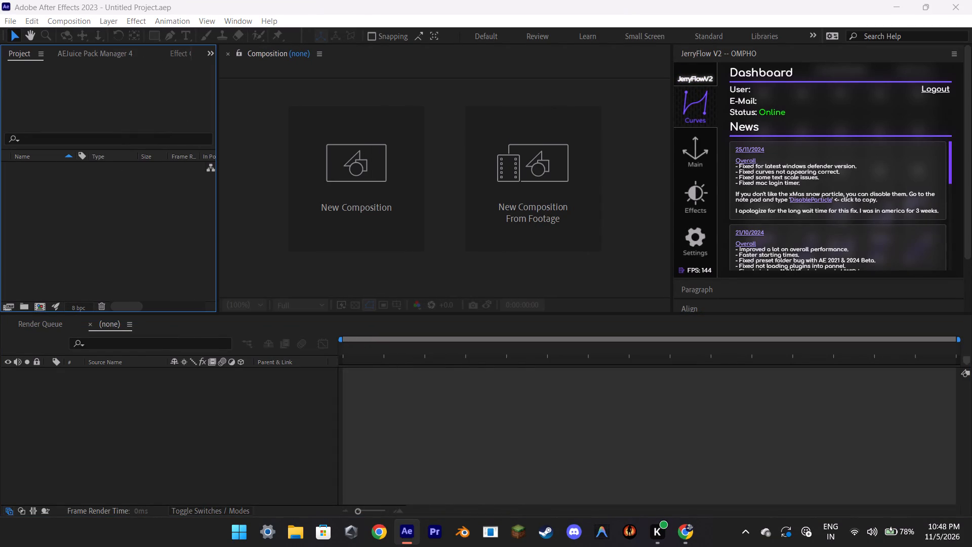
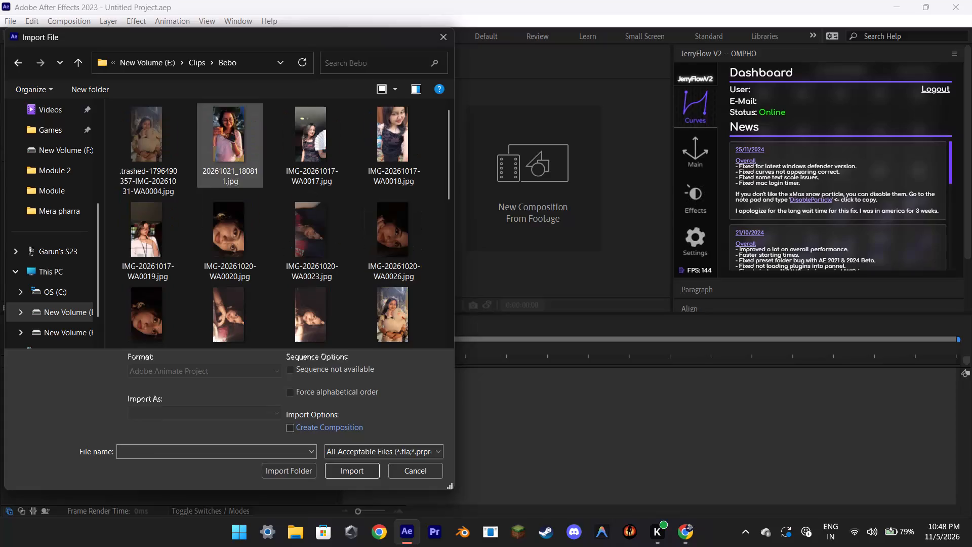
Import the Lavender MP4 video from the Clips > Bebo folder into the project.
{"action": "scroll", "coordinate": [195, 201], "scroll_direction": "down", "scroll_amount": 7}
{"action": "scroll", "coordinate": [225, 224], "scroll_direction": "up", "scroll_amount": 5}
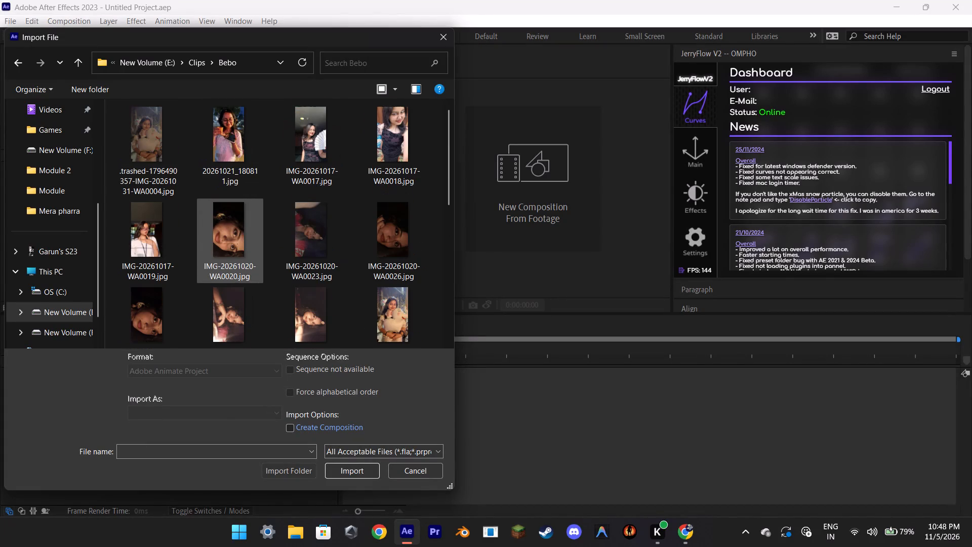
{"action": "scroll", "coordinate": [227, 223], "scroll_direction": "up", "scroll_amount": 4}
{"action": "scroll", "coordinate": [240, 221], "scroll_direction": "down", "scroll_amount": 4}
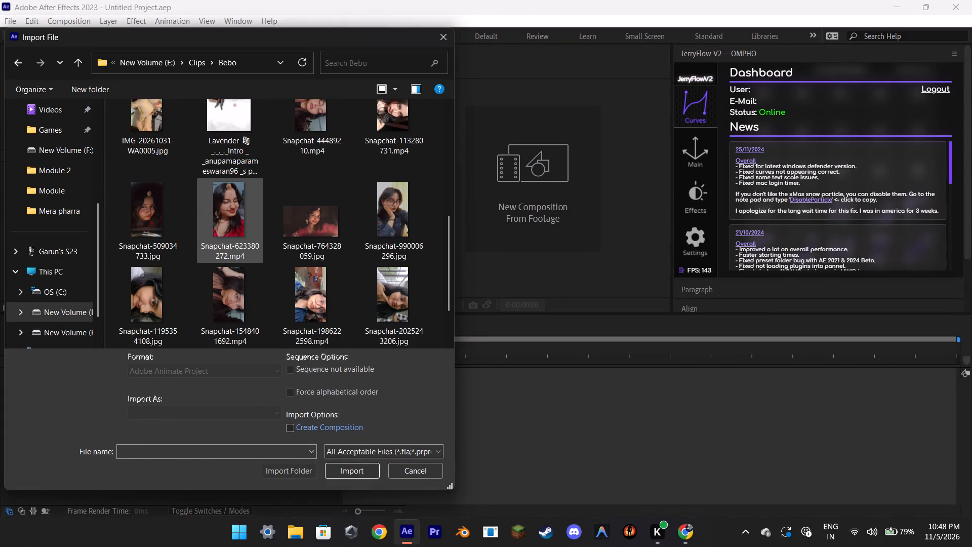
{"action": "left_click", "coordinate": [246, 114]}
{"action": "left_click", "coordinate": [360, 468]}
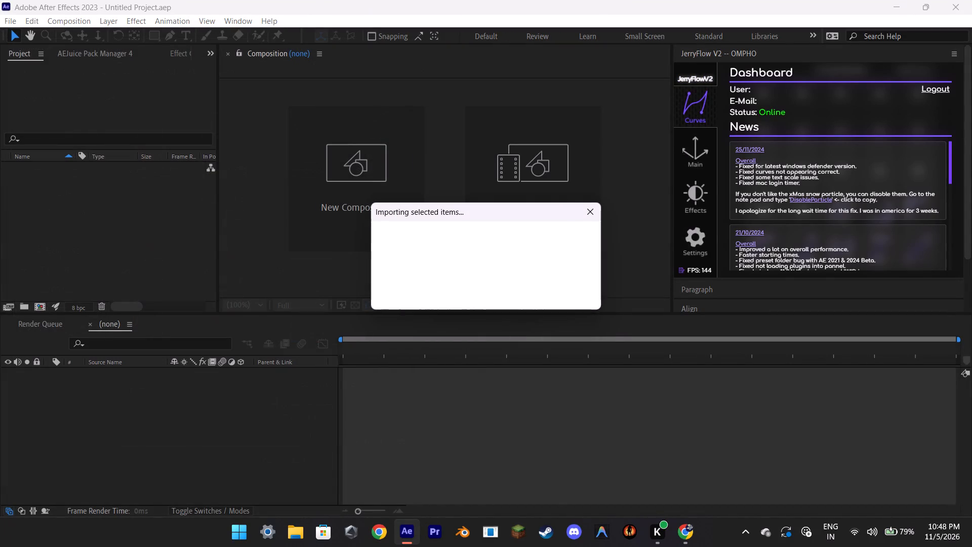
Narrow the JerryFlow panel by about 38 px, widening the Composition viewer beside it.
{"action": "left_click_drag", "start_coordinate": [672, 221], "coordinate": [708, 221]}
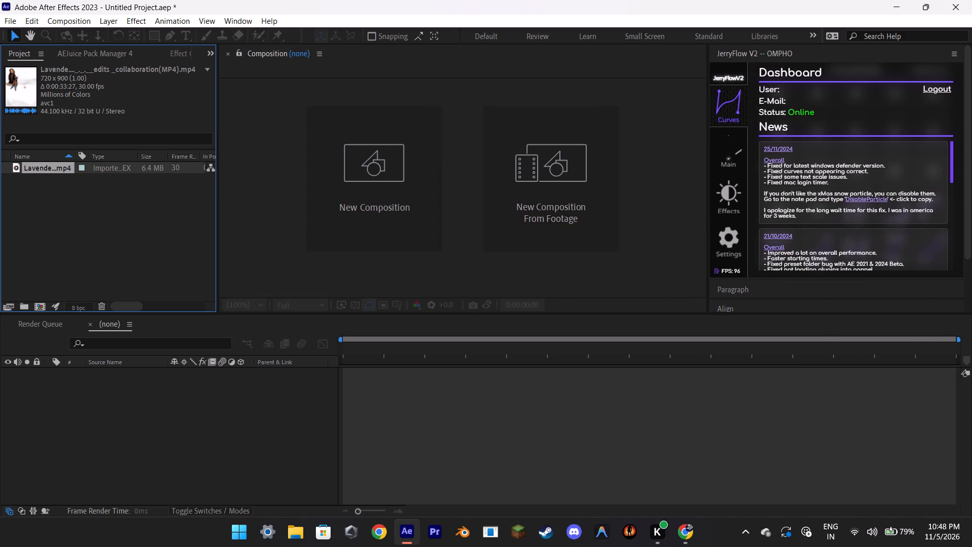
Create a new composition from the imported Lavender video, matching the footage.
{"action": "left_click_drag", "start_coordinate": [51, 169], "coordinate": [35, 310]}
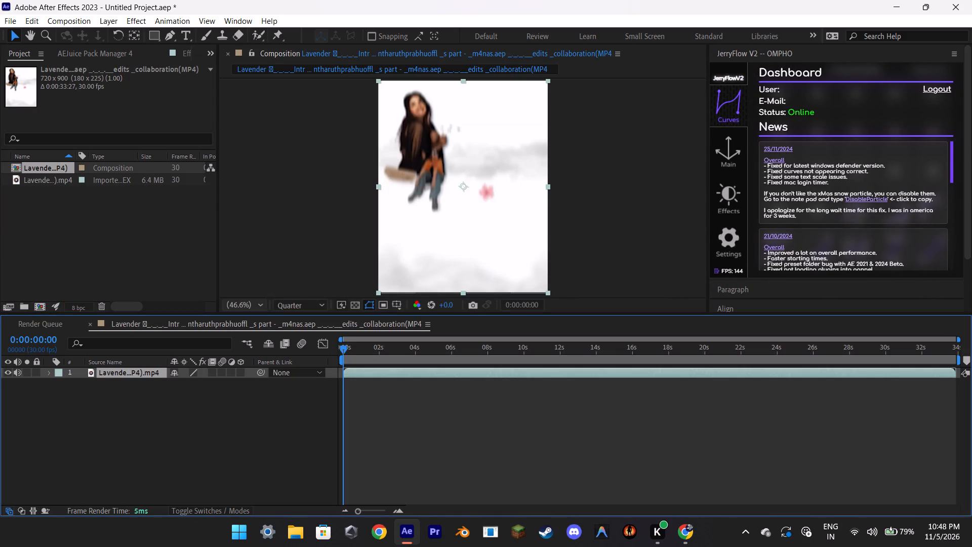
{"action": "left_click", "coordinate": [255, 303]}
{"action": "left_click", "coordinate": [317, 151]}
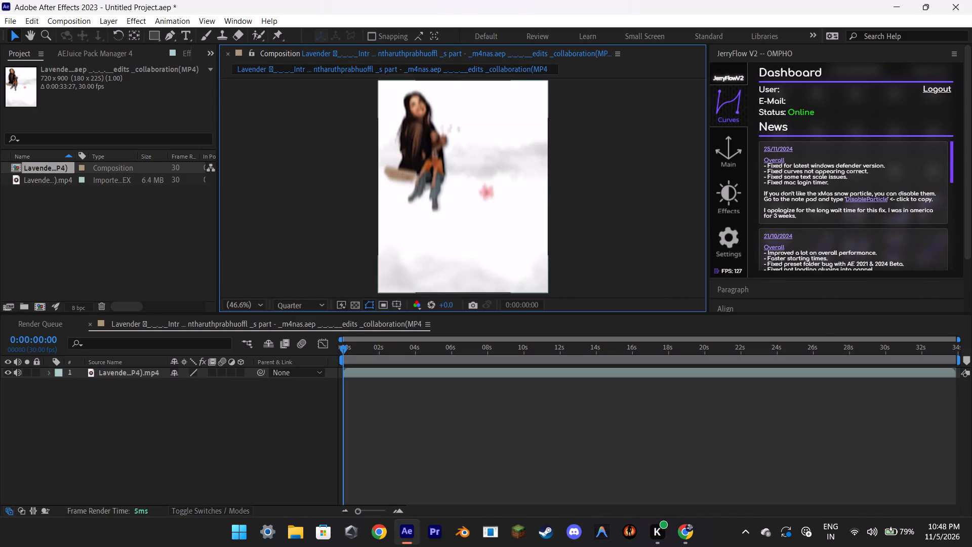
Play a preview of the new composition from the start.
{"action": "key", "text": "space"}
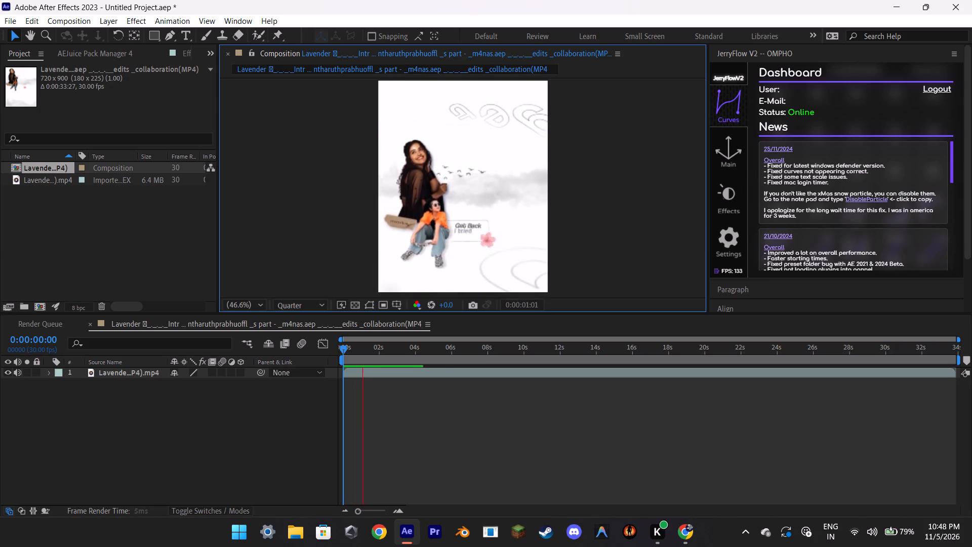
Make the Composition viewer about 45 px taller by shortening the timeline area below it.
{"action": "left_click", "coordinate": [453, 309]}
{"action": "left_click", "coordinate": [456, 318]}
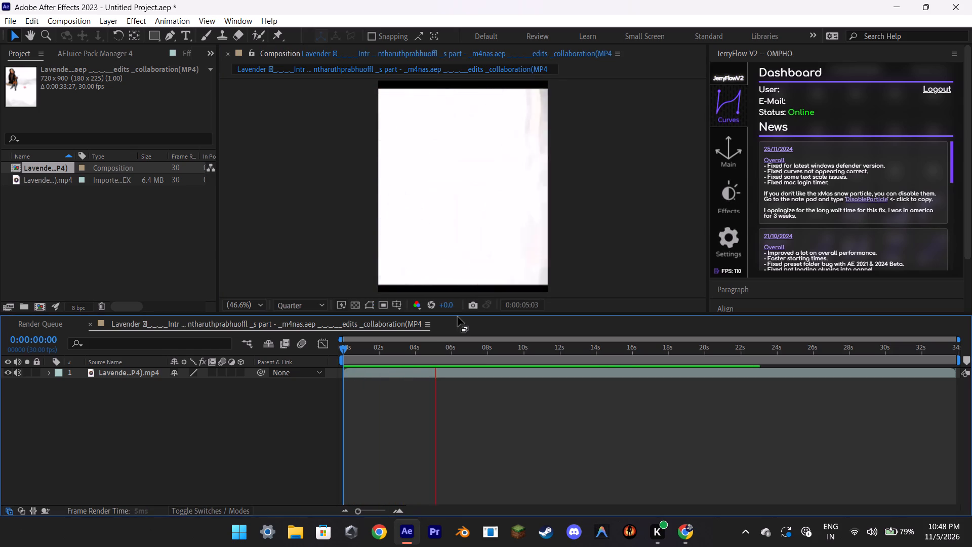
{"action": "left_click_drag", "start_coordinate": [462, 314], "coordinate": [463, 356]}
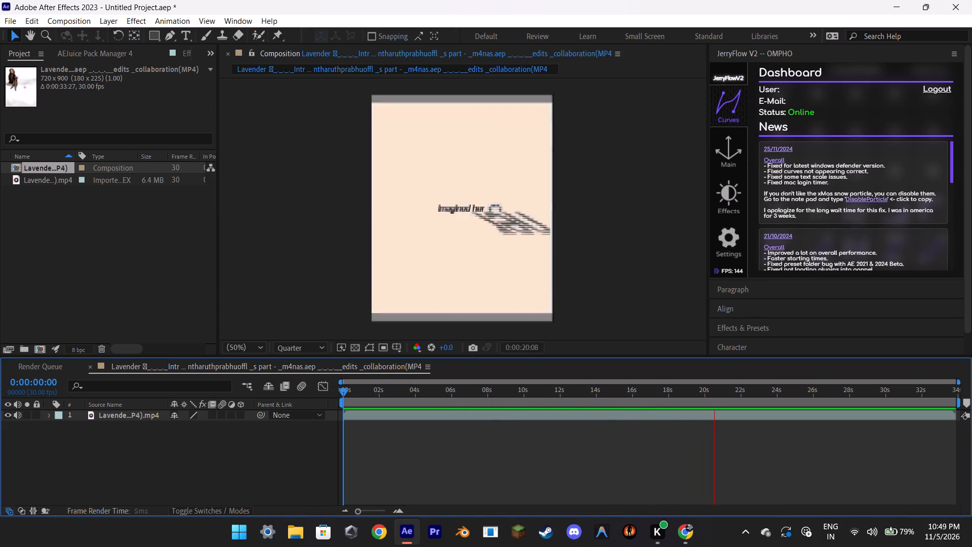
Split the Lavender layer at 0:00:20:21 and delete the portion after the cut.
{"action": "left_click_drag", "start_coordinate": [456, 393], "coordinate": [327, 386]}
{"action": "key", "text": "space"}
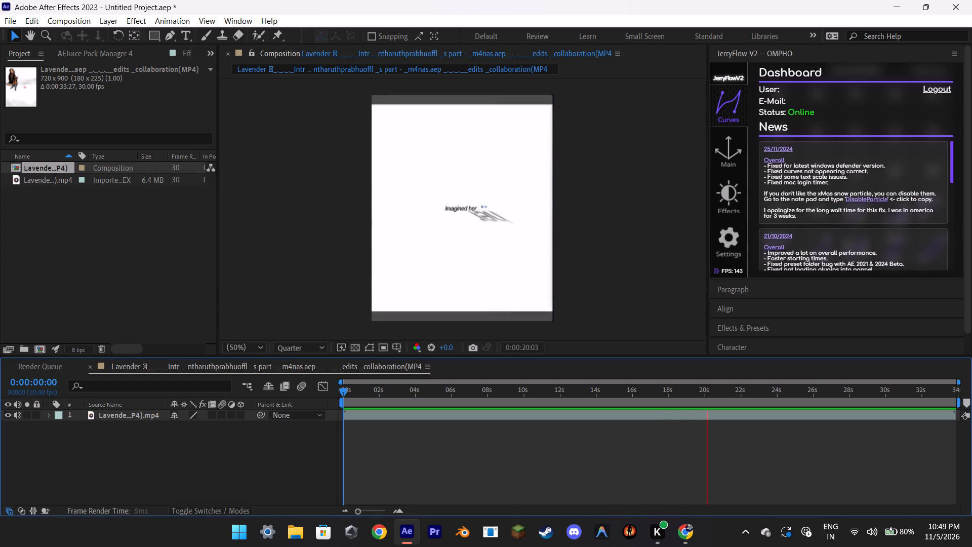
{"action": "key", "text": "space"}
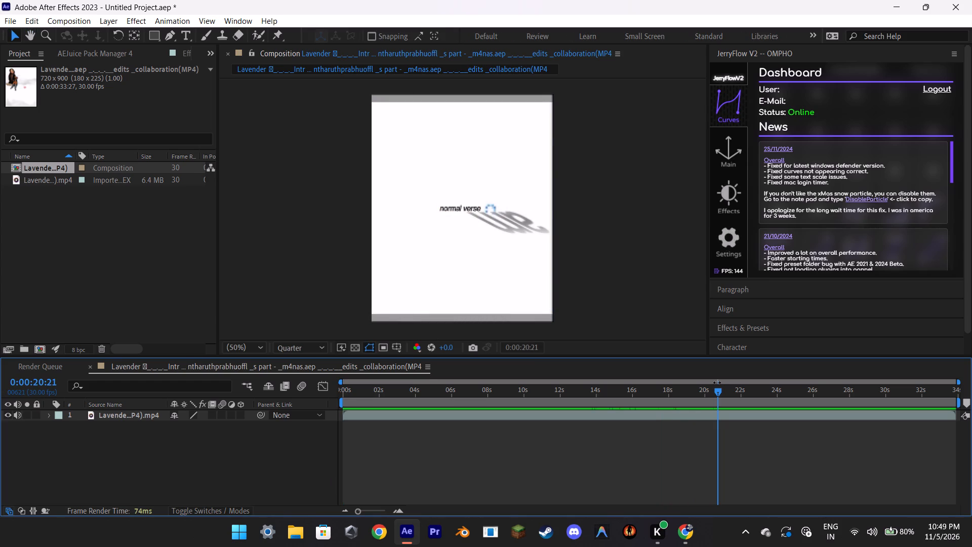
{"action": "left_click", "coordinate": [721, 415]}
{"action": "key", "text": "ctrl+shift+d"}
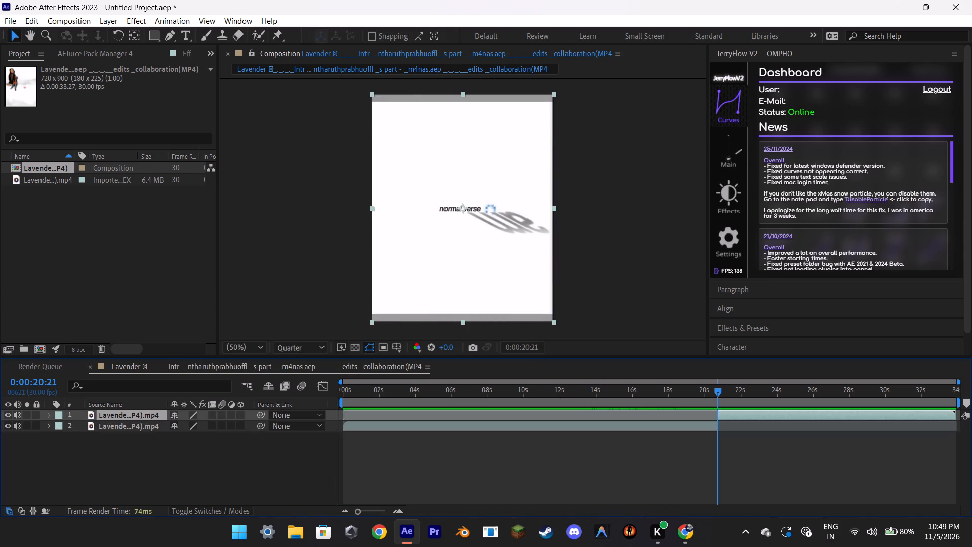
{"action": "key", "text": "BackSpace"}
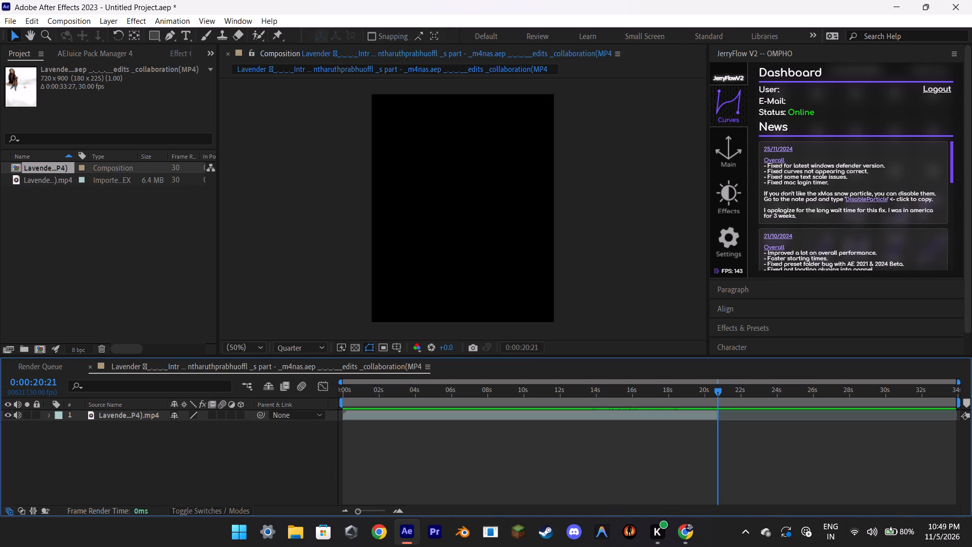
Set the composition's duration to 0:00:20:21, reusing the timecode of the cut point.
{"action": "left_click", "coordinate": [526, 349]}
{"action": "key", "text": "ctrl+c"}
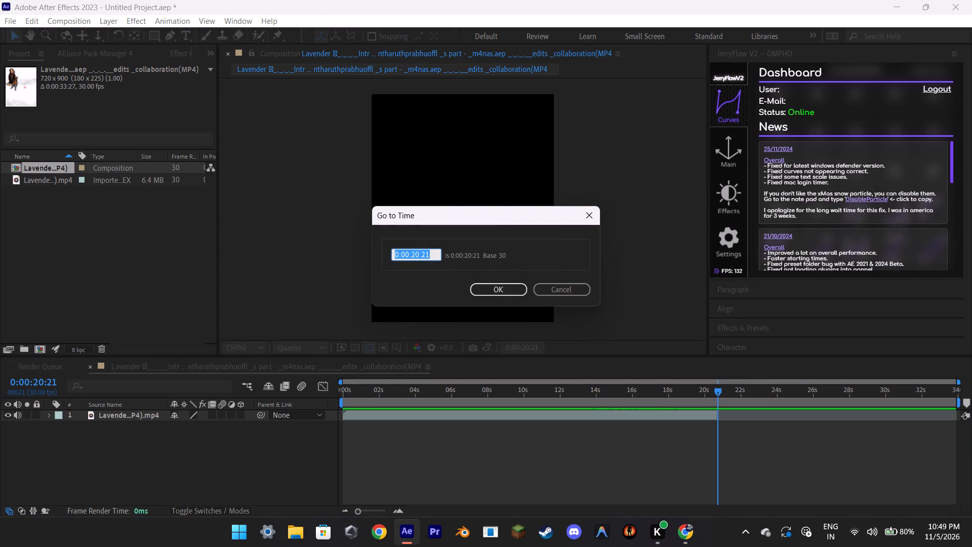
{"action": "left_click", "coordinate": [502, 289]}
{"action": "left_click", "coordinate": [326, 461]}
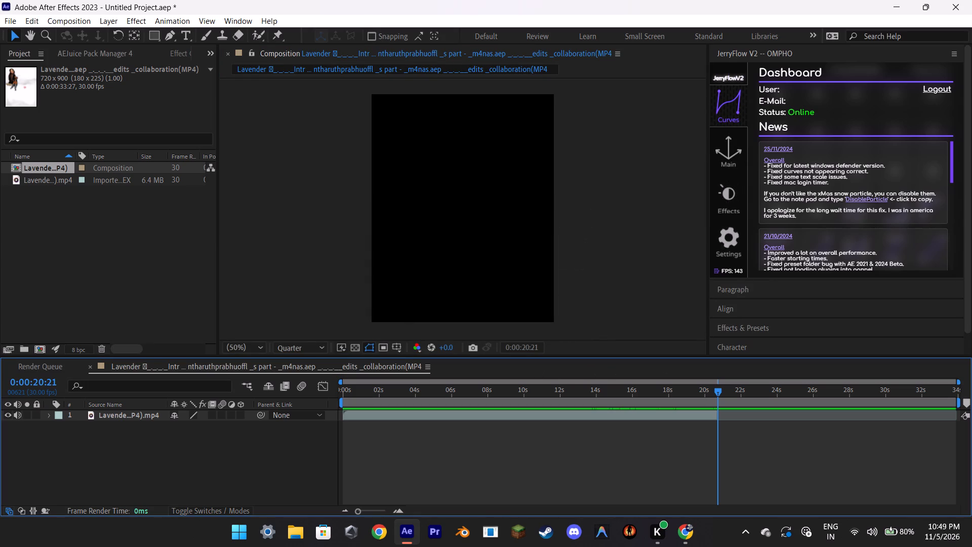
{"action": "right_click", "coordinate": [52, 172]}
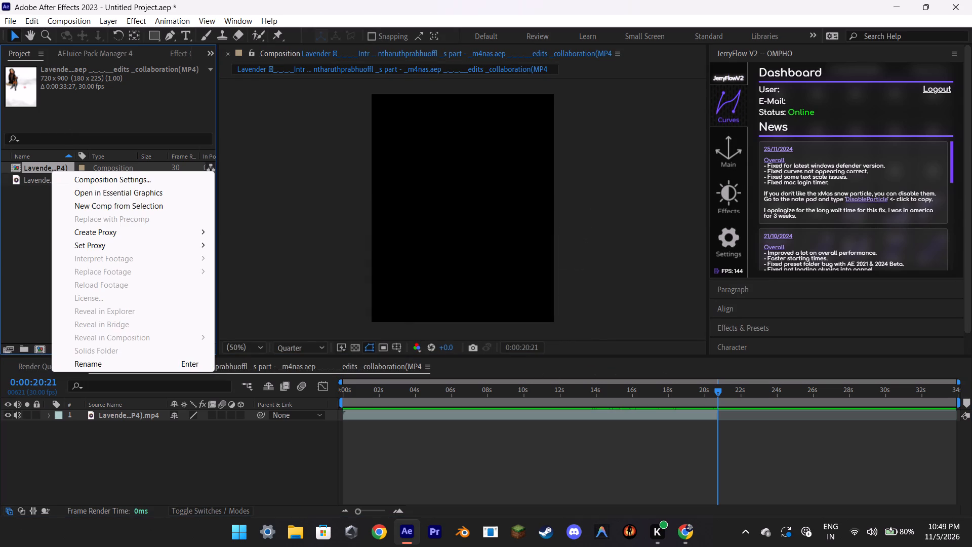
{"action": "left_click", "coordinate": [114, 184]}
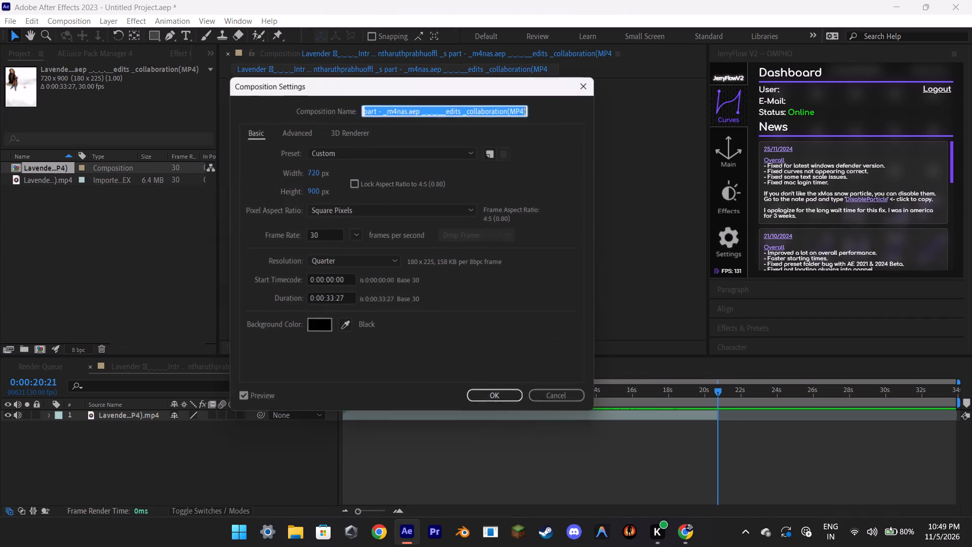
{"action": "double_click", "coordinate": [346, 302]}
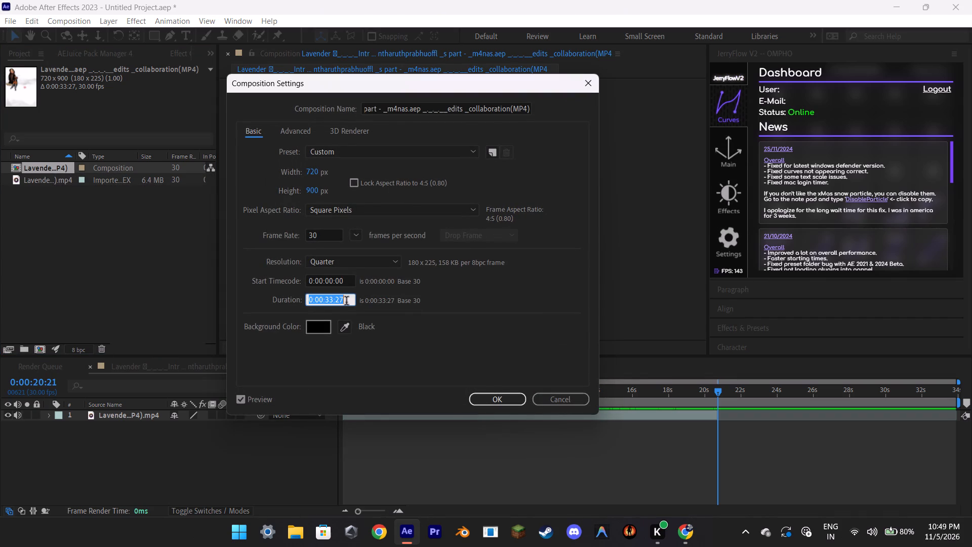
{"action": "key", "text": "ctrl+v"}
{"action": "key", "text": "Return"}
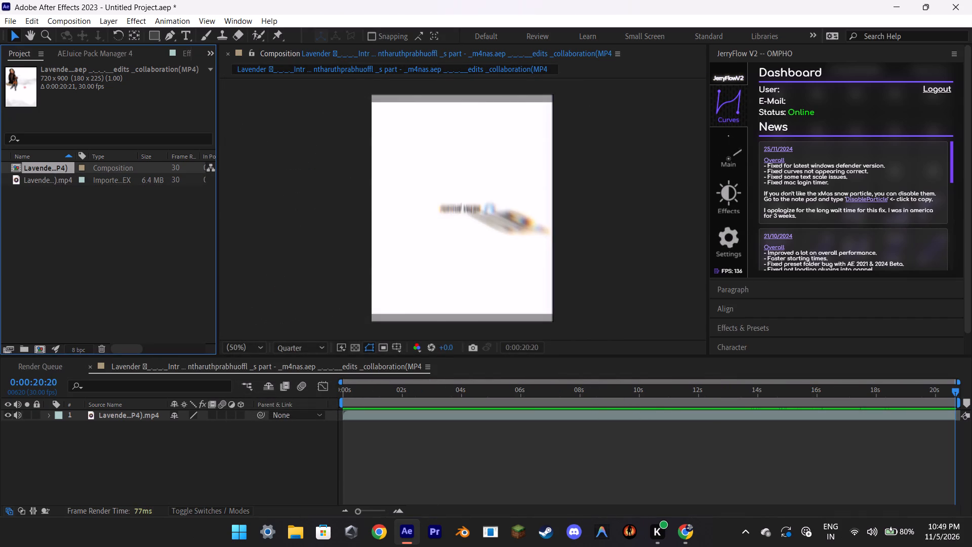
Play back the trimmed composition from the start, and examine its opening frames up to 0:00:01:04.
{"action": "left_click_drag", "start_coordinate": [430, 390], "coordinate": [242, 404]}
{"action": "key", "text": "space"}
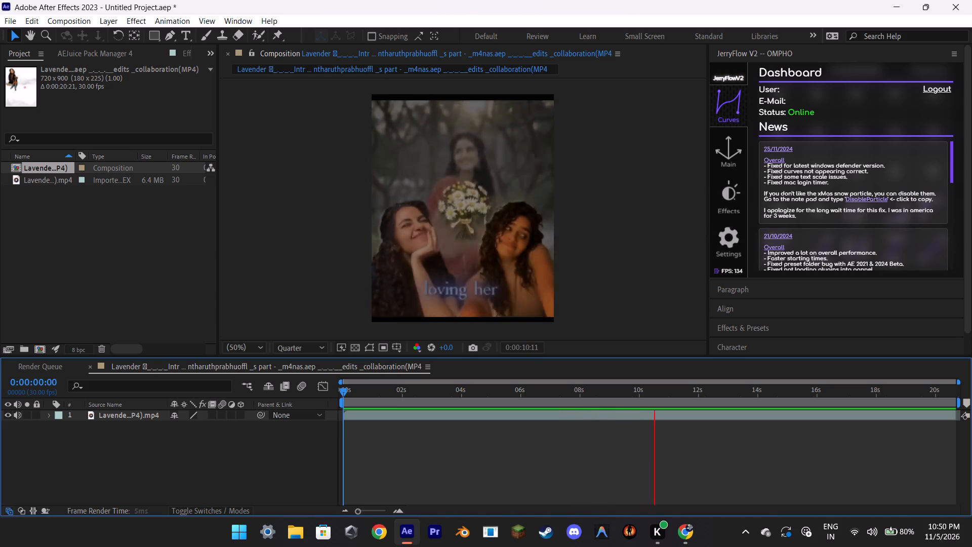
{"action": "key", "text": "space"}
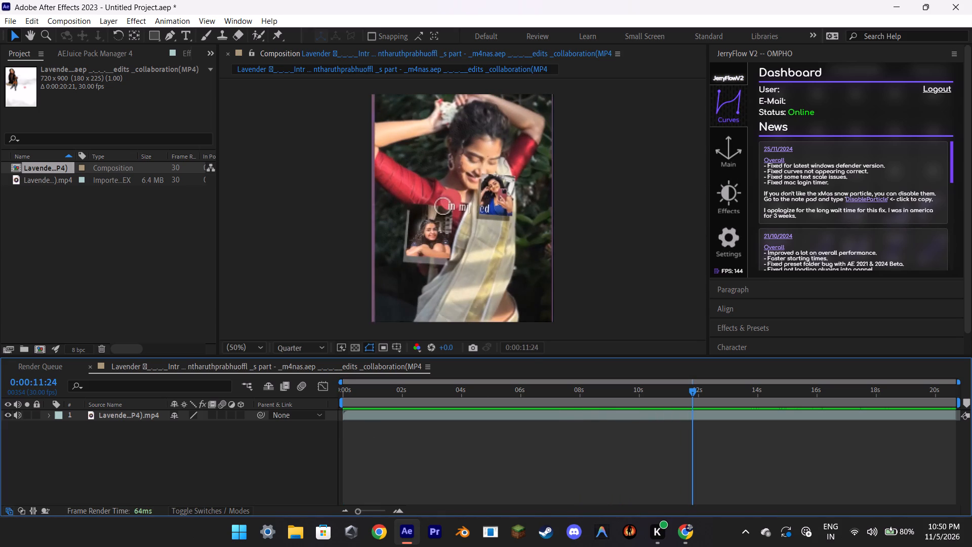
{"action": "key", "text": "space"}
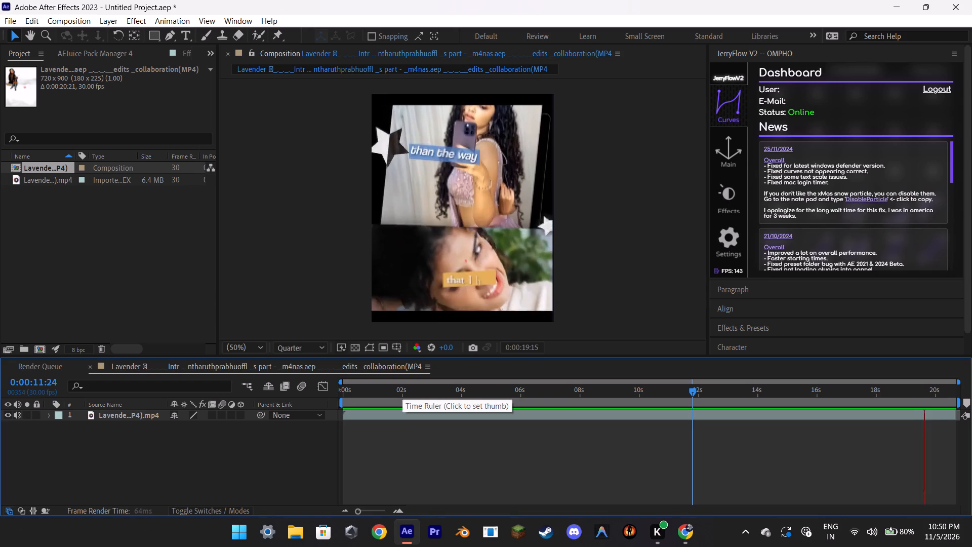
{"action": "left_click_drag", "start_coordinate": [403, 389], "coordinate": [353, 389]}
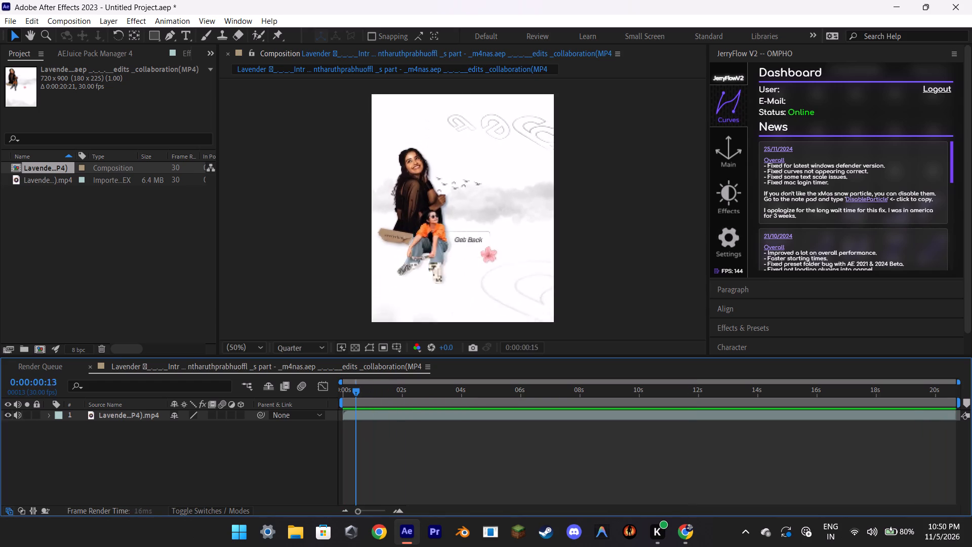
{"action": "left_click_drag", "start_coordinate": [353, 389], "coordinate": [370, 391]}
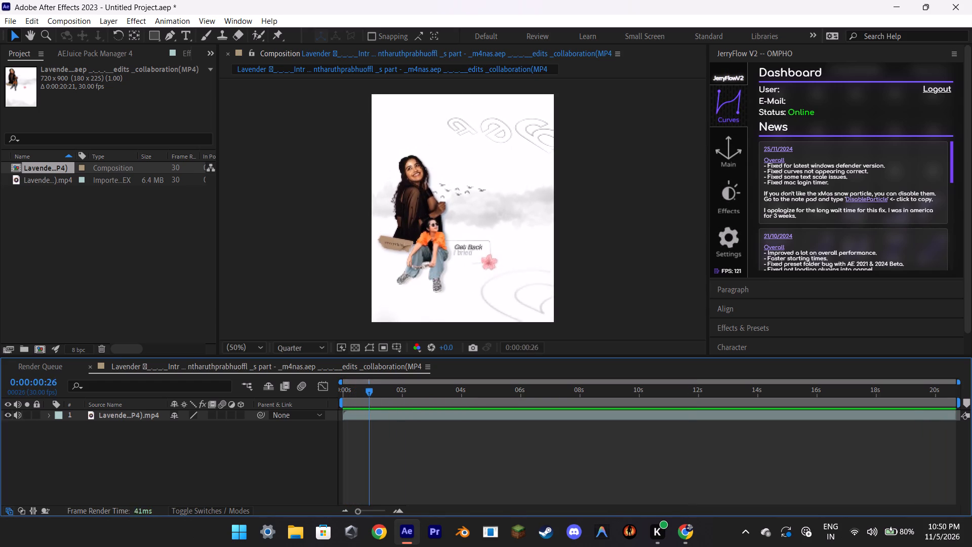
{"action": "left_click_drag", "start_coordinate": [370, 391], "coordinate": [370, 392]}
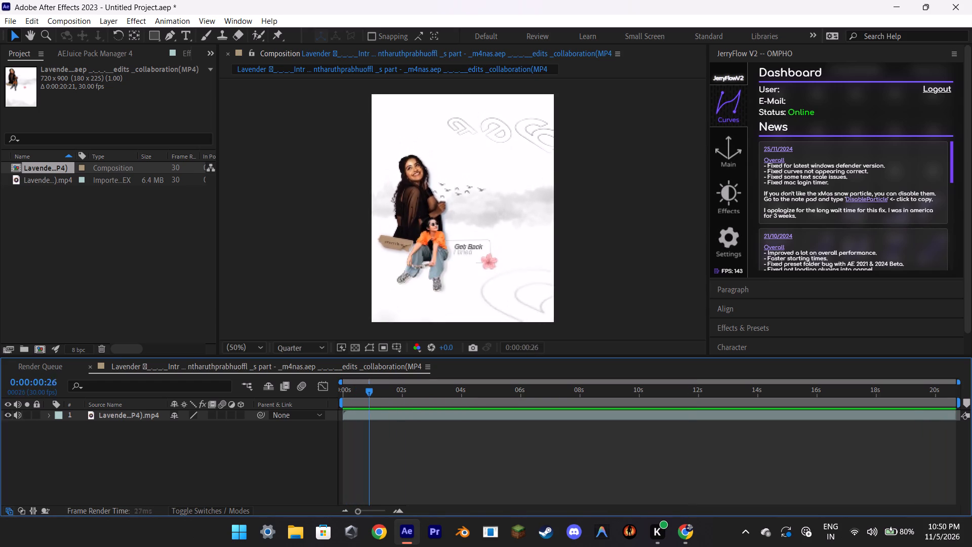
{"action": "left_click_drag", "start_coordinate": [370, 392], "coordinate": [377, 391]}
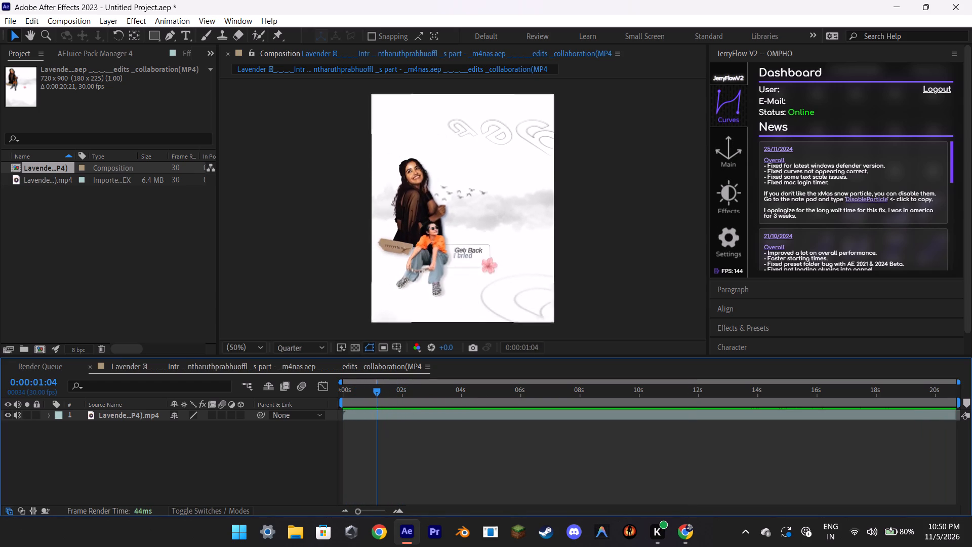
Switch to Chrome and open Pinterest in a new tab through a Google search.
{"action": "left_click", "coordinate": [682, 536]}
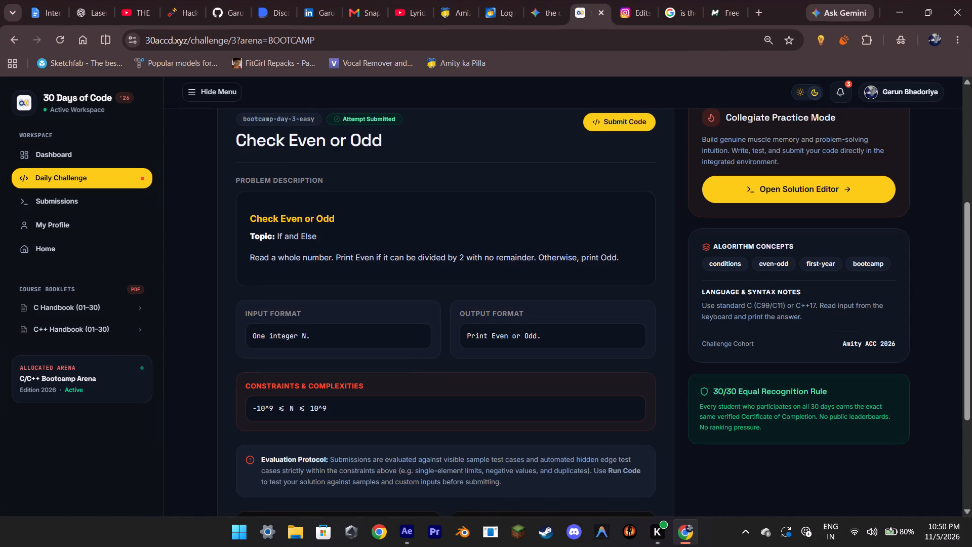
{"action": "left_click", "coordinate": [761, 6]}
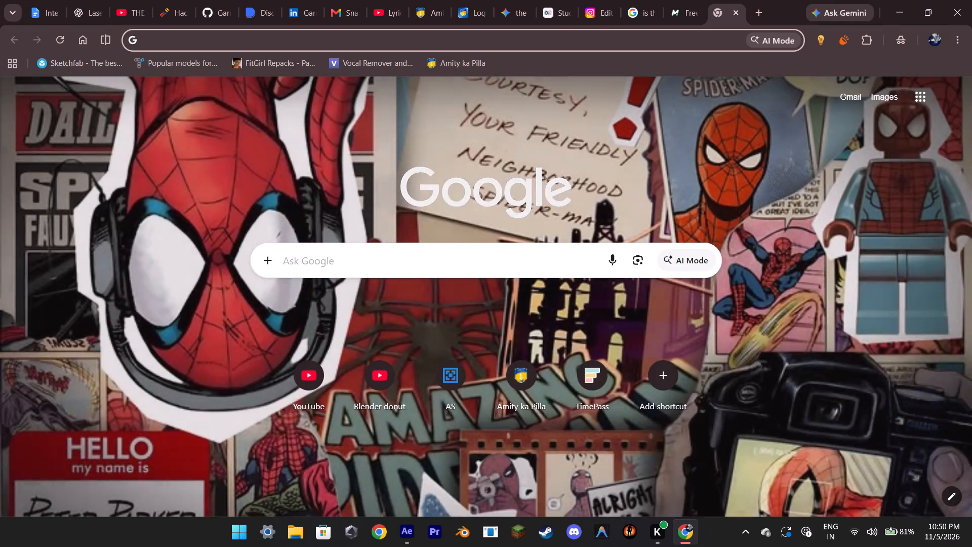
{"action": "left_click", "coordinate": [352, 264]}
{"action": "type", "text": "pit"}
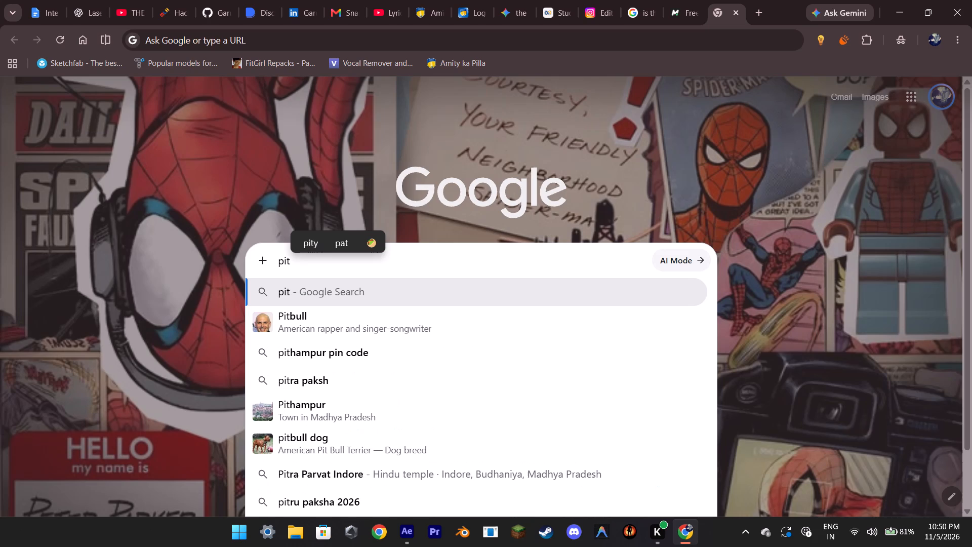
{"action": "type", "text": "re"}
{"action": "key", "text": "Down"}
{"action": "key", "text": "Return"}
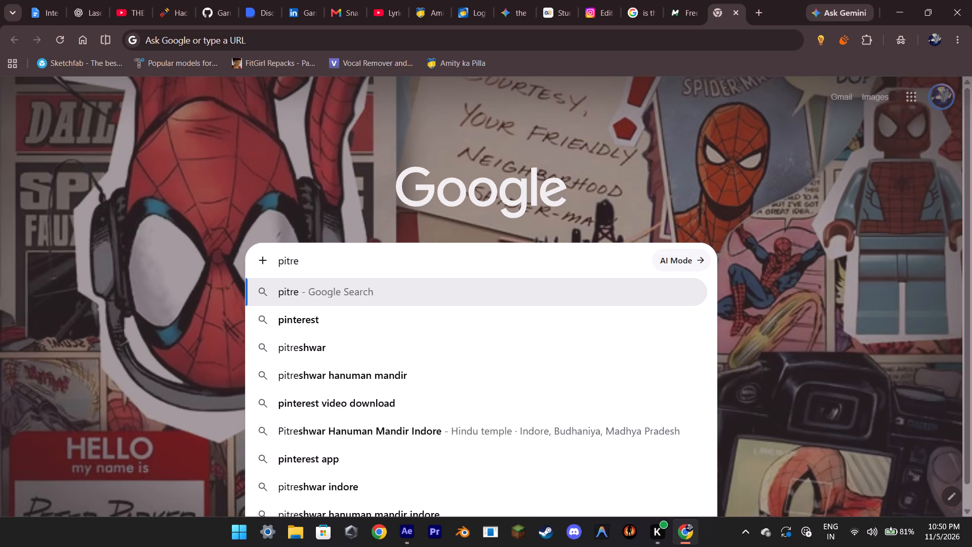
{"action": "left_click", "coordinate": [186, 237]}
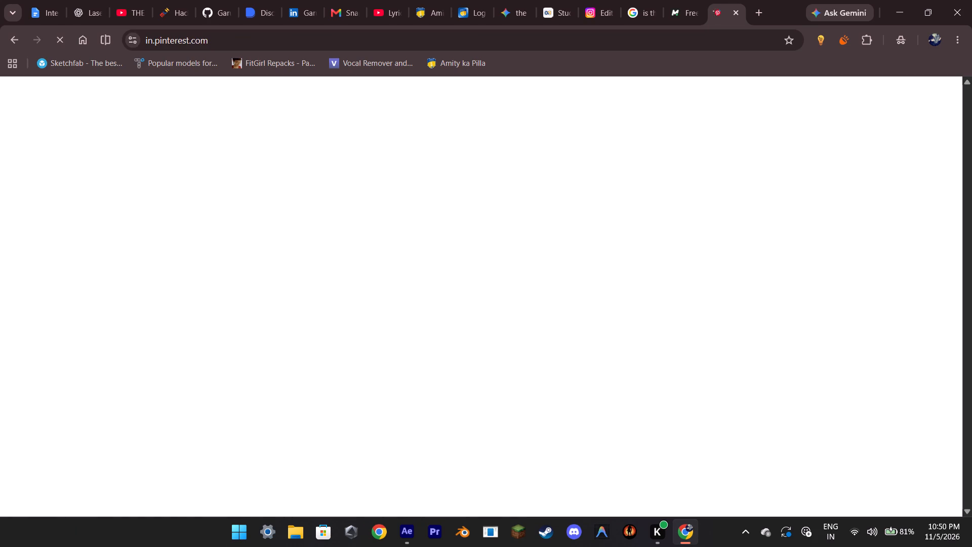
Search Pinterest for "flying birds png" and download the black flock image titled Bird png into the Pictures folder.
{"action": "left_click", "coordinate": [201, 107]}
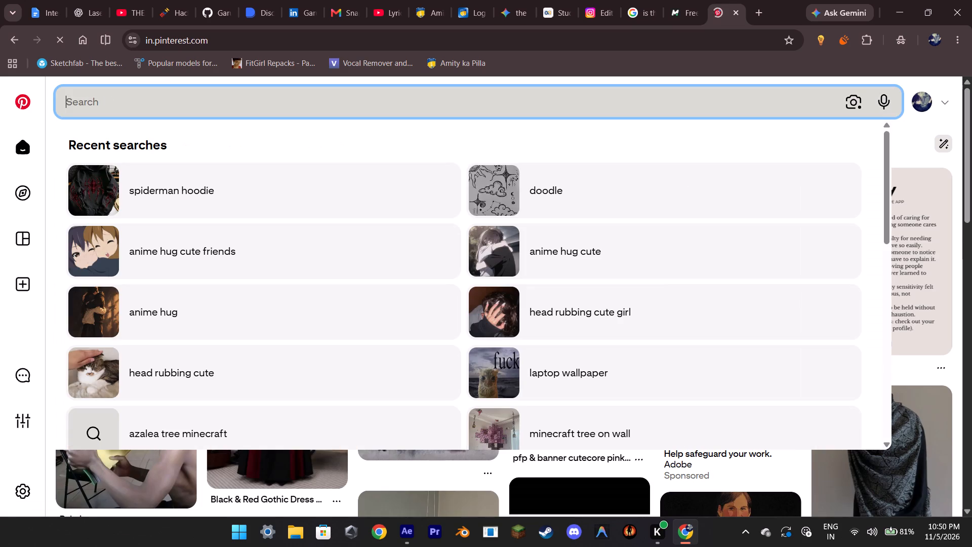
{"action": "type", "text": "fly"}
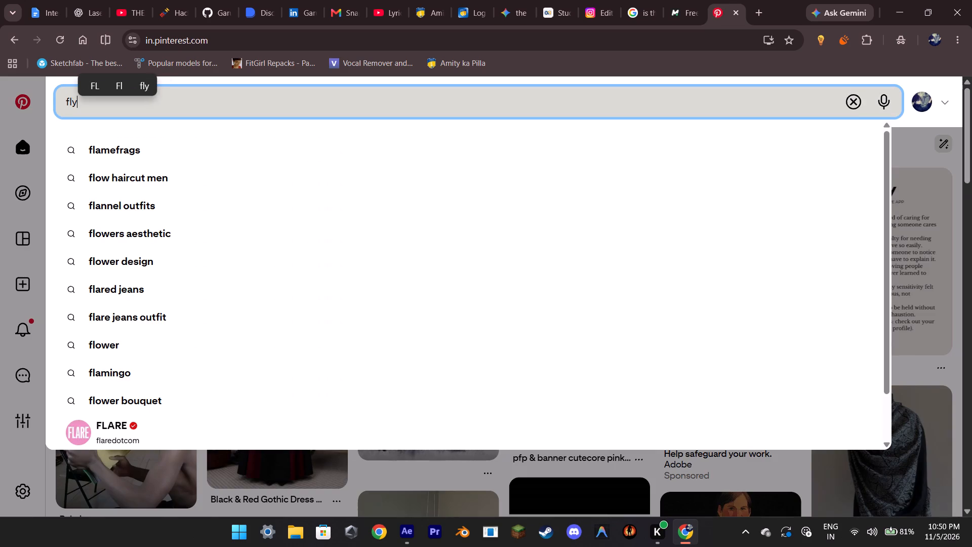
{"action": "type", "text": "in"}
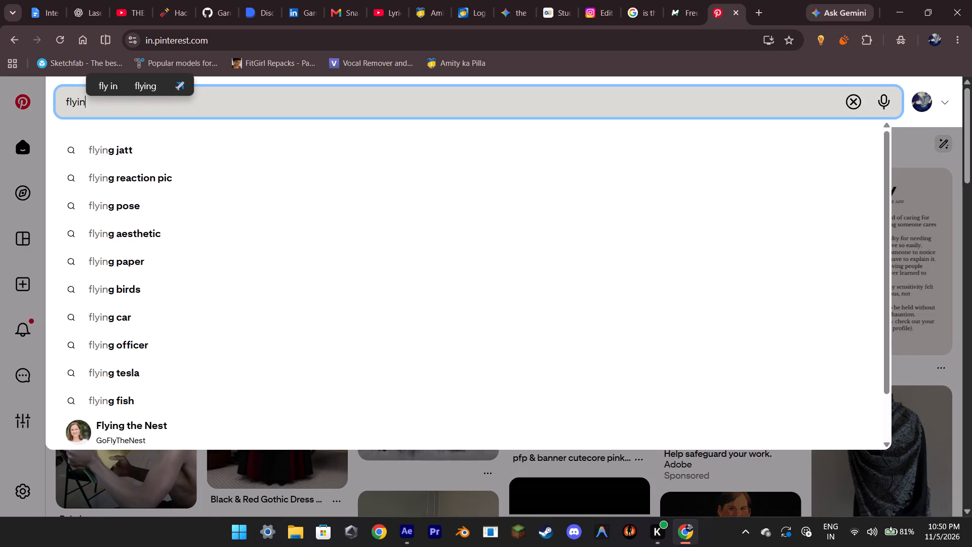
{"action": "type", "text": "g birds"}
{"action": "key", "text": "space"}
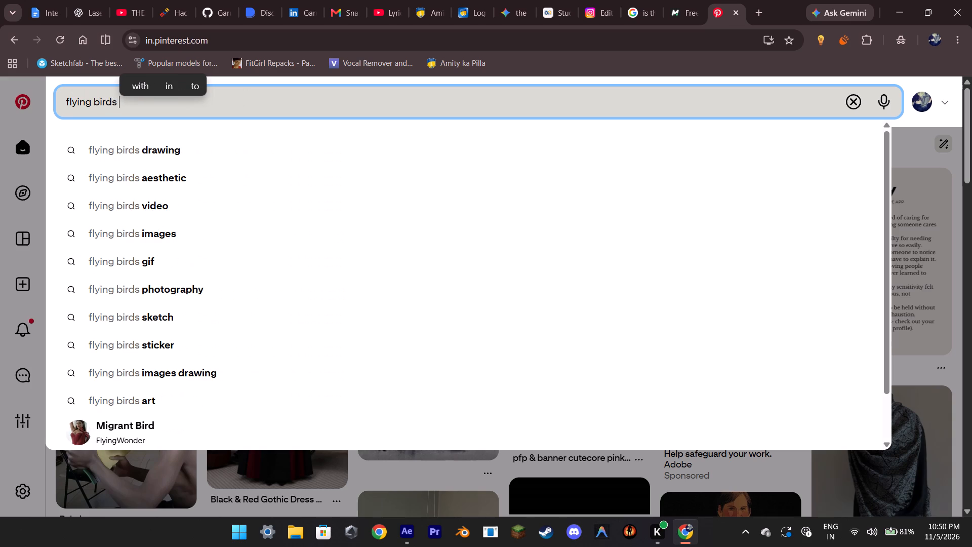
{"action": "type", "text": "pnd"}
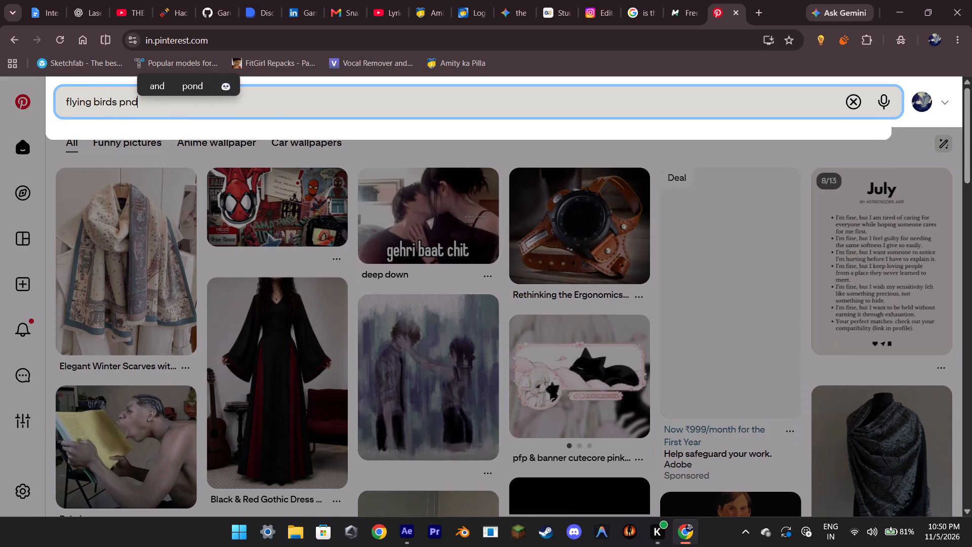
{"action": "key", "text": "BackSpace"}
{"action": "key", "text": "g"}
{"action": "key", "text": "Return"}
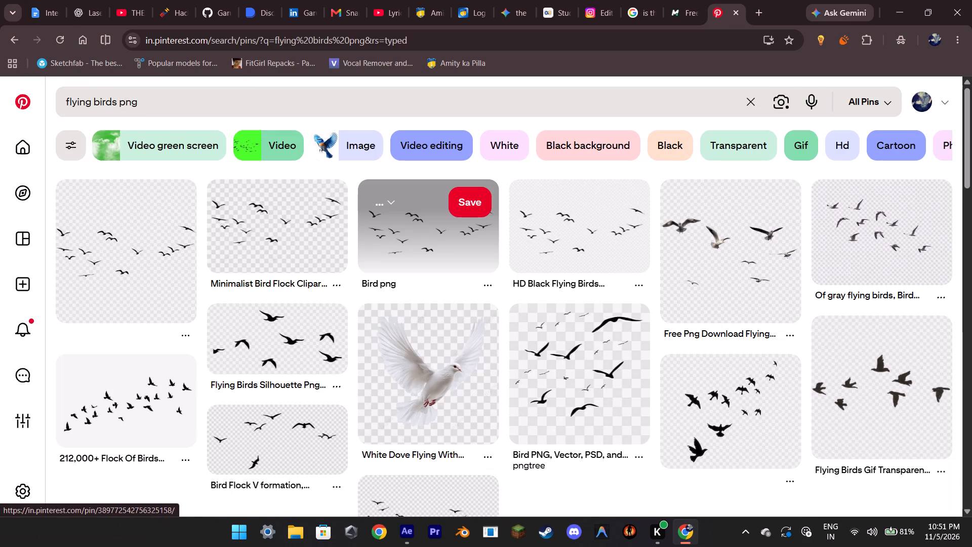
{"action": "left_click", "coordinate": [395, 240]}
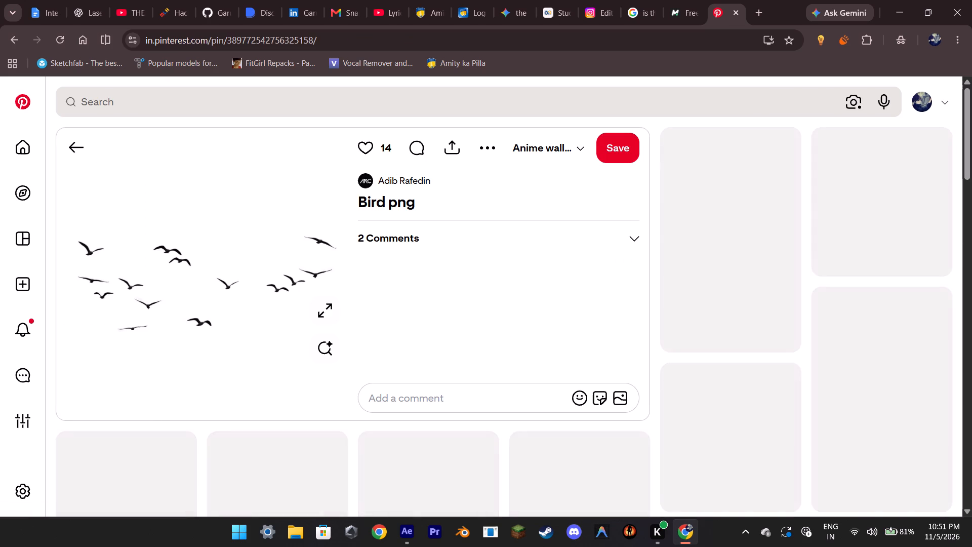
{"action": "left_click", "coordinate": [482, 154]}
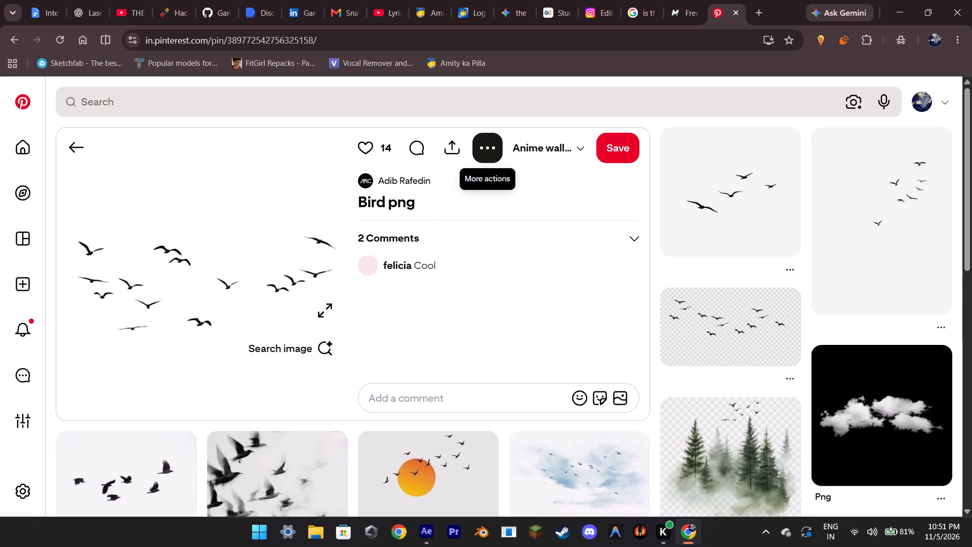
{"action": "left_click", "coordinate": [495, 193]}
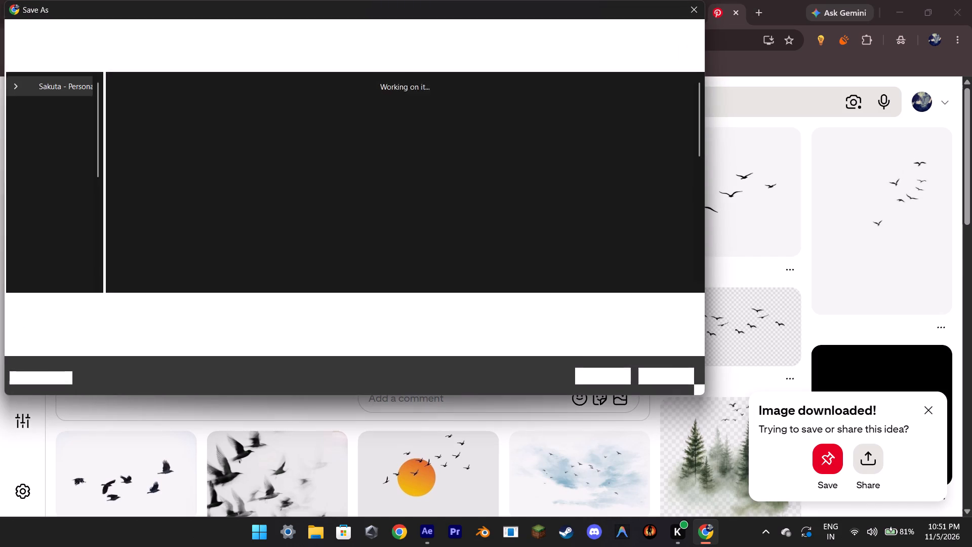
{"action": "left_click", "coordinate": [605, 378]}
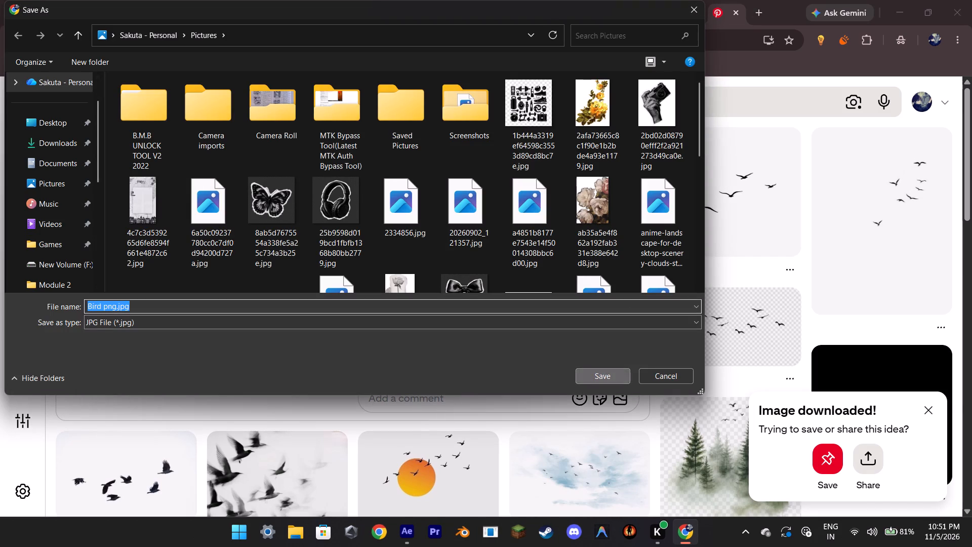
Search Pinterest for "cloudpng" and download rawpixel's white cloud image into the Pictures folder.
{"action": "left_click", "coordinate": [12, 45]}
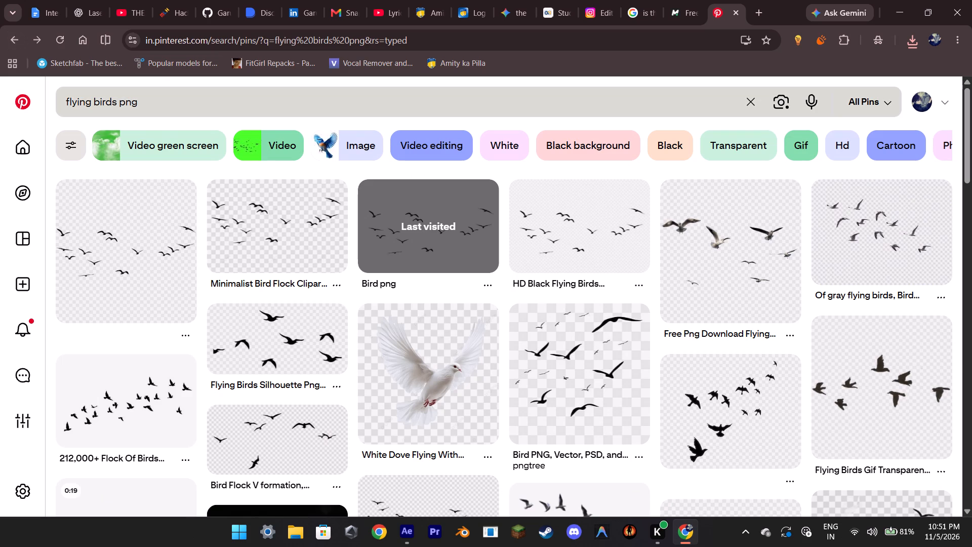
{"action": "left_click_drag", "start_coordinate": [118, 103], "coordinate": [49, 103]}
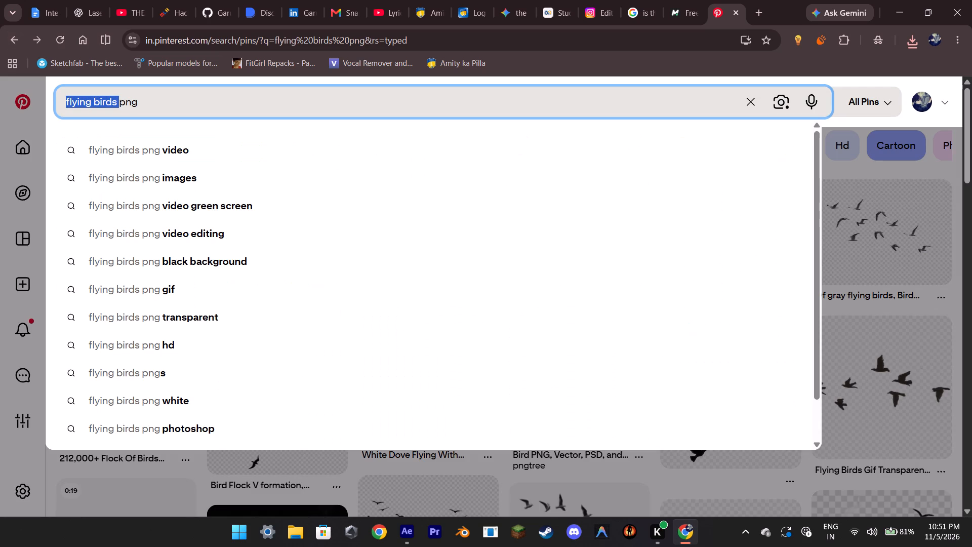
{"action": "type", "text": "clouad"}
{"action": "key", "text": "BackSpace"}
{"action": "key", "text": "BackSpace"}
{"action": "key", "text": "d"}
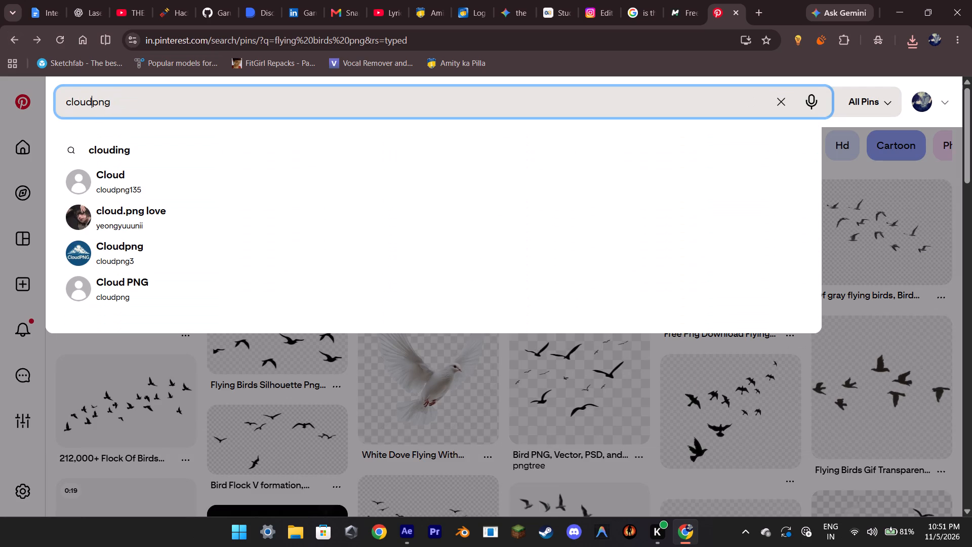
{"action": "key", "text": "Return"}
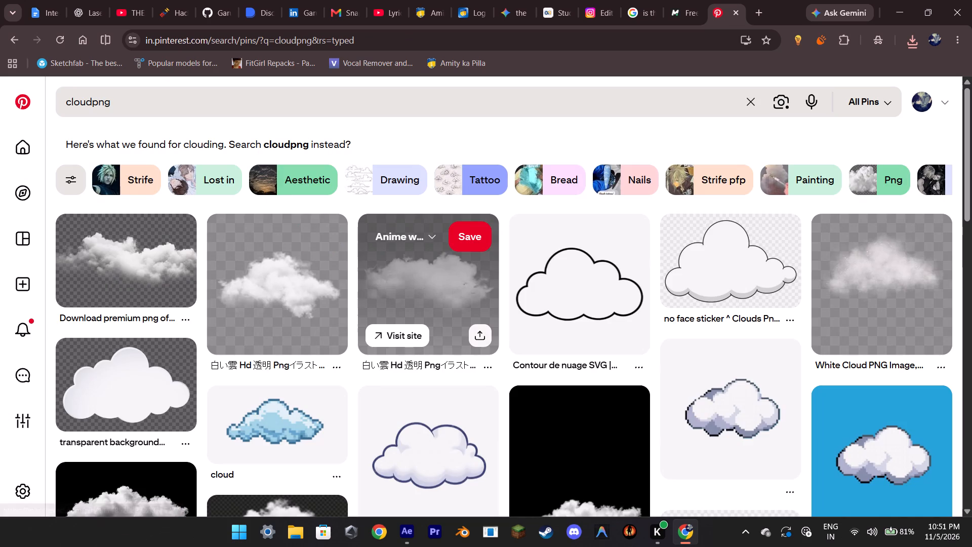
{"action": "left_click", "coordinate": [144, 259]}
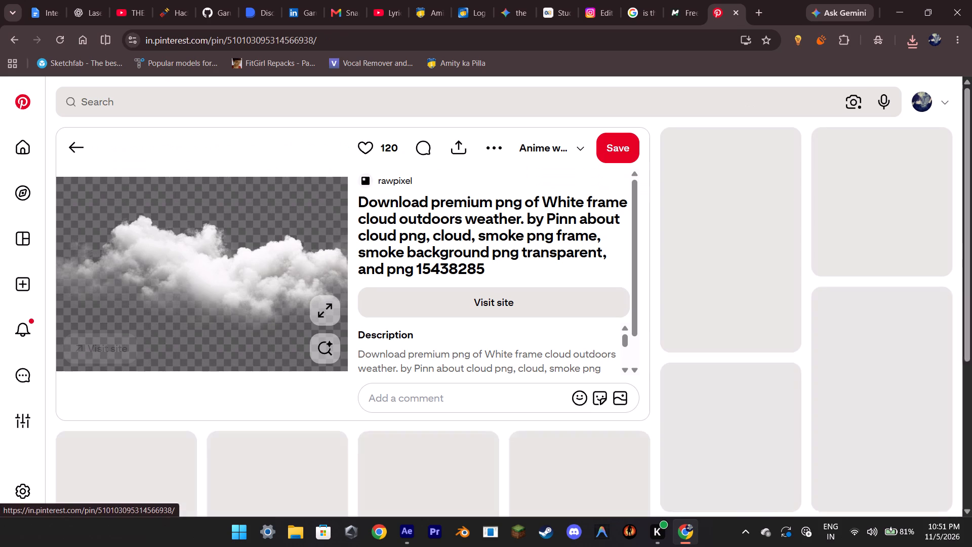
{"action": "left_click", "coordinate": [503, 141]}
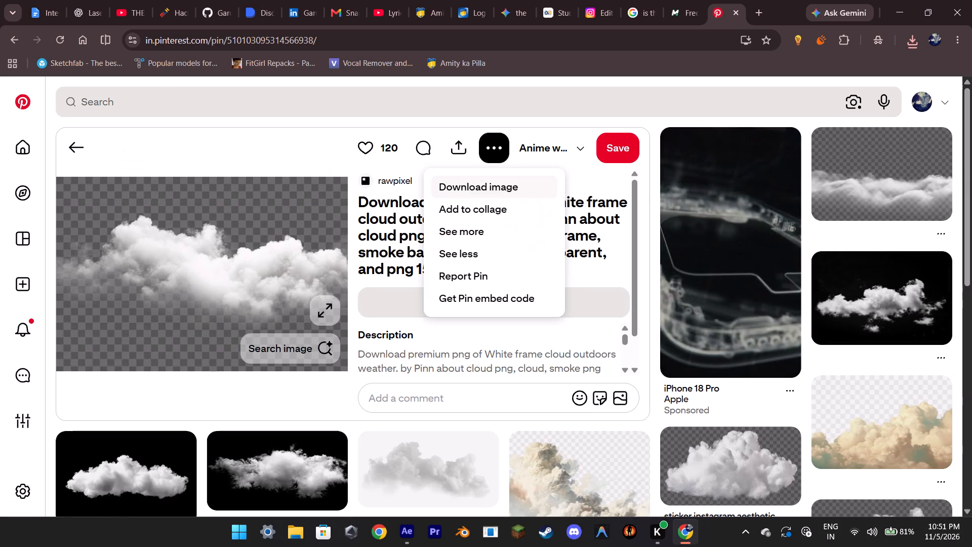
{"action": "left_click", "coordinate": [495, 195]}
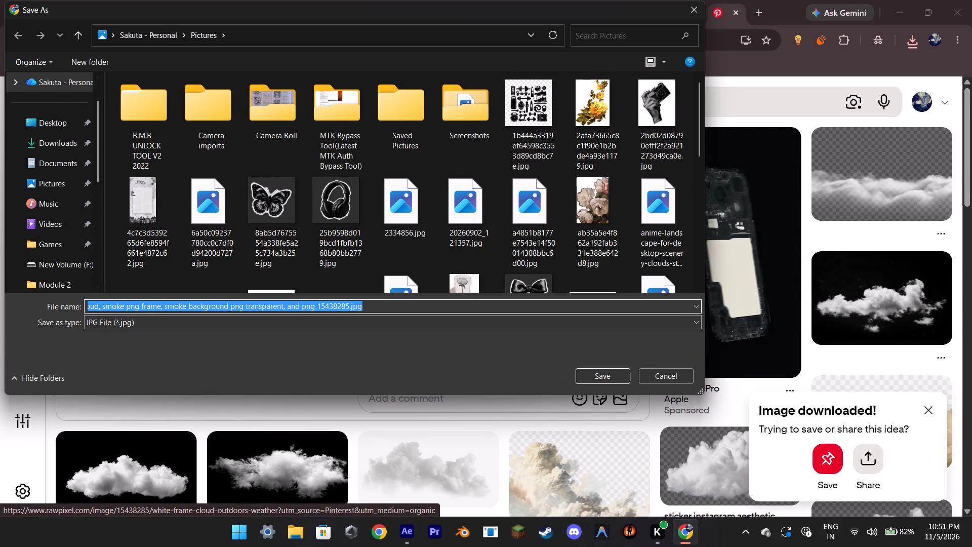
{"action": "left_click", "coordinate": [596, 381]}
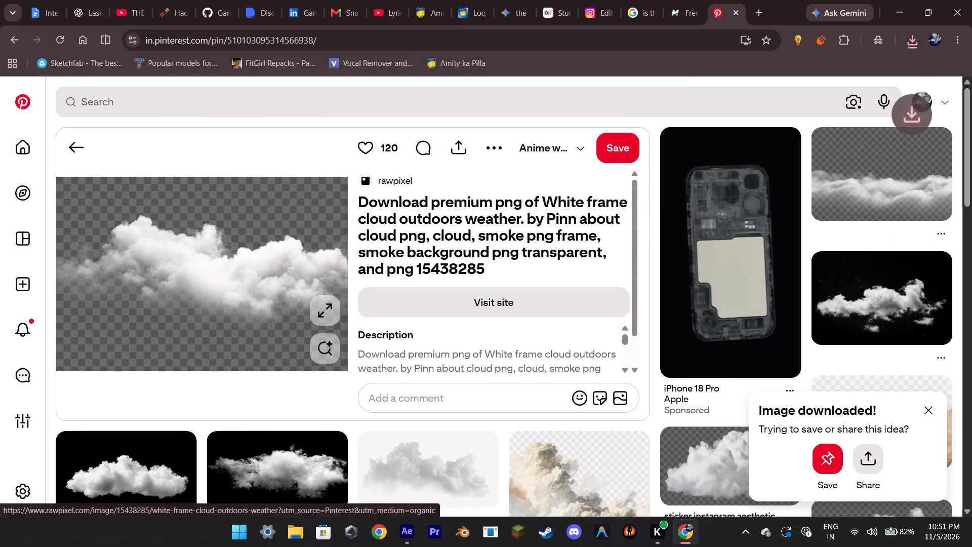
Switch to After Effects and view the Lavender composition's opening frames back to 0:00:00:00.
{"action": "left_click", "coordinate": [889, 6]}
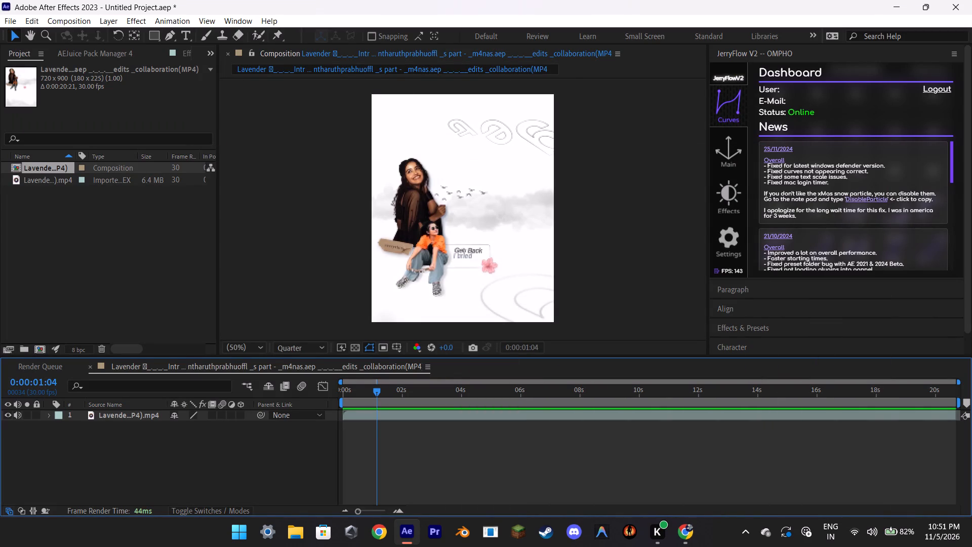
{"action": "left_click_drag", "start_coordinate": [353, 388], "coordinate": [347, 389]}
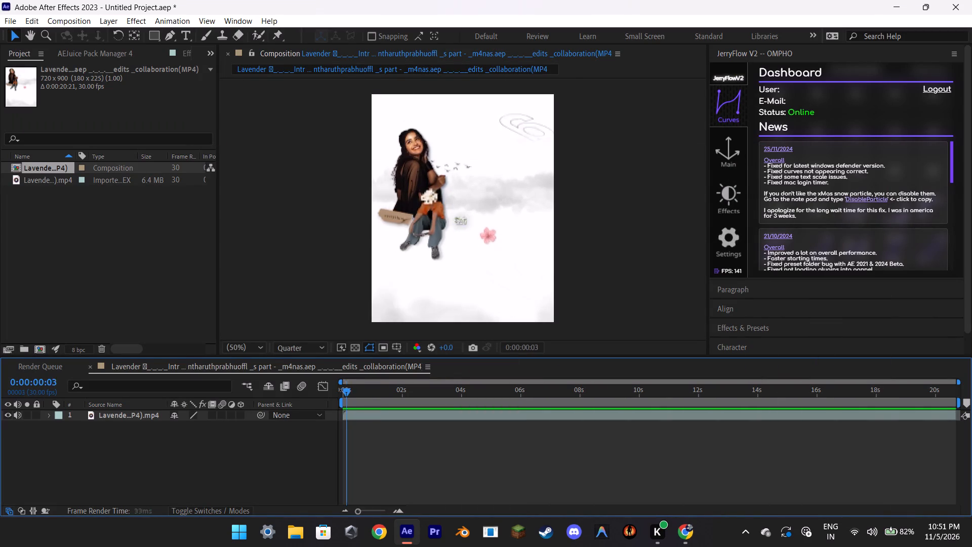
{"action": "left_click_drag", "start_coordinate": [347, 389], "coordinate": [334, 389]}
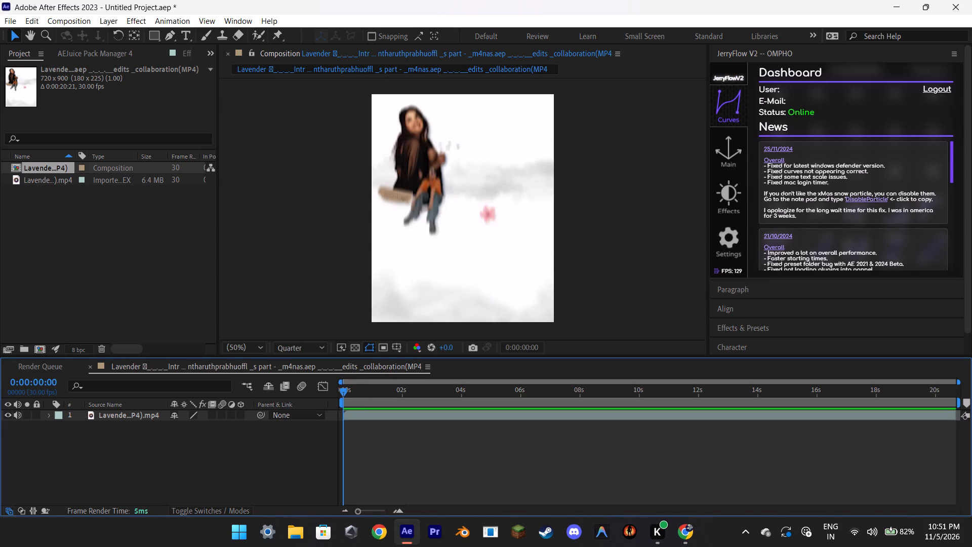
{"action": "double_click", "coordinate": [36, 263]}
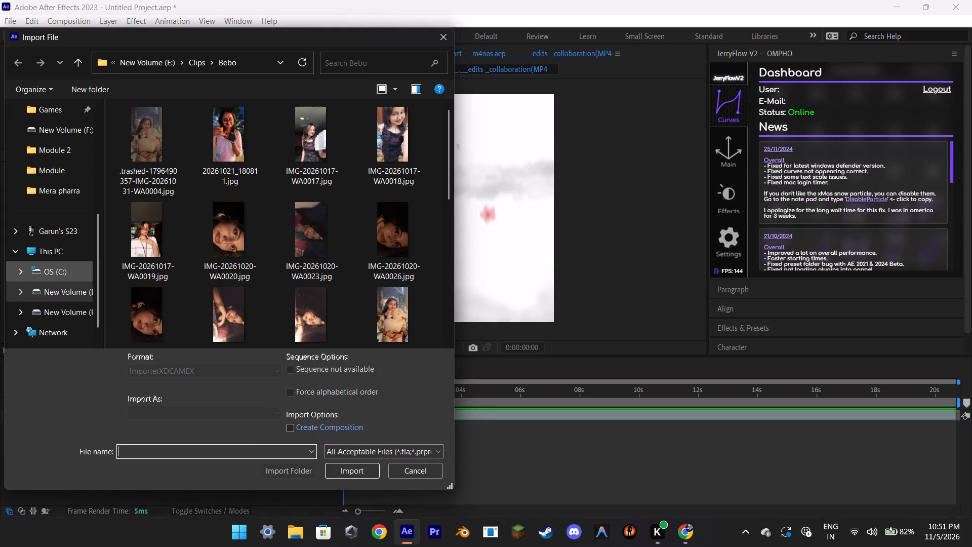
{"action": "left_click", "coordinate": [450, 44]}
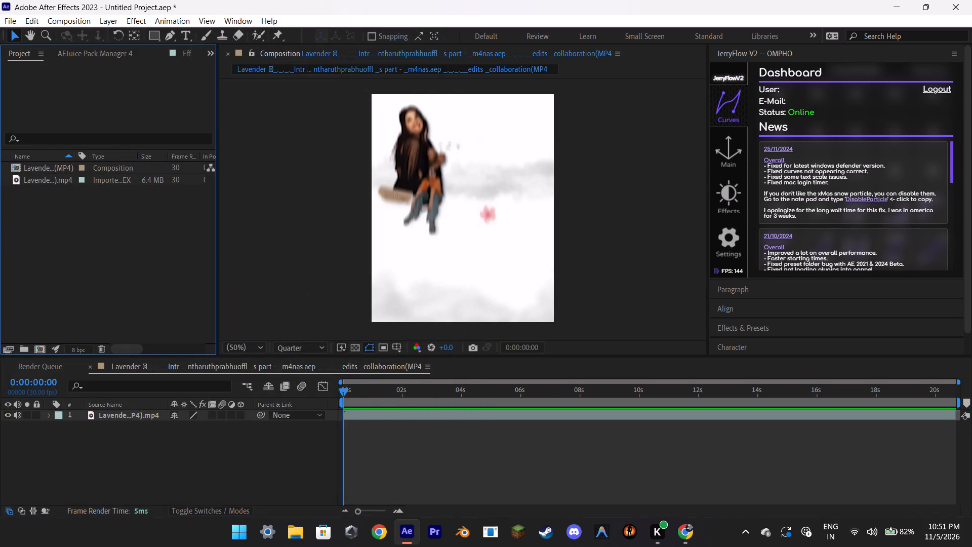
Create a new composition with the Social Media Portrait HD preset, 1080x1920 at 30 fps.
{"action": "left_click", "coordinate": [39, 349]}
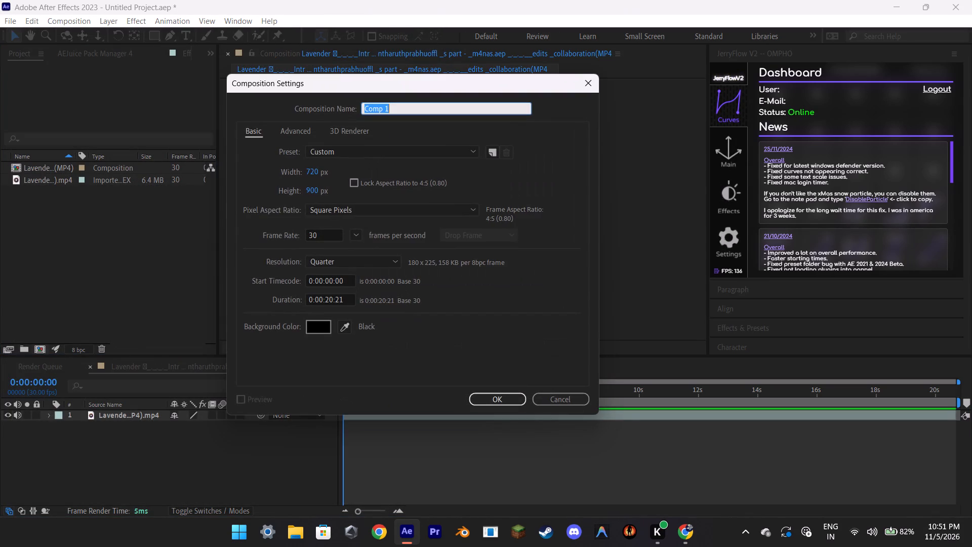
{"action": "left_click", "coordinate": [398, 147]}
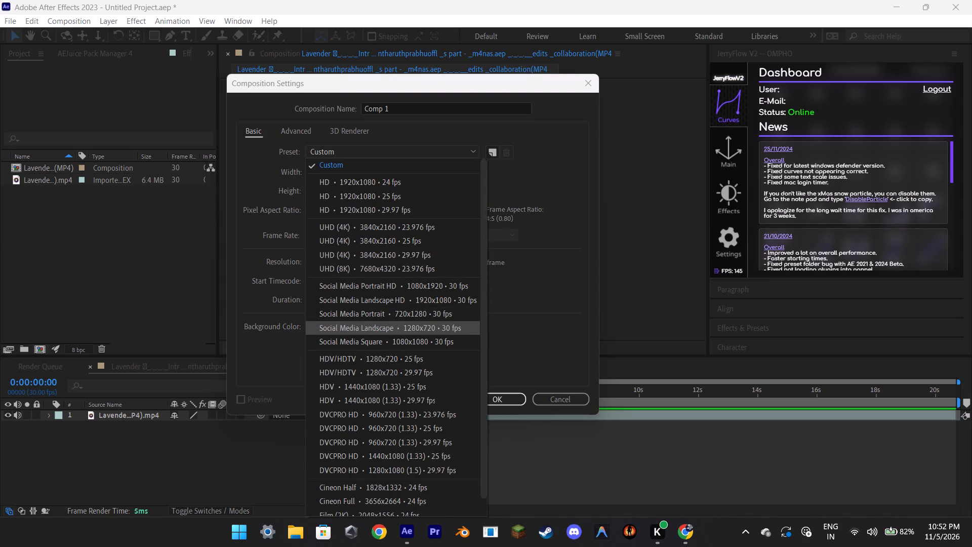
{"action": "left_click", "coordinate": [421, 289]}
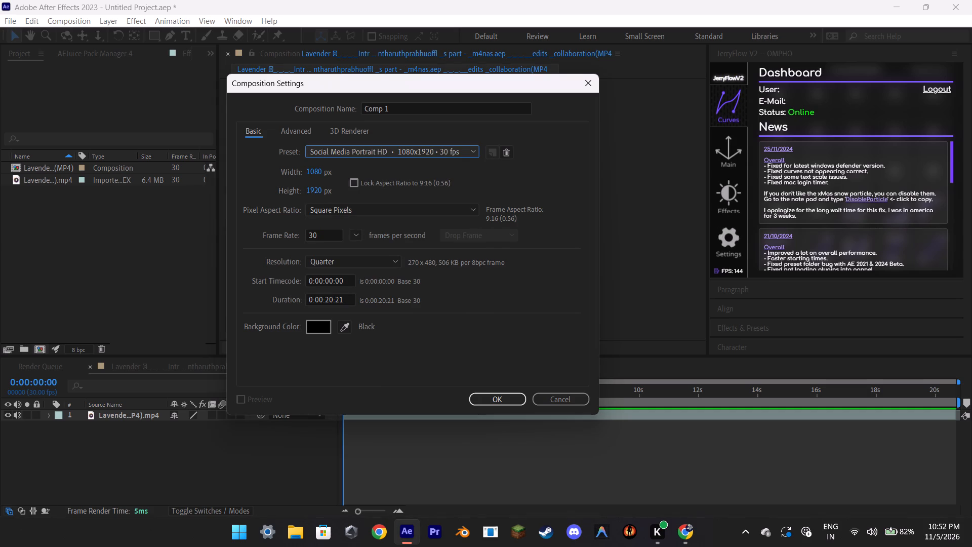
{"action": "left_click", "coordinate": [356, 233]}
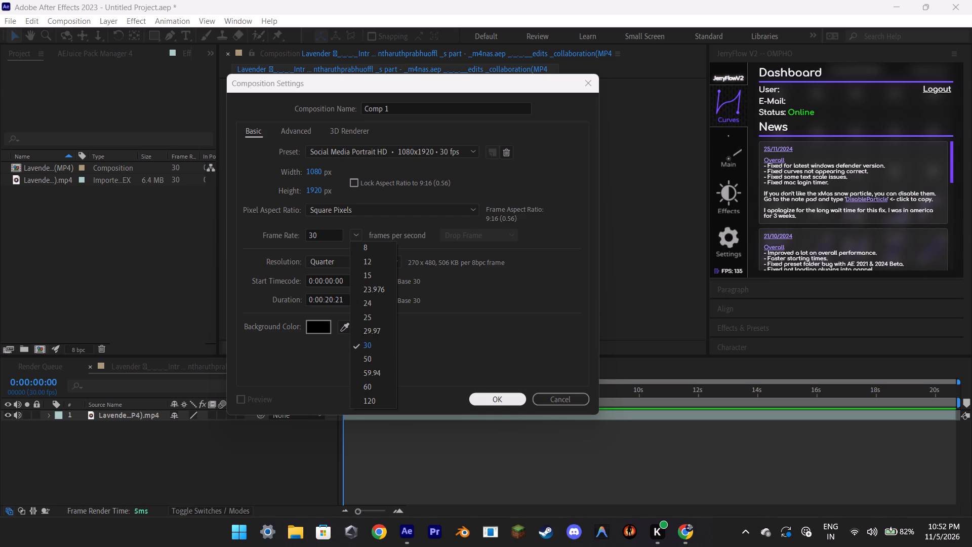
{"action": "left_click", "coordinate": [495, 398]}
{"action": "left_click", "coordinate": [279, 447]}
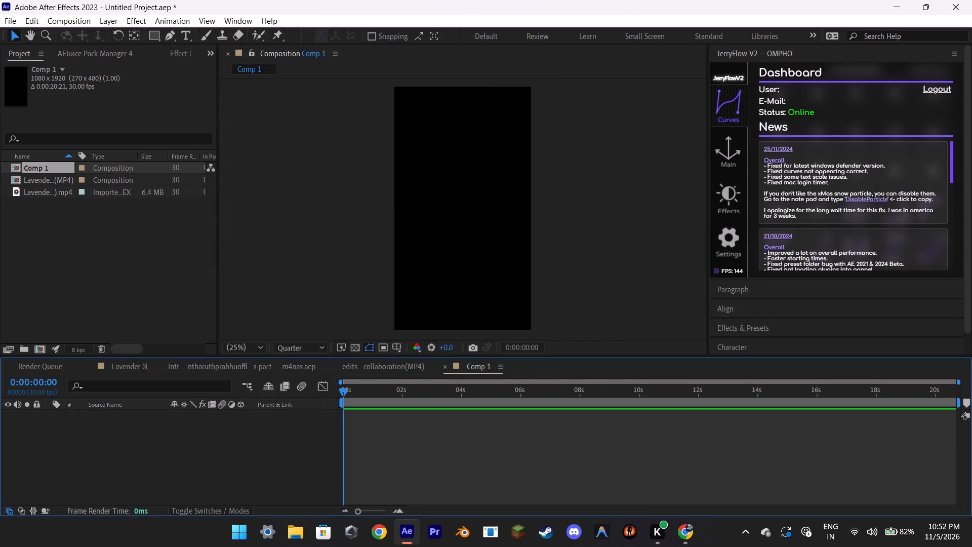
Change the Lavender composition's settings to the Social Media Portrait HD preset, 1080x1920 at 30 fps.
{"action": "left_click", "coordinate": [343, 369]}
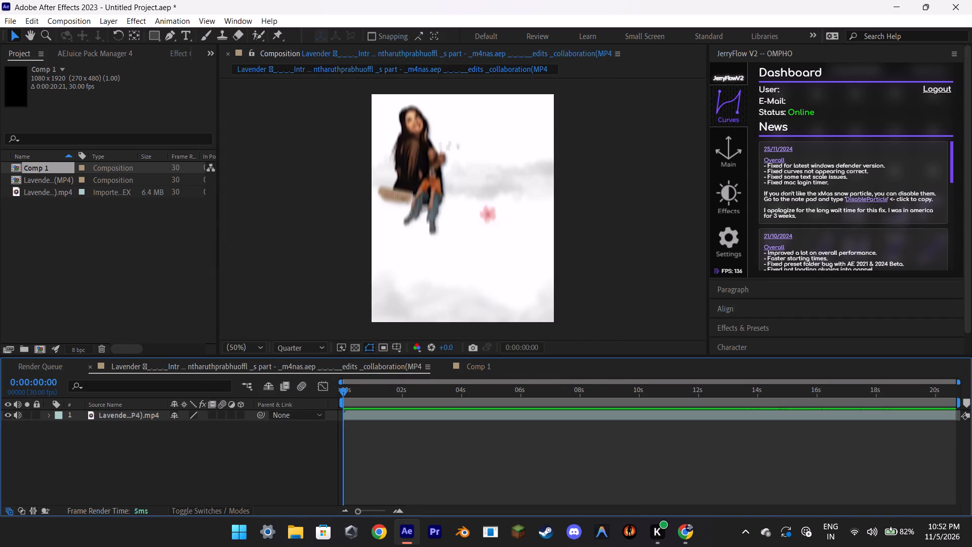
{"action": "right_click", "coordinate": [199, 372]}
{"action": "left_click", "coordinate": [256, 152]}
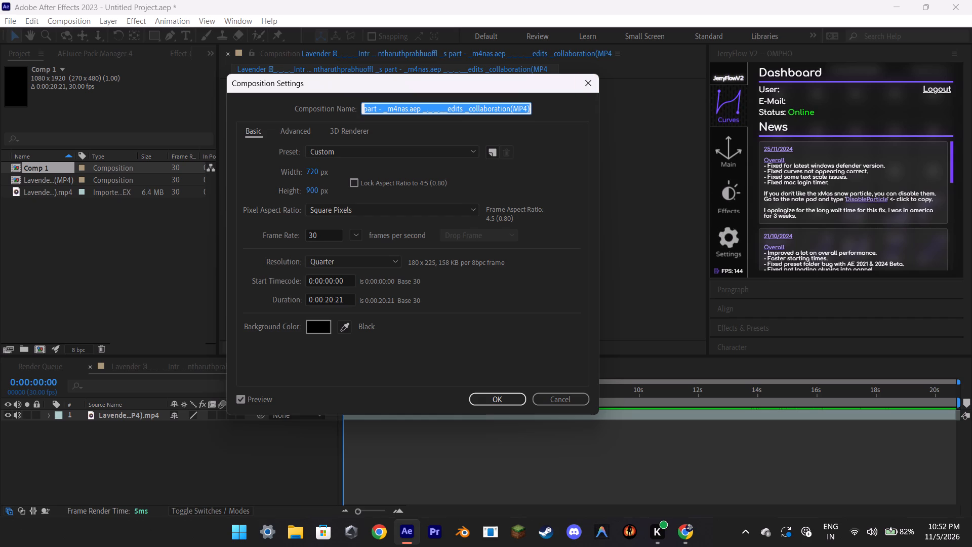
{"action": "left_click", "coordinate": [348, 155]}
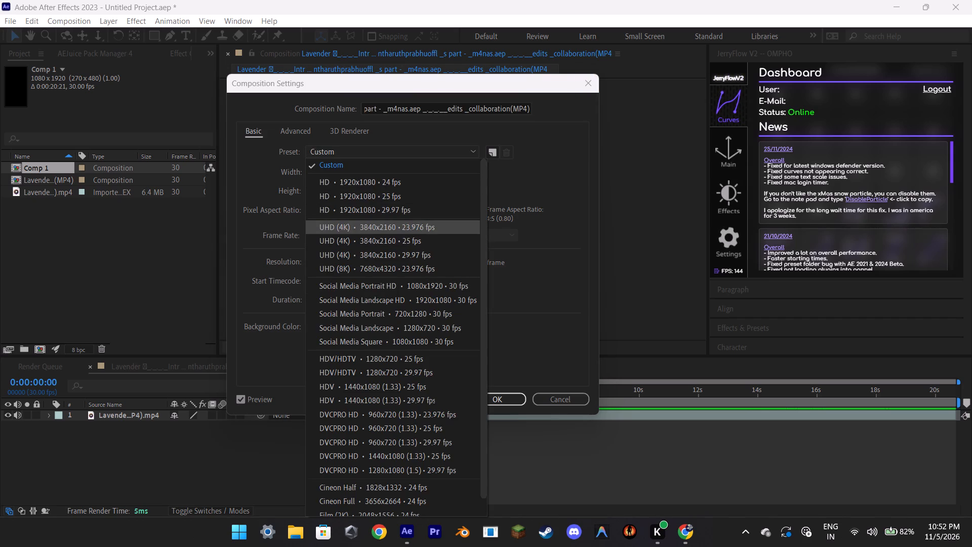
{"action": "left_click", "coordinate": [409, 286]}
{"action": "left_click", "coordinate": [493, 399]}
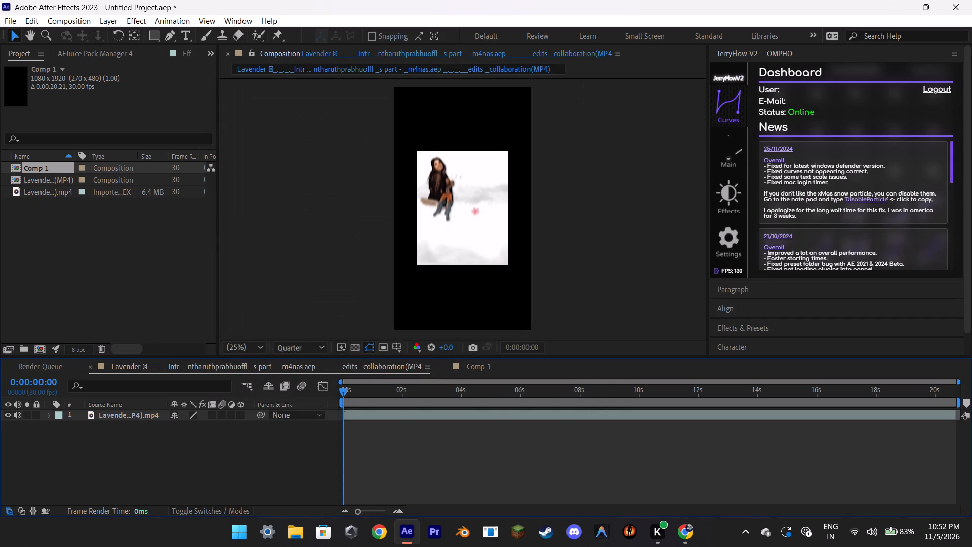
{"action": "left_click", "coordinate": [294, 433]}
Scale the Lavender clip layer to 150% in the Lavender composition.
{"action": "left_click", "coordinate": [350, 388]}
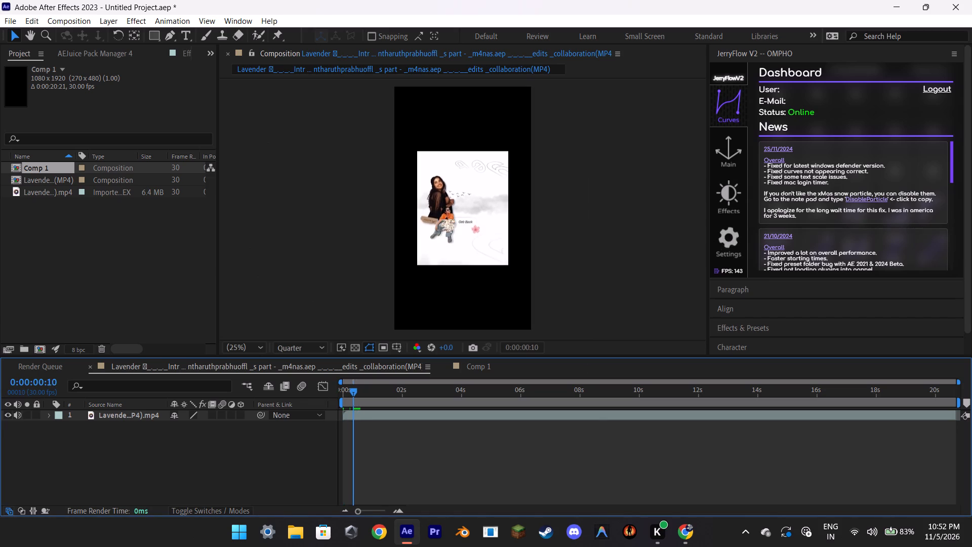
{"action": "left_click", "coordinate": [130, 417]}
{"action": "key", "text": "s"}
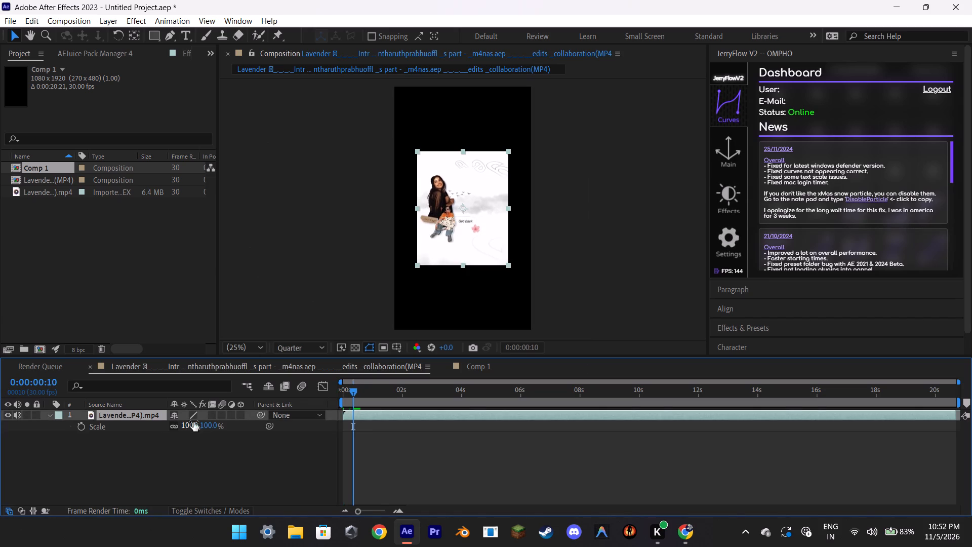
{"action": "left_click", "coordinate": [192, 423]}
{"action": "type", "text": "150"}
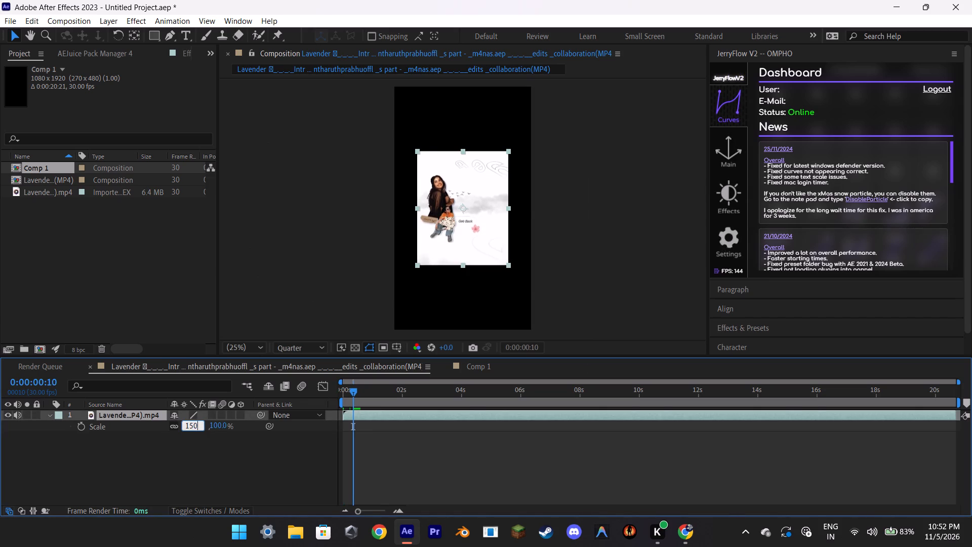
{"action": "key", "text": "Return"}
{"action": "left_click", "coordinate": [260, 459]}
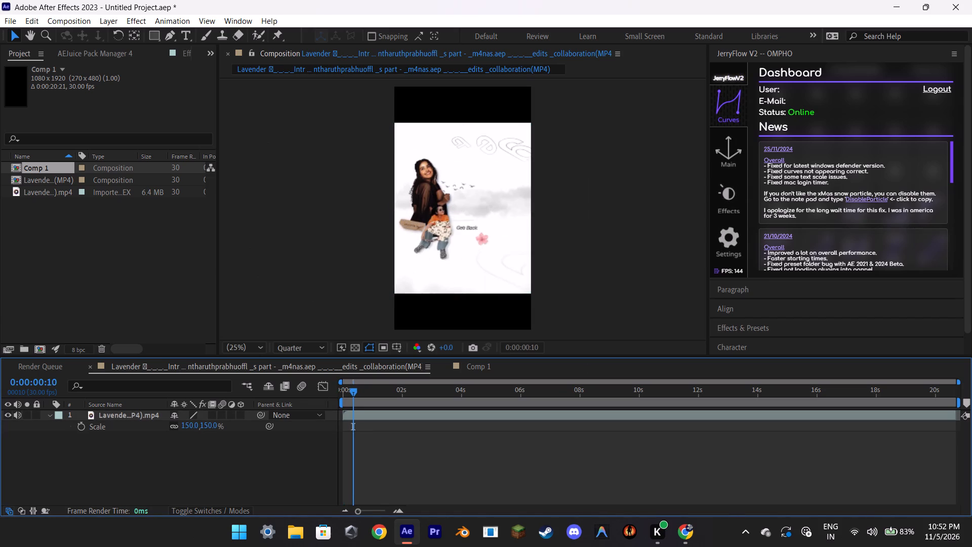
Play and scrub the opening seconds of the Lavender clip, up to about 0:00:02:25, to examine the layout and motion of its elements.
{"action": "left_click_drag", "start_coordinate": [354, 388], "coordinate": [331, 392]}
{"action": "key", "text": "space"}
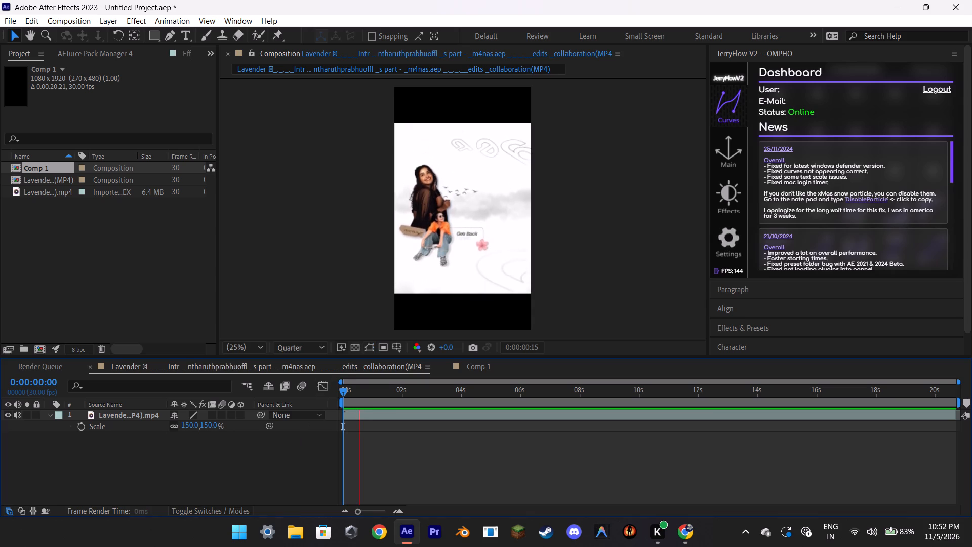
{"action": "key", "text": "space"}
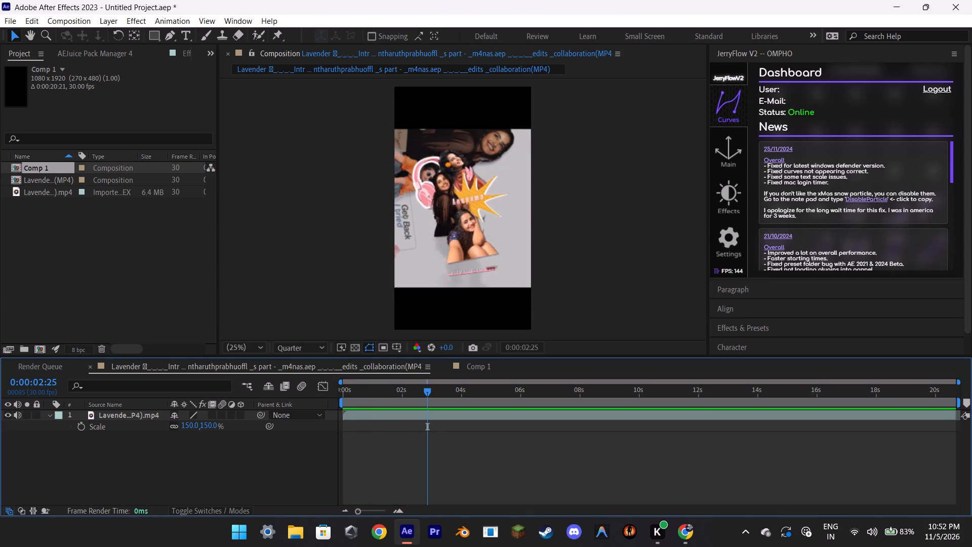
{"action": "scroll", "coordinate": [584, 288], "scroll_direction": "up", "scroll_amount": 2}
{"action": "scroll", "coordinate": [584, 288], "scroll_direction": "down", "scroll_amount": 2}
{"action": "scroll", "coordinate": [584, 288], "scroll_direction": "up", "scroll_amount": 1}
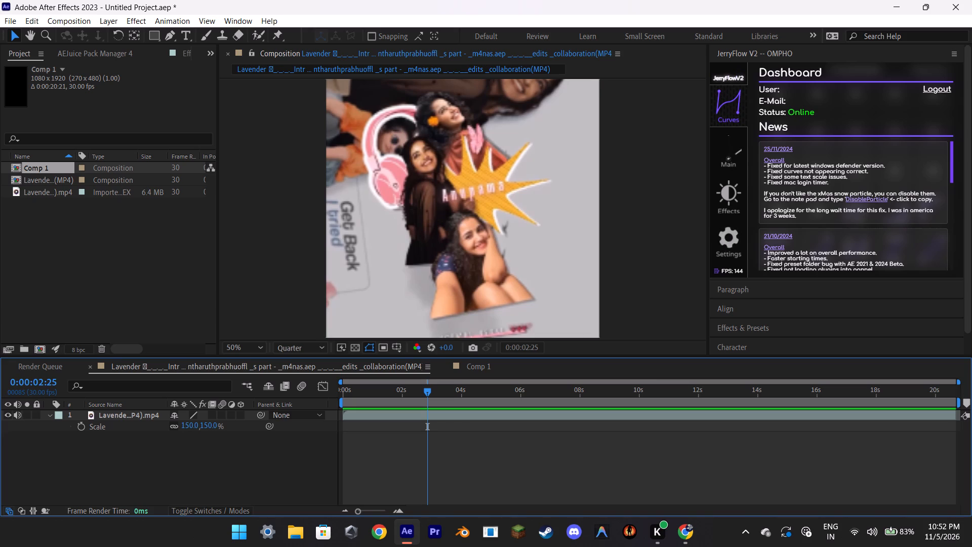
{"action": "scroll", "coordinate": [602, 233], "scroll_direction": "down", "scroll_amount": 1}
{"action": "left_click_drag", "start_coordinate": [428, 390], "coordinate": [411, 394]}
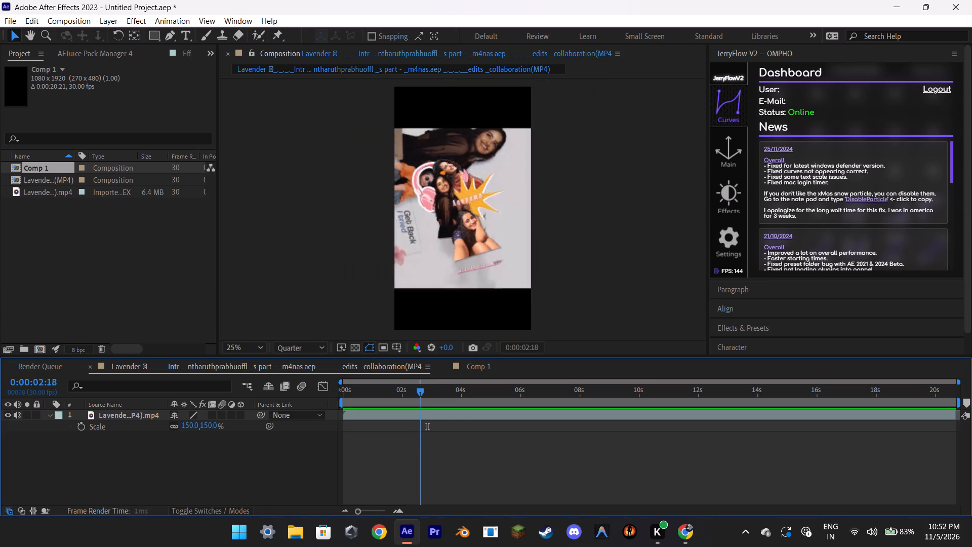
{"action": "left_click_drag", "start_coordinate": [411, 394], "coordinate": [408, 393]}
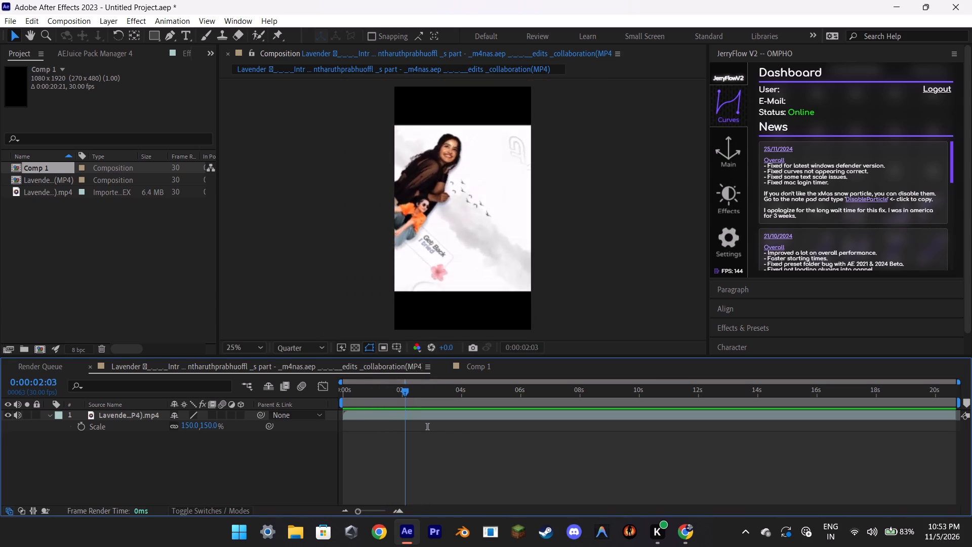
{"action": "left_click_drag", "start_coordinate": [408, 393], "coordinate": [377, 400]}
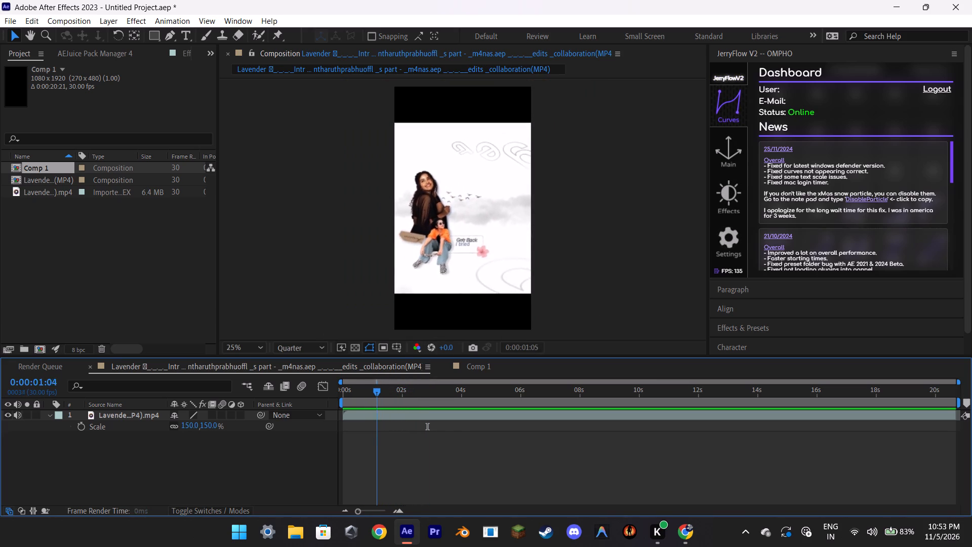
{"action": "left_click_drag", "start_coordinate": [377, 400], "coordinate": [355, 397]}
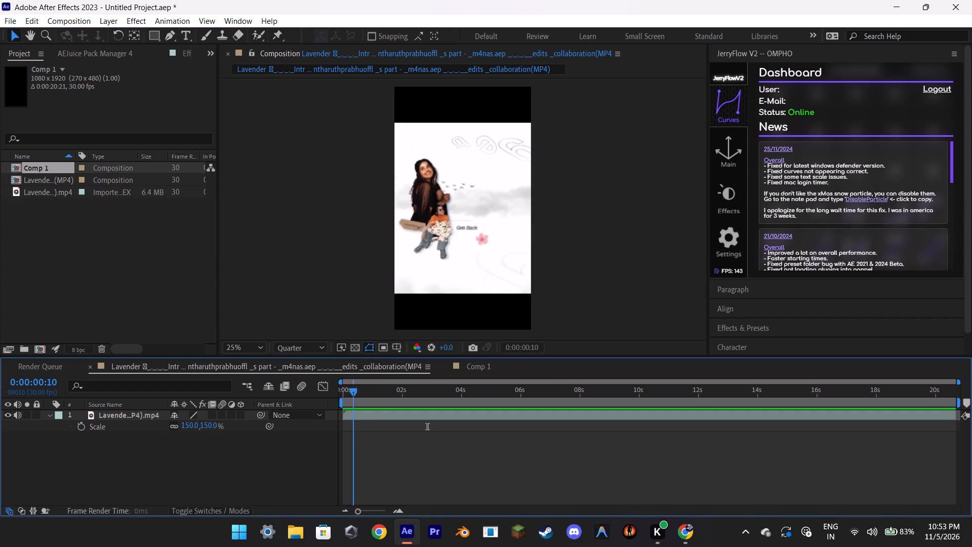
{"action": "left_click_drag", "start_coordinate": [355, 397], "coordinate": [394, 396]}
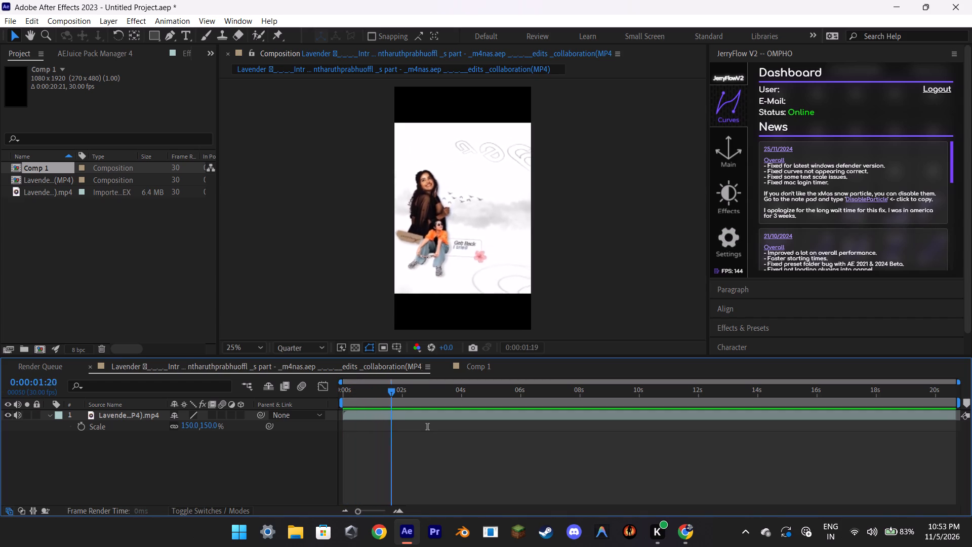
{"action": "left_click_drag", "start_coordinate": [394, 396], "coordinate": [345, 396]}
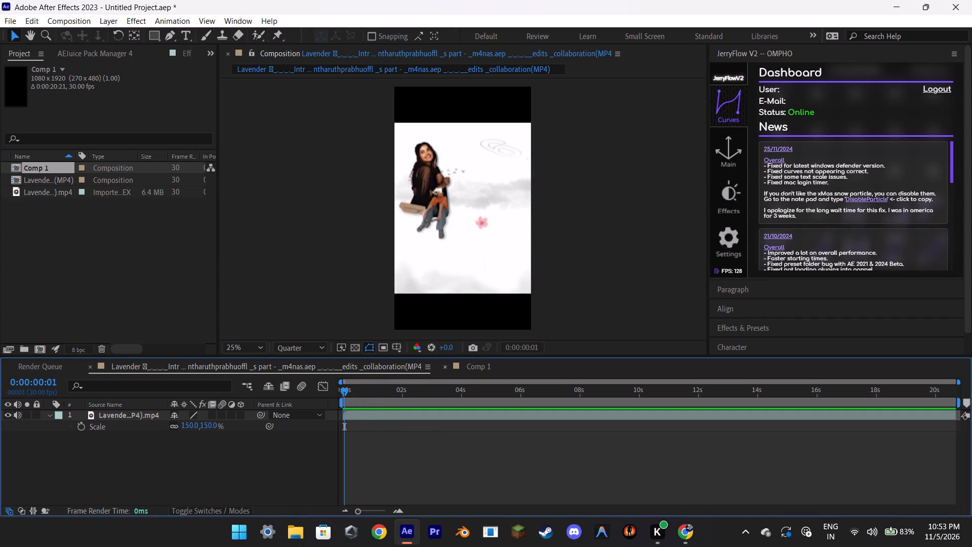
Start importing footage from the Pictures folder and search it for "birds", then for "bird".
{"action": "double_click", "coordinate": [20, 259]}
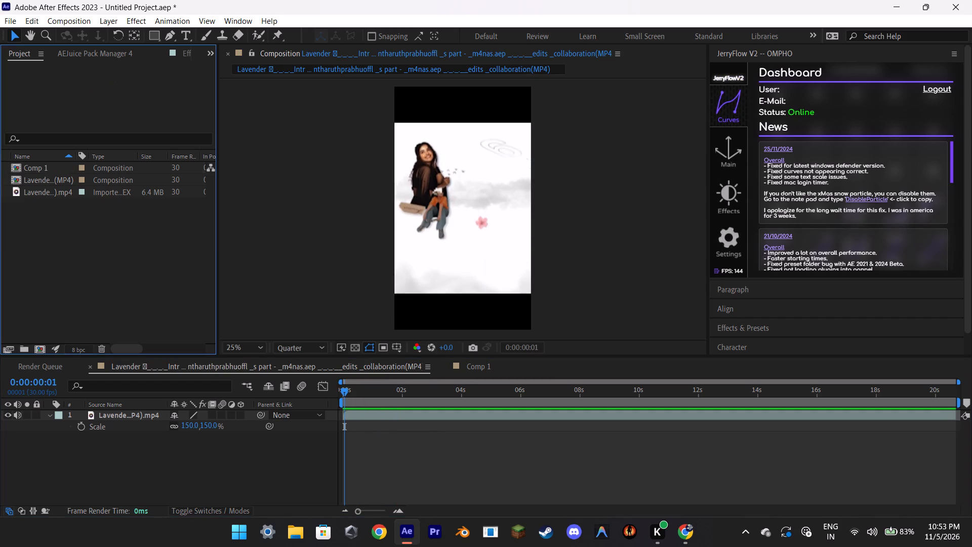
{"action": "scroll", "coordinate": [122, 226], "scroll_direction": "down", "scroll_amount": 2}
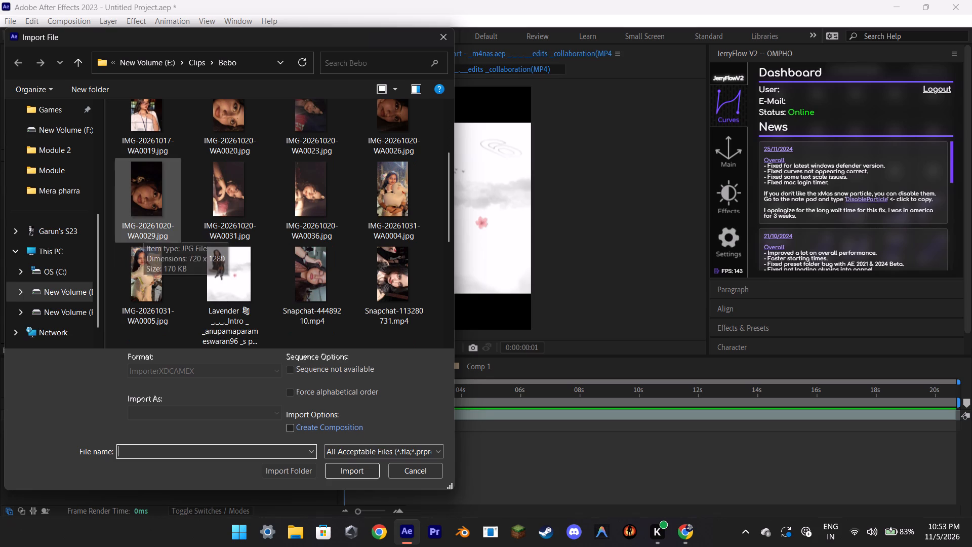
{"action": "scroll", "coordinate": [19, 258], "scroll_direction": "down", "scroll_amount": 2}
{"action": "scroll", "coordinate": [70, 220], "scroll_direction": "up", "scroll_amount": 4}
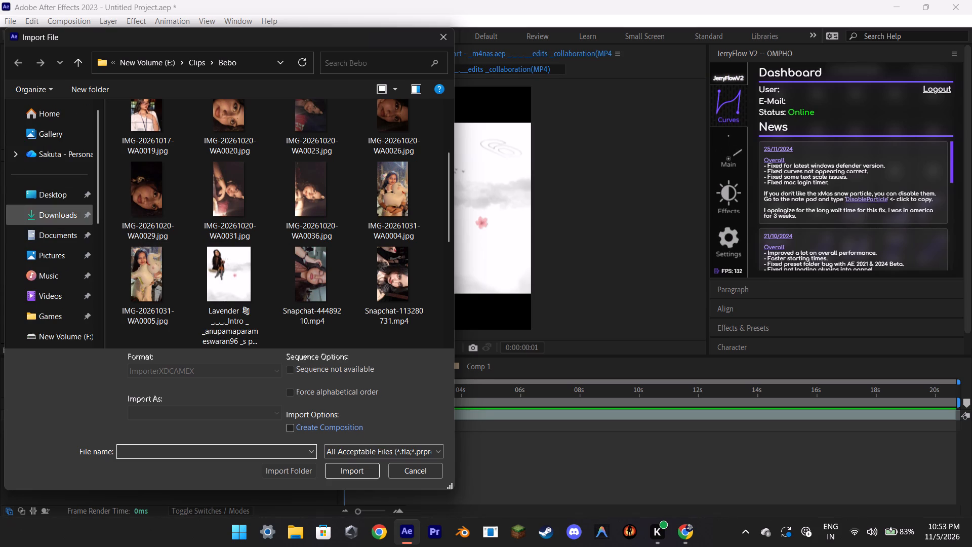
{"action": "left_click", "coordinate": [54, 259]}
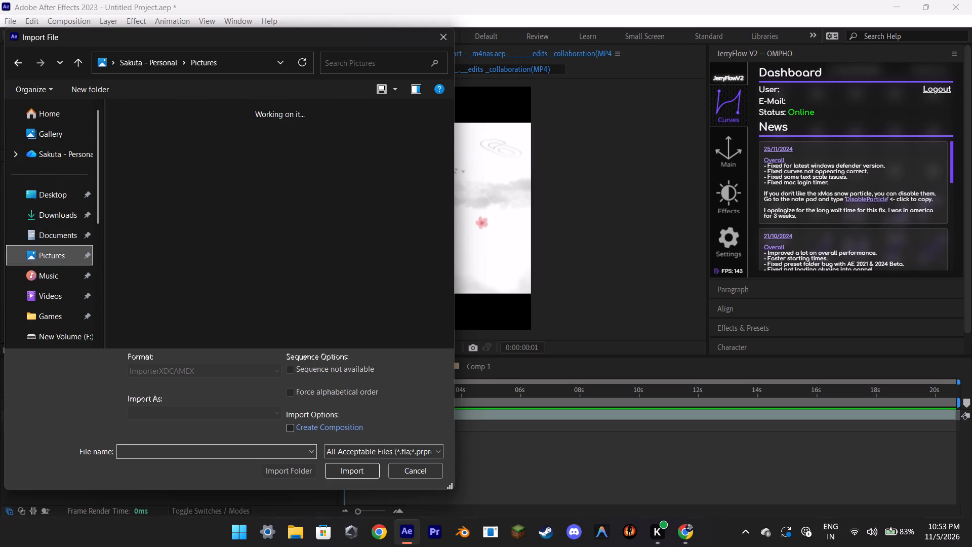
{"action": "scroll", "coordinate": [326, 225], "scroll_direction": "down", "scroll_amount": 2}
{"action": "scroll", "coordinate": [327, 225], "scroll_direction": "up", "scroll_amount": 3}
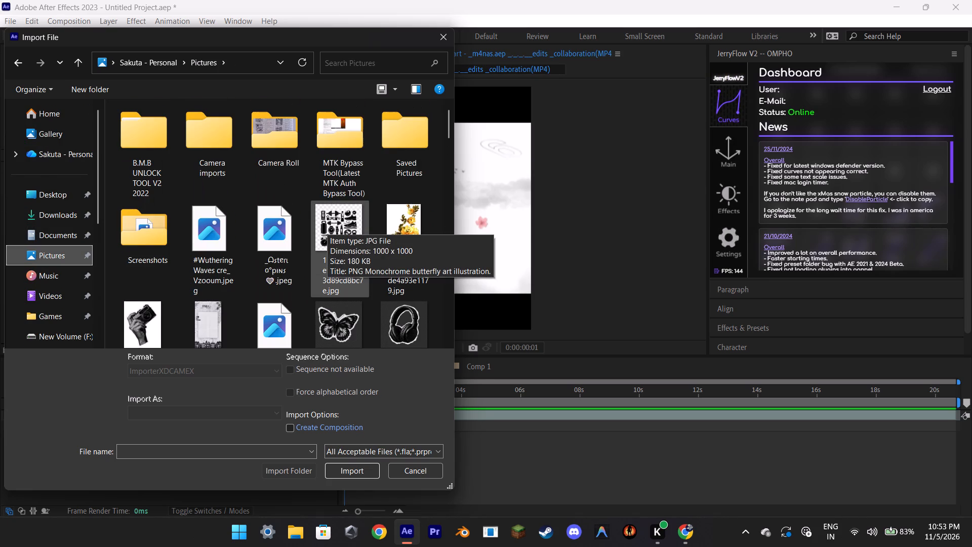
{"action": "scroll", "coordinate": [327, 225], "scroll_direction": "up", "scroll_amount": 2}
{"action": "left_click", "coordinate": [362, 58]}
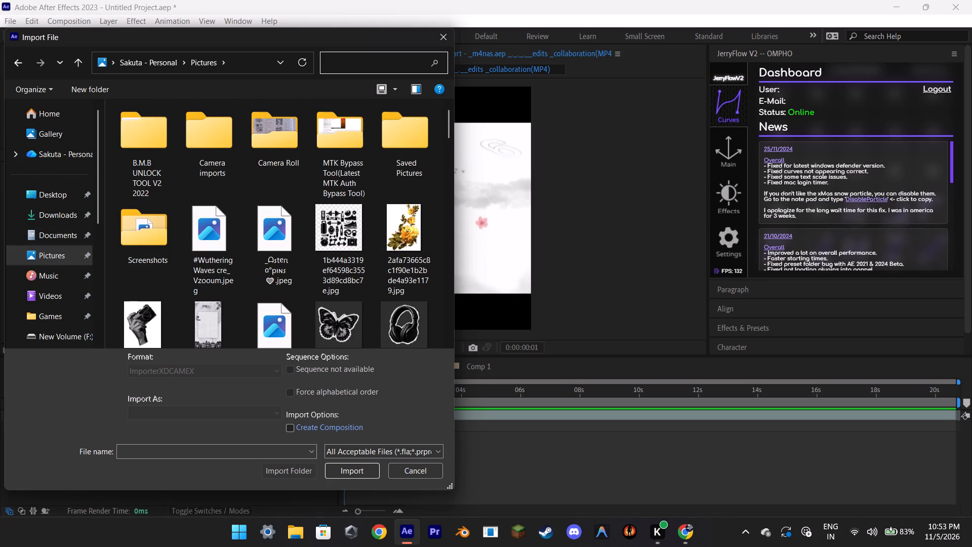
{"action": "type", "text": "birds"}
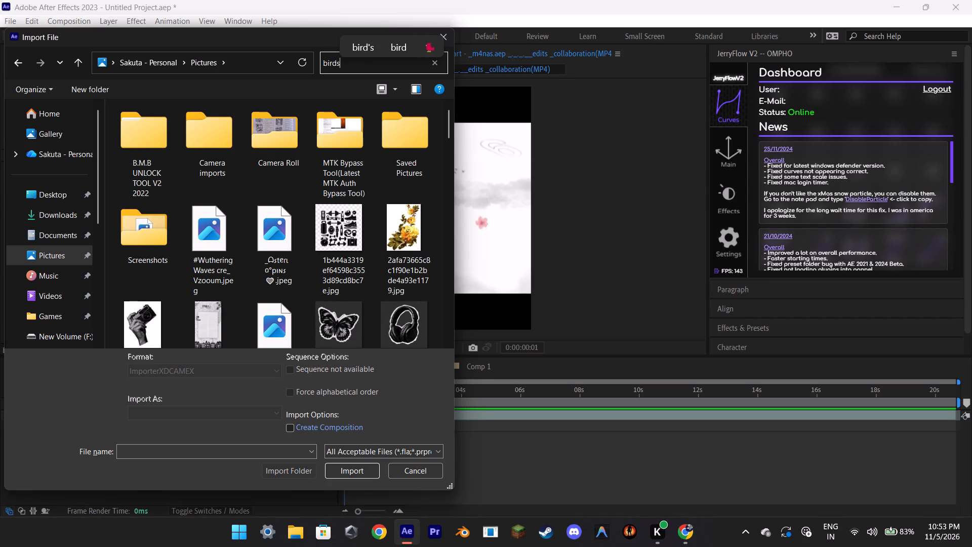
{"action": "key", "text": "Return"}
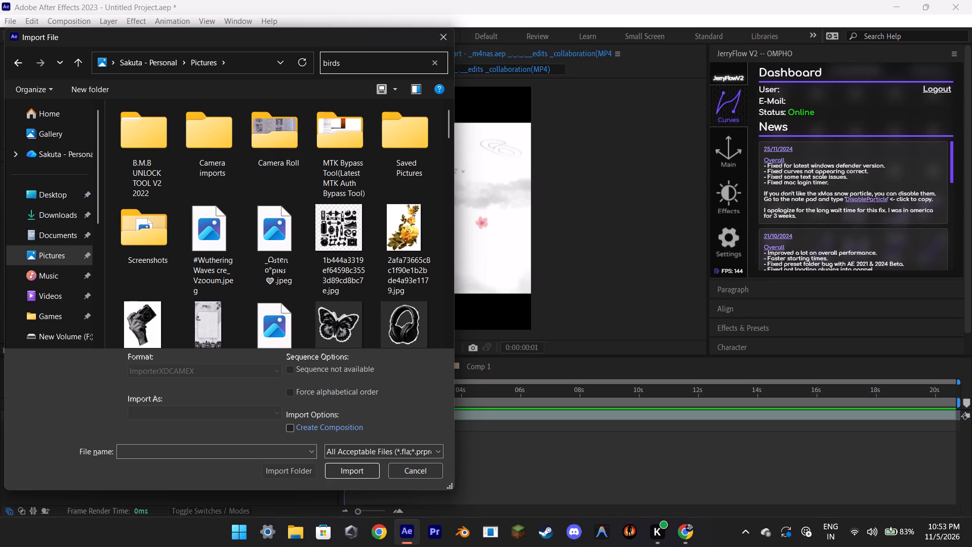
{"action": "key", "text": "BackSpace"}
{"action": "key", "text": "Return"}
{"action": "key", "text": "Return"}
{"action": "key", "text": "Return"}
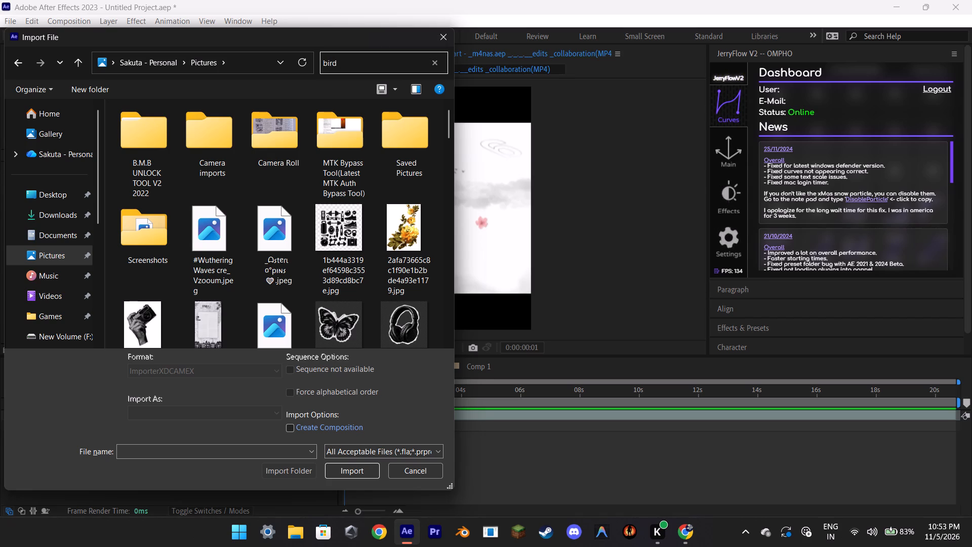
{"action": "key", "text": "Return"}
Look through the files in the Pictures folder for the downloaded bird image.
{"action": "scroll", "coordinate": [347, 289], "scroll_direction": "down", "scroll_amount": 4}
{"action": "scroll", "coordinate": [345, 289], "scroll_direction": "up", "scroll_amount": 9}
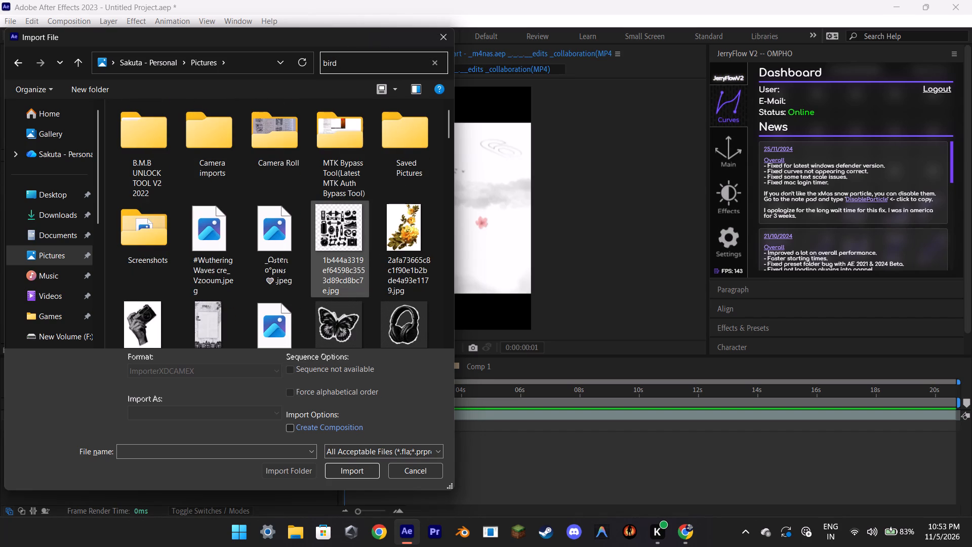
{"action": "scroll", "coordinate": [348, 269], "scroll_direction": "up", "scroll_amount": 2}
{"action": "scroll", "coordinate": [348, 269], "scroll_direction": "down", "scroll_amount": 5}
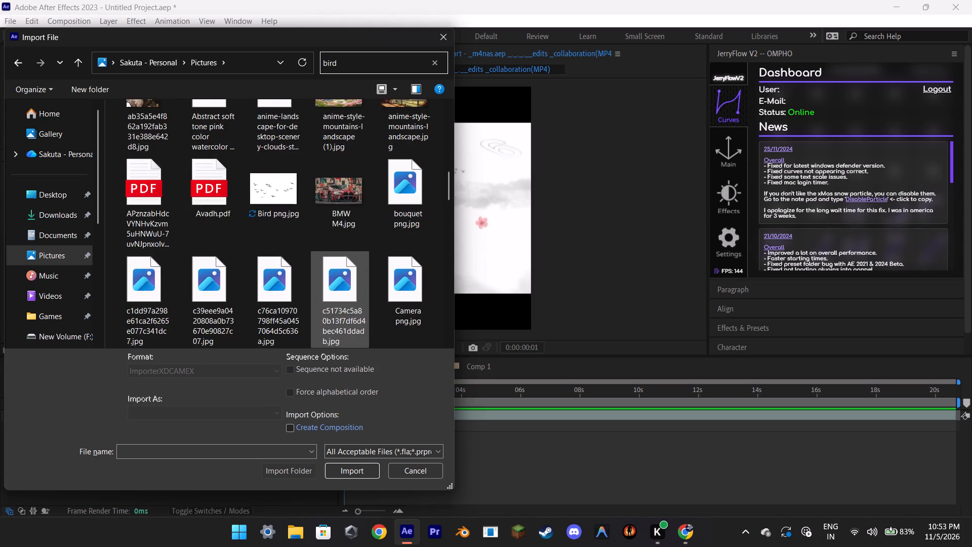
{"action": "scroll", "coordinate": [348, 269], "scroll_direction": "down", "scroll_amount": 8}
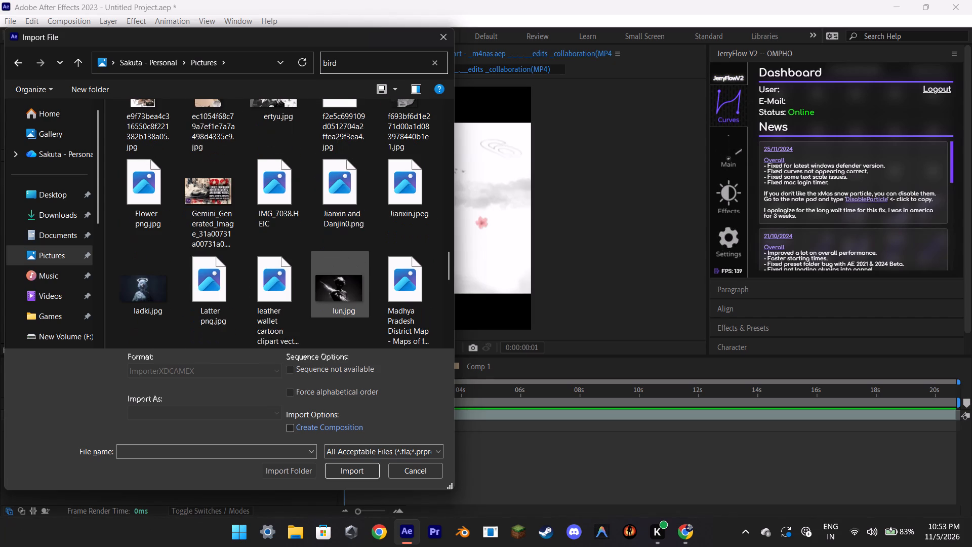
{"action": "scroll", "coordinate": [348, 269], "scroll_direction": "down", "scroll_amount": 2}
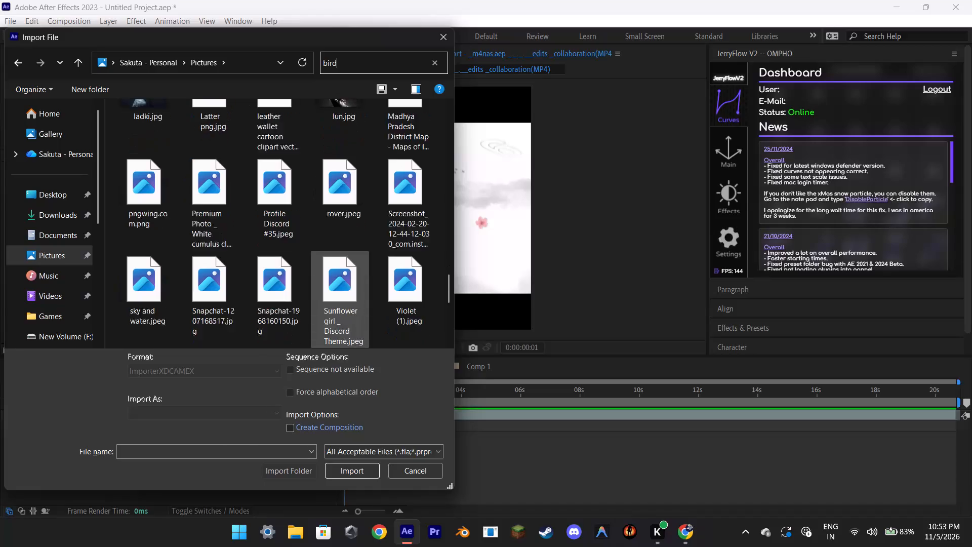
{"action": "scroll", "coordinate": [348, 269], "scroll_direction": "down", "scroll_amount": 3}
{"action": "left_click", "coordinate": [406, 315]}
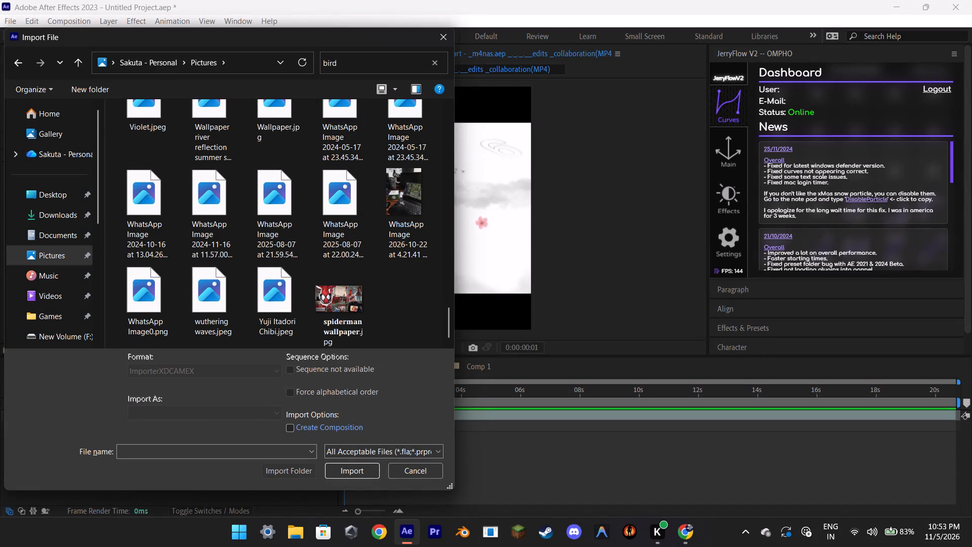
{"action": "scroll", "coordinate": [406, 316], "scroll_direction": "up", "scroll_amount": 19}
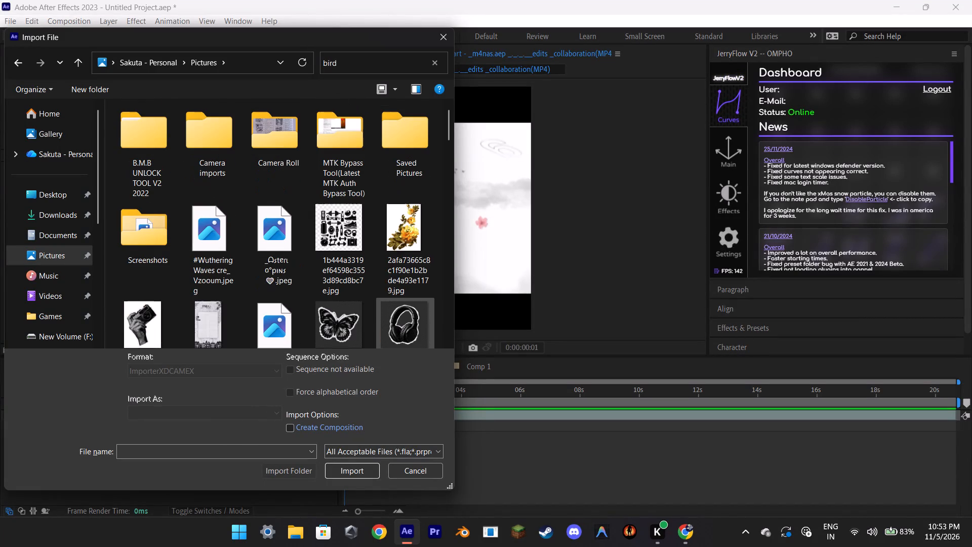
Enlarge the file thumbnails and widen the Import File dialog so more of the Pictures folder fits.
{"action": "left_click", "coordinate": [378, 91]}
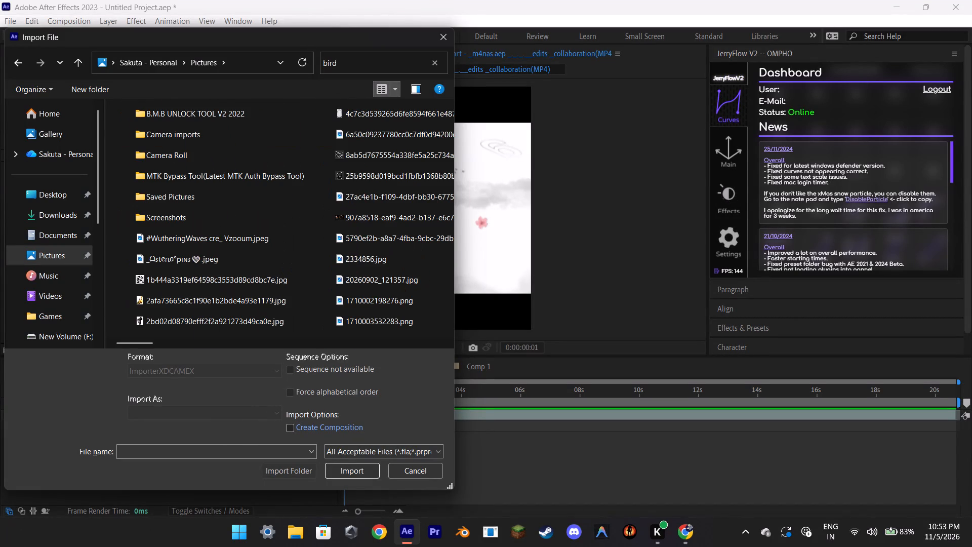
{"action": "triple_click", "coordinate": [379, 91]}
{"action": "left_click", "coordinate": [379, 91]}
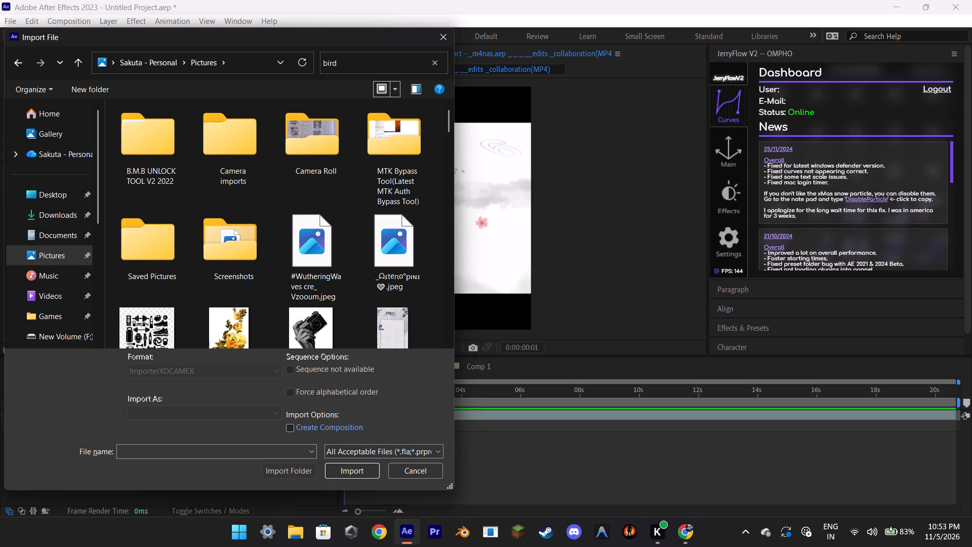
{"action": "left_click", "coordinate": [52, 96]}
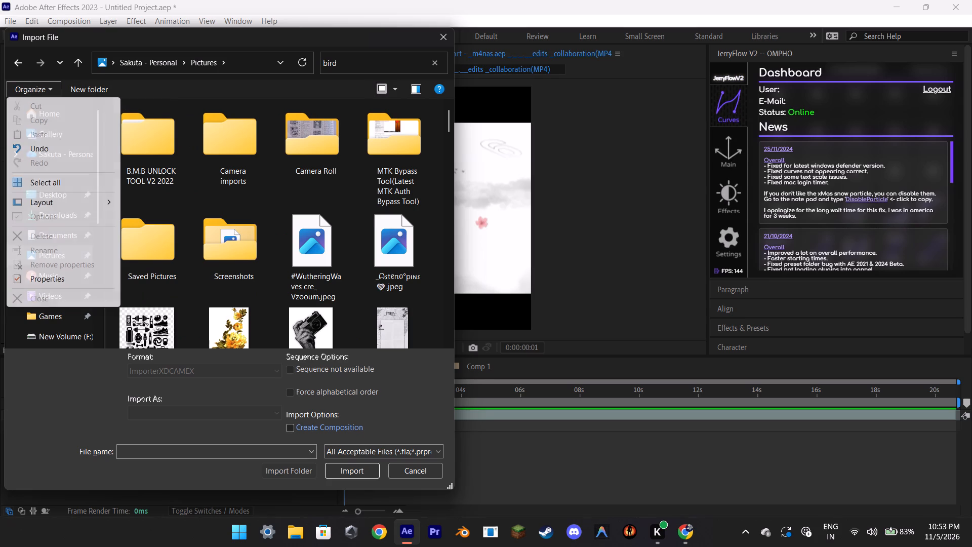
{"action": "left_click", "coordinate": [125, 83]}
{"action": "scroll", "coordinate": [213, 177], "scroll_direction": "down", "scroll_amount": 1}
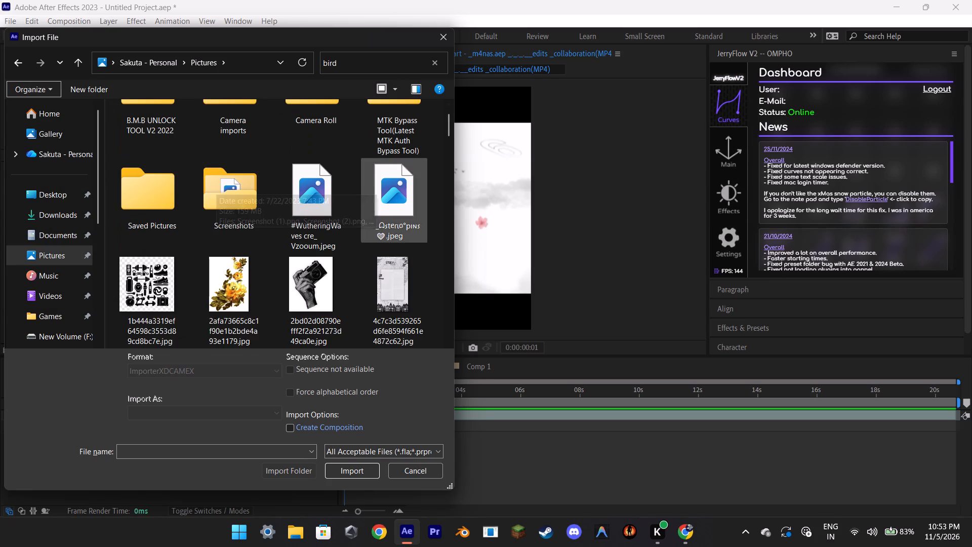
{"action": "left_click_drag", "start_coordinate": [454, 228], "coordinate": [586, 215]}
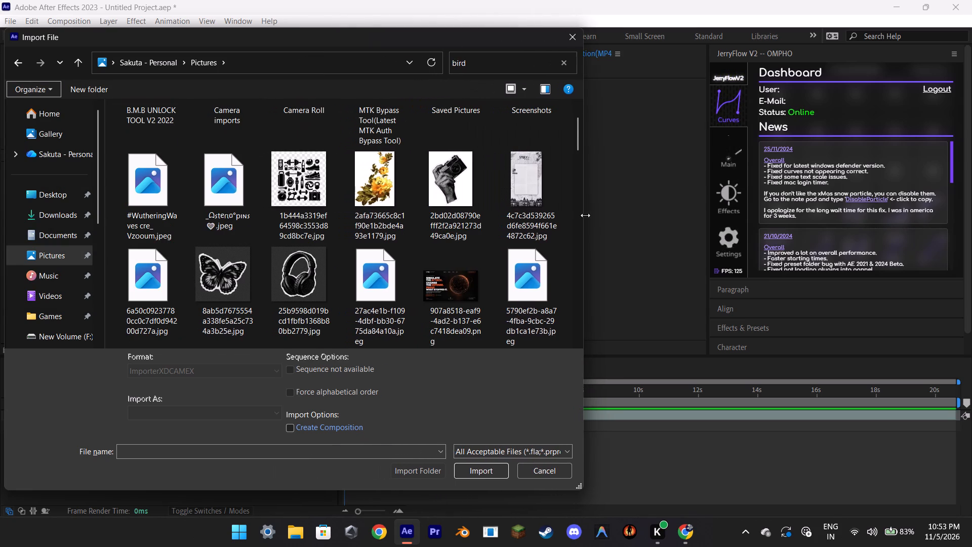
{"action": "left_click_drag", "start_coordinate": [586, 215], "coordinate": [591, 215]}
{"action": "left_click_drag", "start_coordinate": [354, 490], "coordinate": [361, 467]}
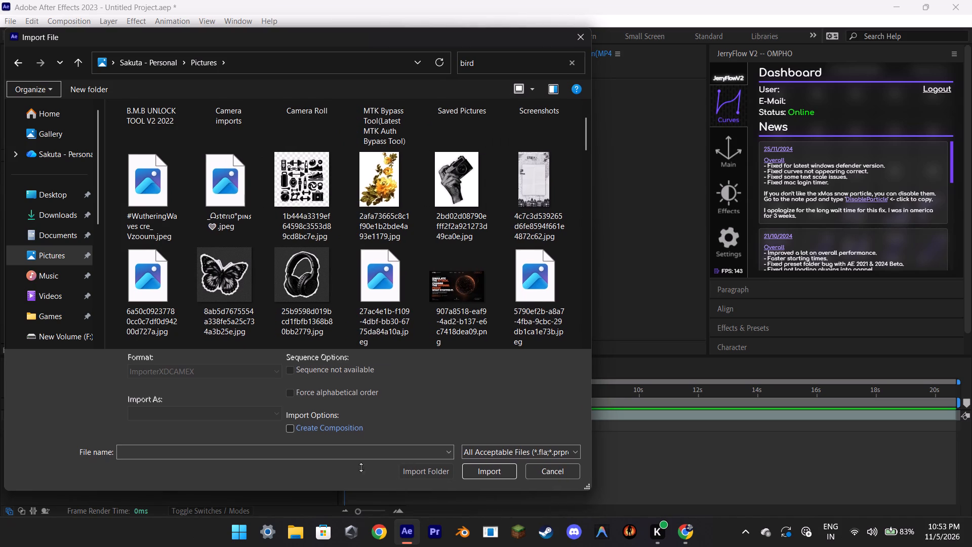
{"action": "left_click_drag", "start_coordinate": [361, 467], "coordinate": [348, 491]}
Select the white frame cloud image and the grey floral download (1).png in the Pictures folder for import.
{"action": "scroll", "coordinate": [424, 210], "scroll_direction": "down", "scroll_amount": 5}
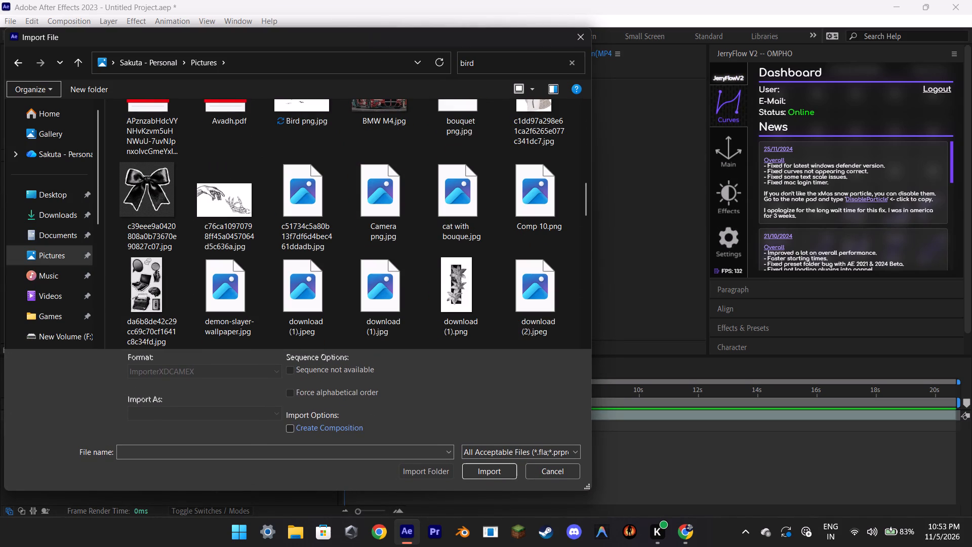
{"action": "scroll", "coordinate": [424, 209], "scroll_direction": "down", "scroll_amount": 3}
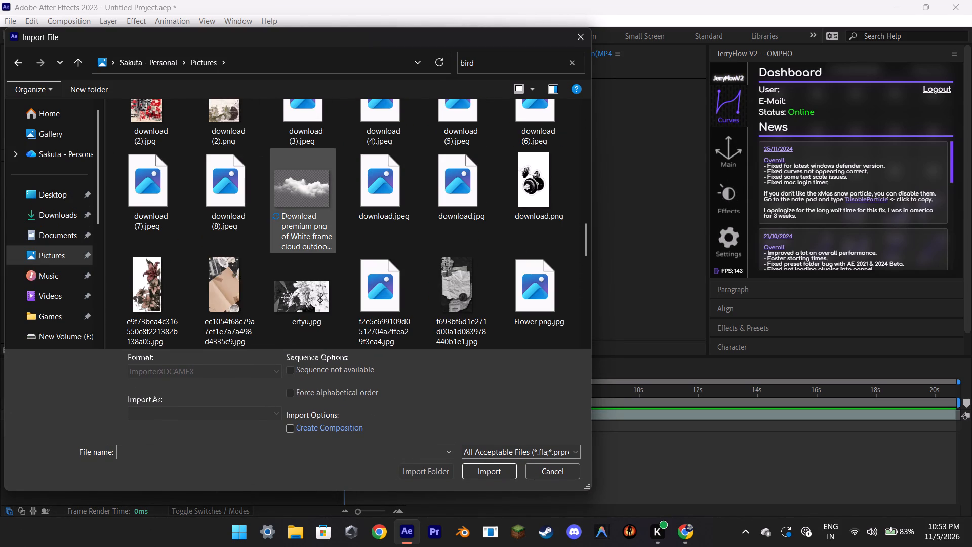
{"action": "left_click", "coordinate": [307, 190]}
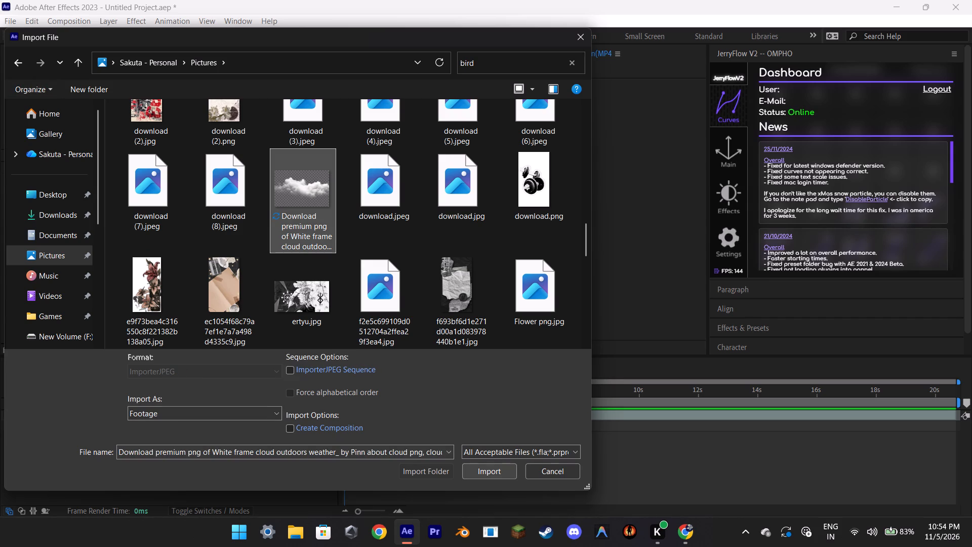
{"action": "scroll", "coordinate": [459, 251], "scroll_direction": "down", "scroll_amount": 2}
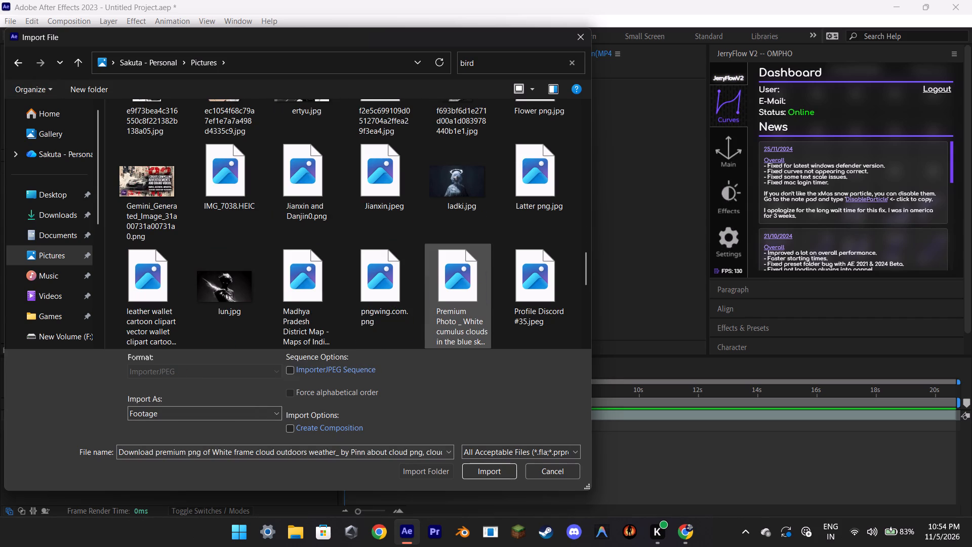
{"action": "scroll", "coordinate": [459, 251], "scroll_direction": "up", "scroll_amount": 2}
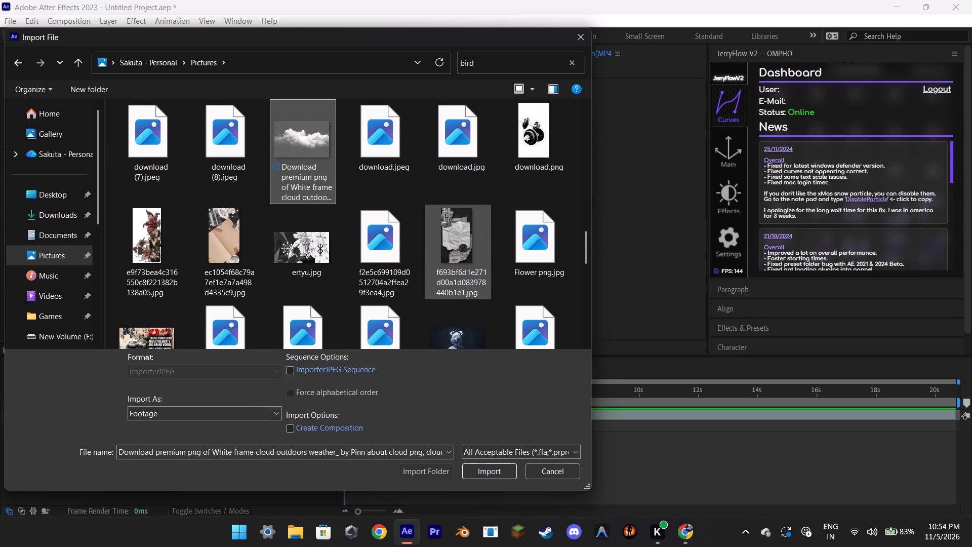
{"action": "scroll", "coordinate": [461, 273], "scroll_direction": "up", "scroll_amount": 1}
{"action": "scroll", "coordinate": [461, 273], "scroll_direction": "down", "scroll_amount": 1}
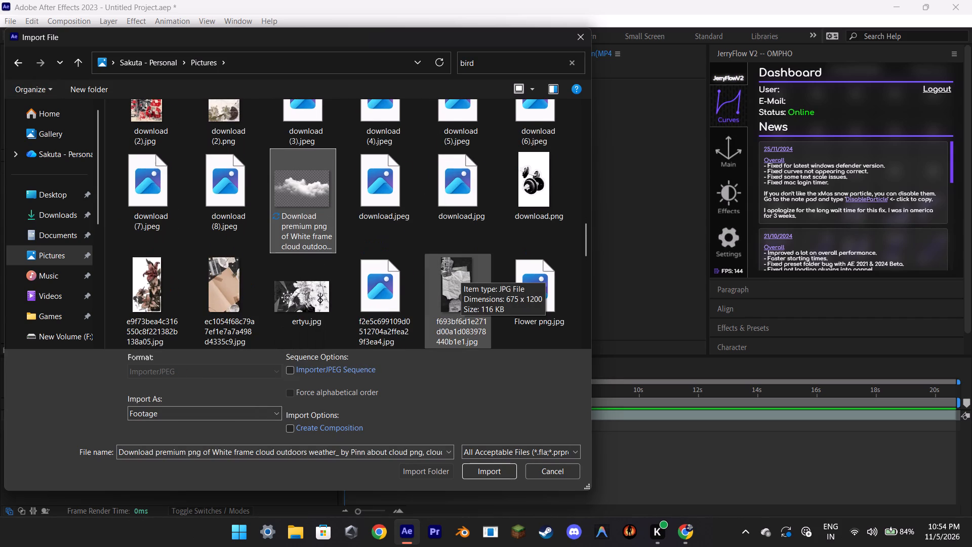
{"action": "scroll", "coordinate": [461, 273], "scroll_direction": "up", "scroll_amount": 4}
{"action": "scroll", "coordinate": [461, 273], "scroll_direction": "down", "scroll_amount": 1}
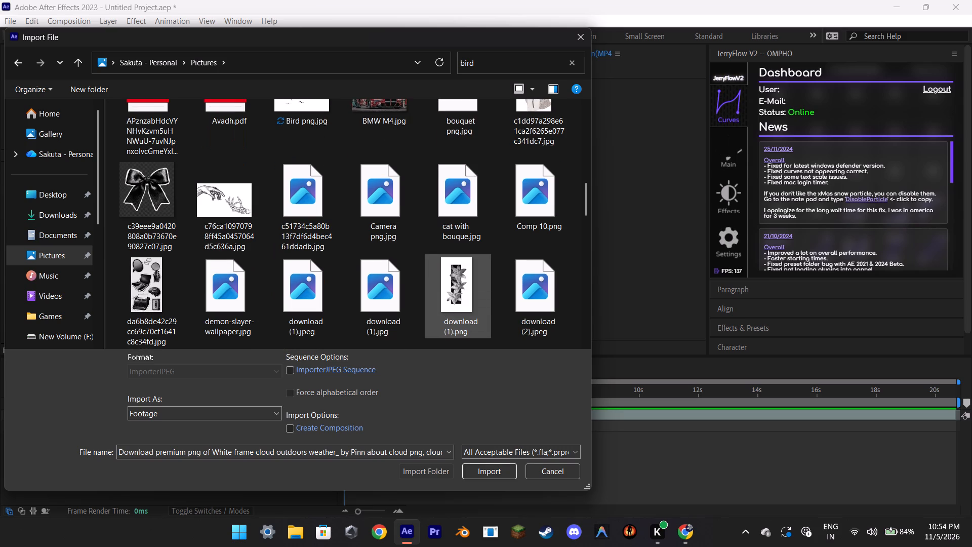
{"action": "left_click", "coordinate": [461, 273], "text": "ctrl"}
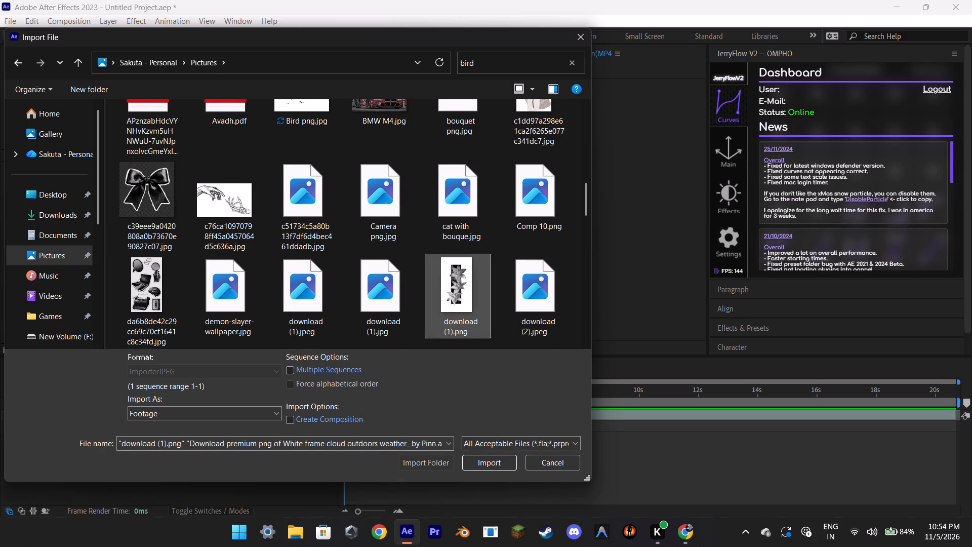
Add the black bow, the pale roses ab35a5e4 and the yellow flowers 2afa7366 images to the import selection.
{"action": "scroll", "coordinate": [313, 218], "scroll_direction": "down", "scroll_amount": 2}
{"action": "scroll", "coordinate": [313, 218], "scroll_direction": "up", "scroll_amount": 3}
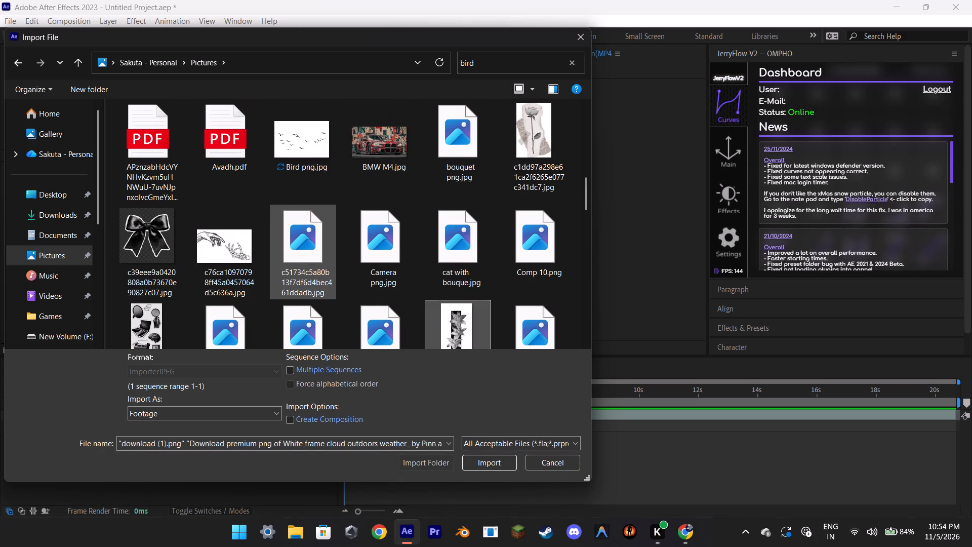
{"action": "left_click", "coordinate": [180, 223], "text": "ctrl"}
{"action": "scroll", "coordinate": [442, 255], "scroll_direction": "up", "scroll_amount": 3, "text": "ctrl"}
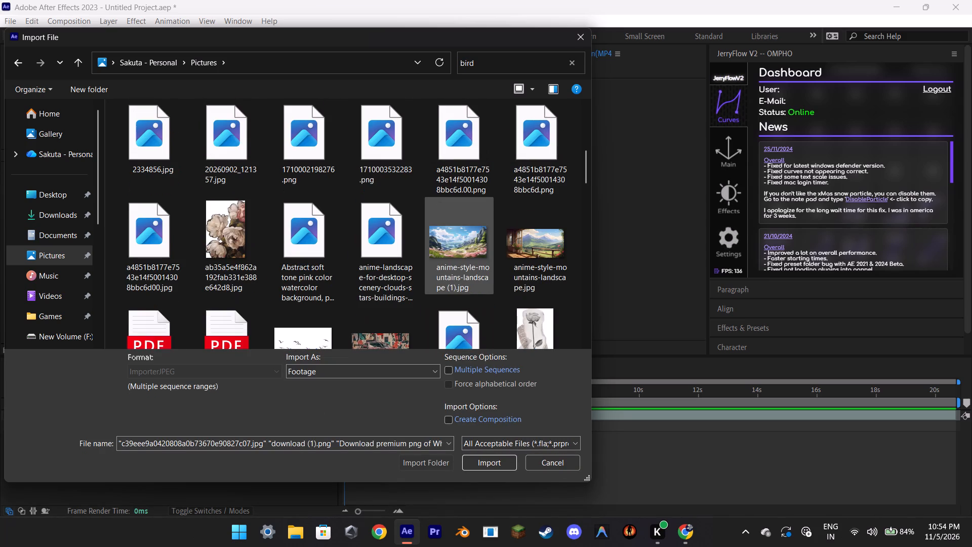
{"action": "scroll", "coordinate": [442, 255], "scroll_direction": "down", "scroll_amount": 1}
{"action": "scroll", "coordinate": [442, 255], "scroll_direction": "up", "scroll_amount": 5, "text": "ctrl"}
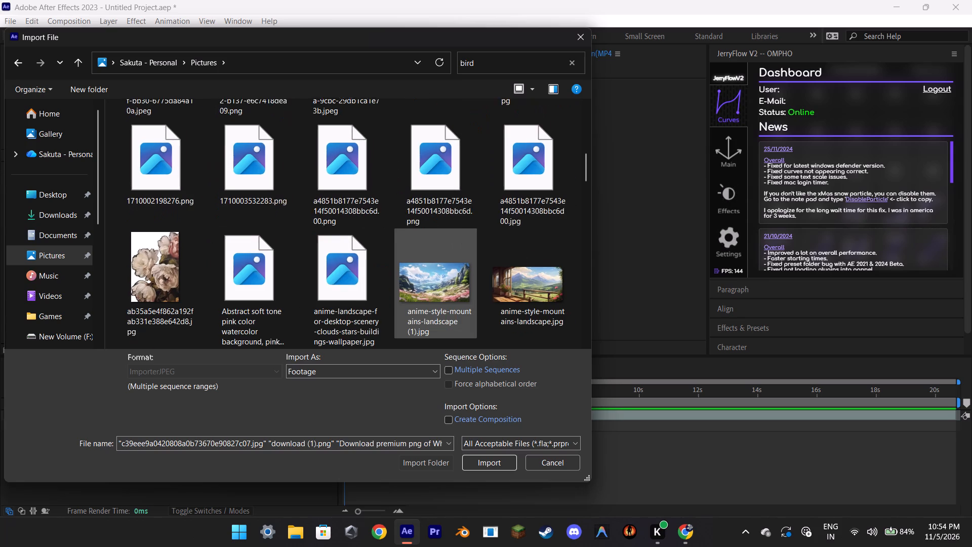
{"action": "scroll", "coordinate": [442, 255], "scroll_direction": "up", "scroll_amount": 1, "text": "ctrl"}
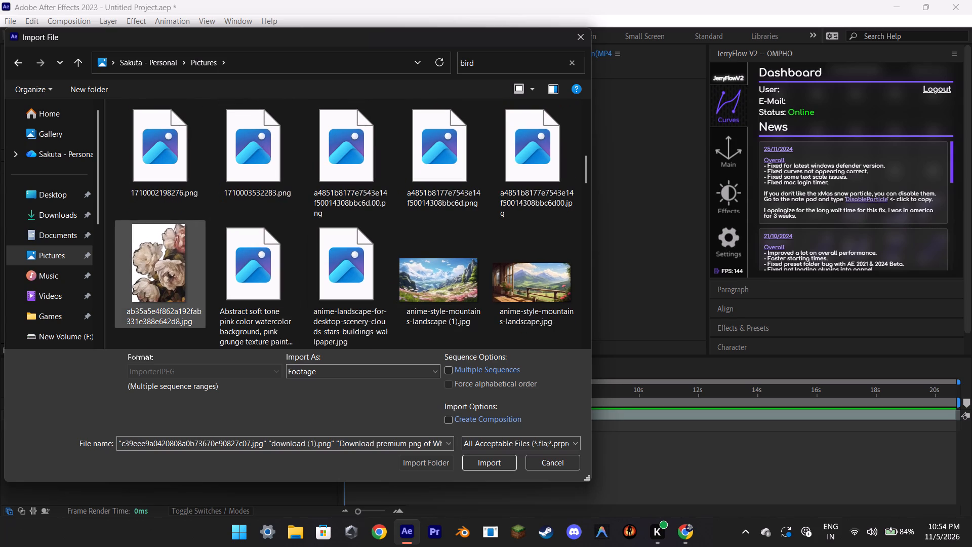
{"action": "left_click", "coordinate": [165, 264], "text": "ctrl"}
{"action": "scroll", "coordinate": [475, 282], "scroll_direction": "up", "scroll_amount": 4}
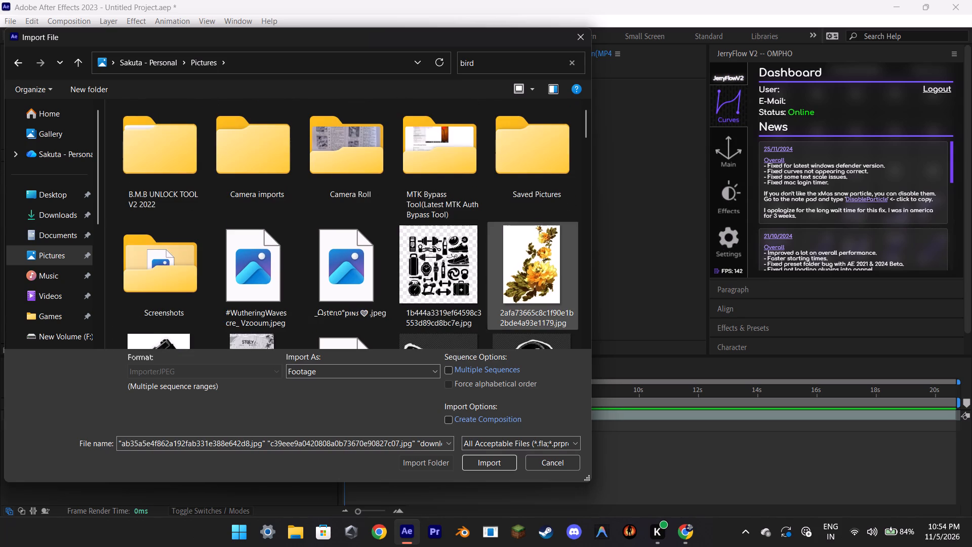
{"action": "left_click", "coordinate": [549, 273], "text": "ctrl"}
Add the brown paper collage image ec1054f6 to the import selection.
{"action": "scroll", "coordinate": [435, 243], "scroll_direction": "down", "scroll_amount": 8}
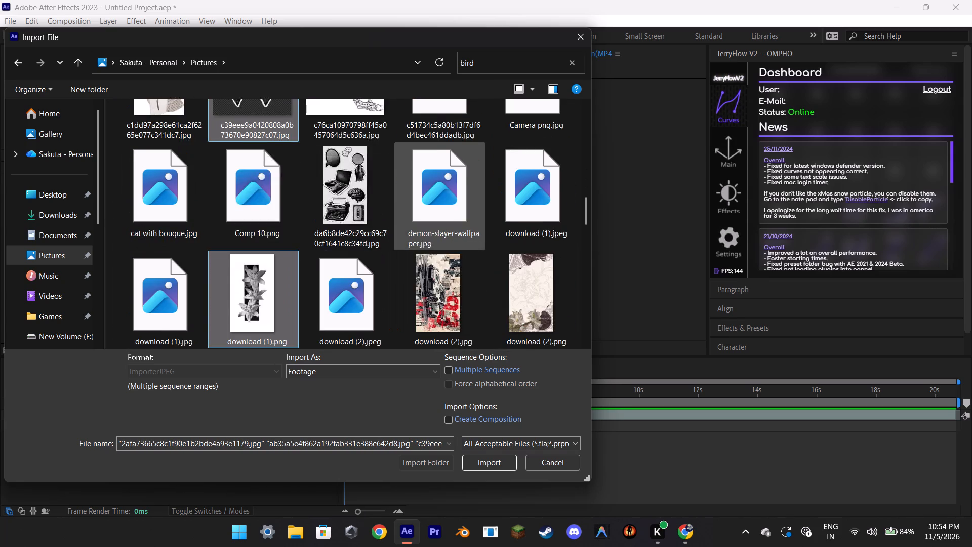
{"action": "scroll", "coordinate": [435, 243], "scroll_direction": "down", "scroll_amount": 5}
{"action": "scroll", "coordinate": [435, 243], "scroll_direction": "up", "scroll_amount": 2}
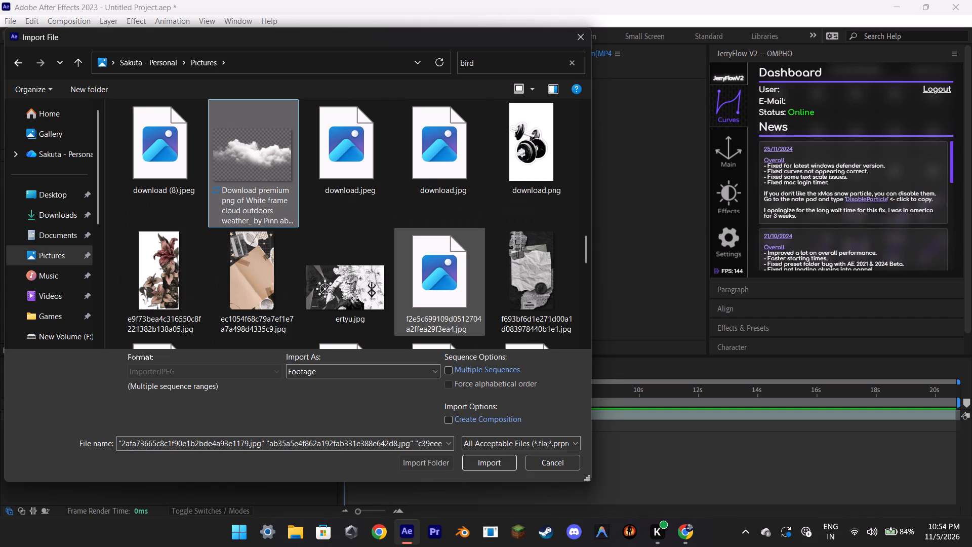
{"action": "scroll", "coordinate": [435, 243], "scroll_direction": "down", "scroll_amount": 1}
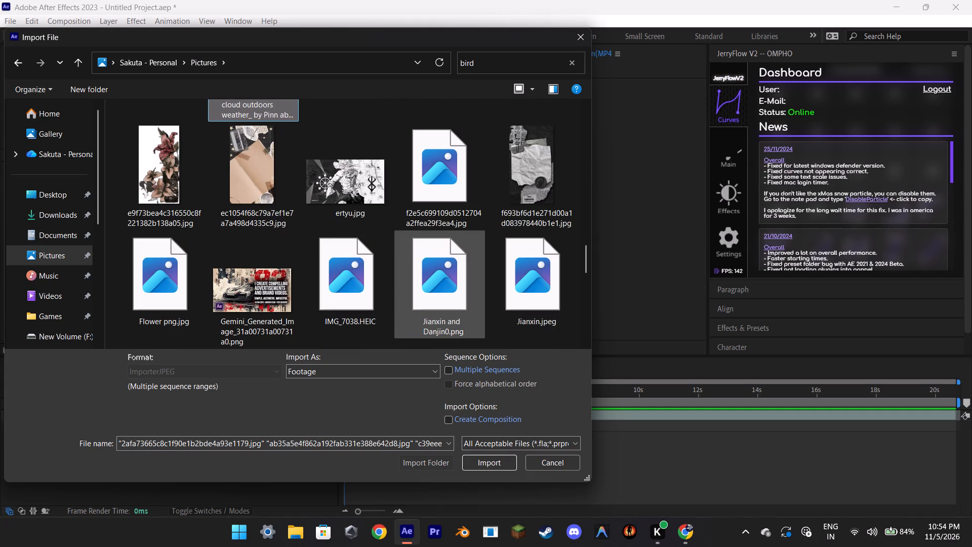
{"action": "left_click", "coordinate": [226, 186], "text": "ctrl"}
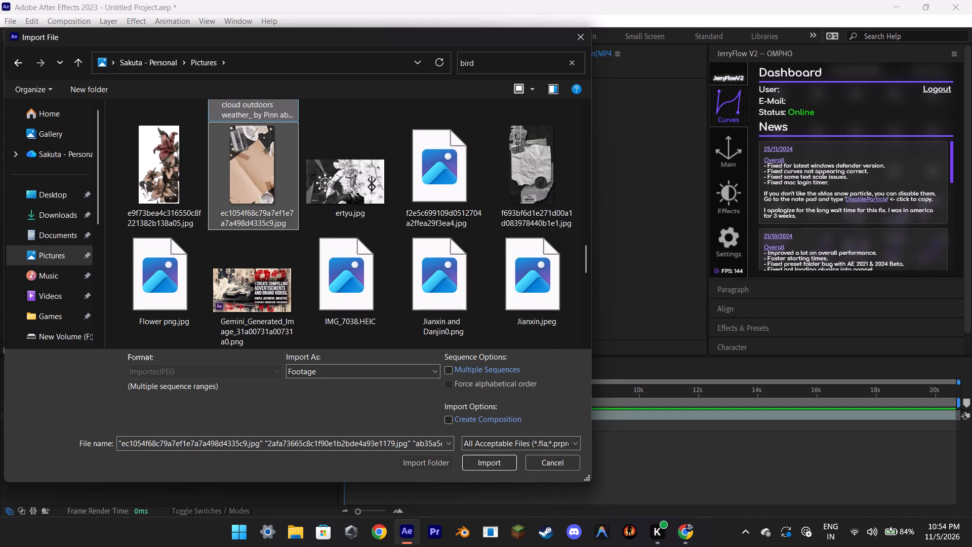
Check the remaining Pictures files and import the six selected images as footage, leaving out Bird png.jpg.
{"action": "scroll", "coordinate": [357, 238], "scroll_direction": "down", "scroll_amount": 6}
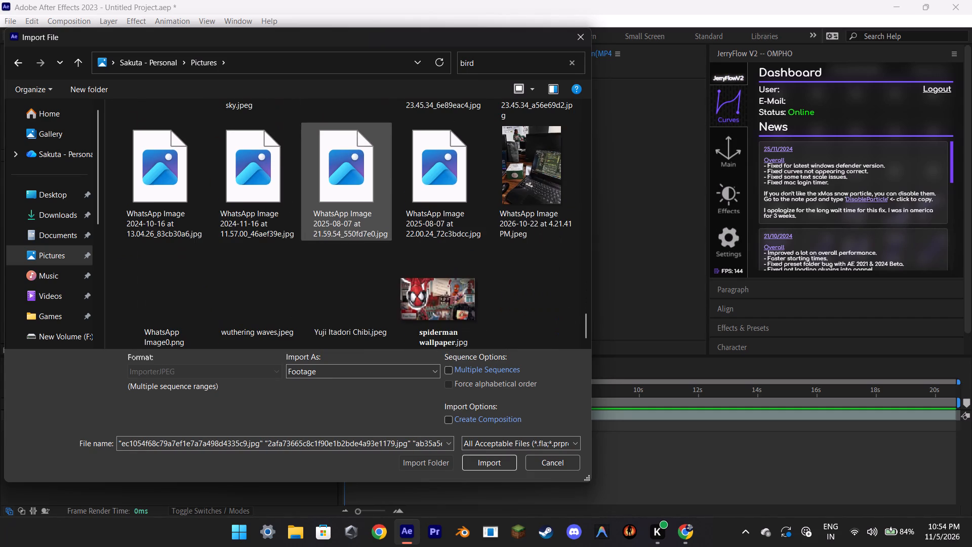
{"action": "scroll", "coordinate": [357, 238], "scroll_direction": "down", "scroll_amount": 2}
{"action": "scroll", "coordinate": [357, 238], "scroll_direction": "up", "scroll_amount": 3}
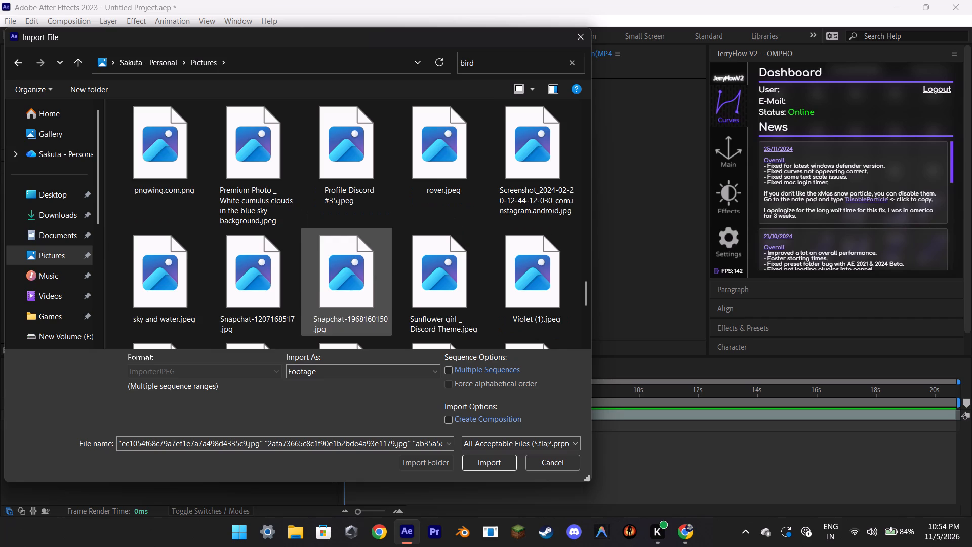
{"action": "scroll", "coordinate": [357, 238], "scroll_direction": "up", "scroll_amount": 5}
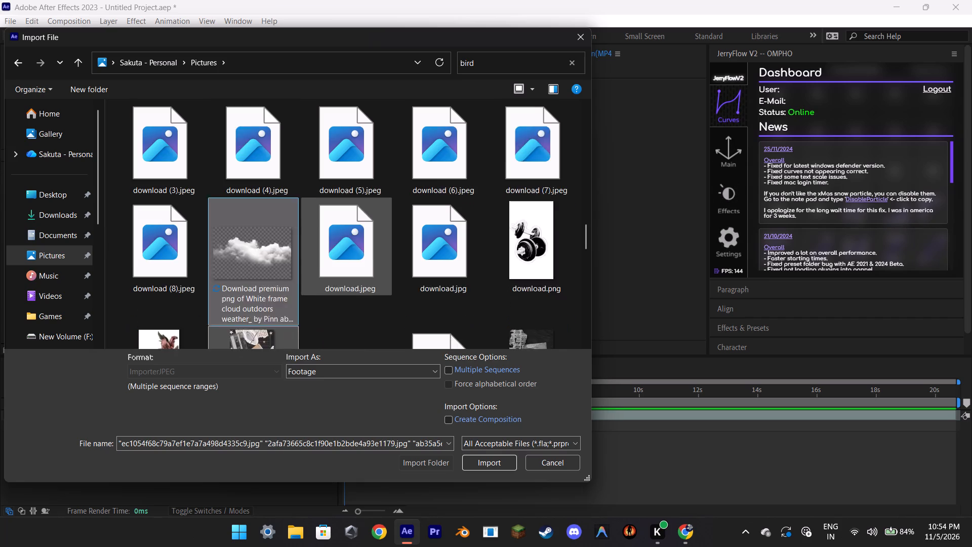
{"action": "scroll", "coordinate": [357, 238], "scroll_direction": "up", "scroll_amount": 6}
{"action": "scroll", "coordinate": [357, 238], "scroll_direction": "down", "scroll_amount": 2}
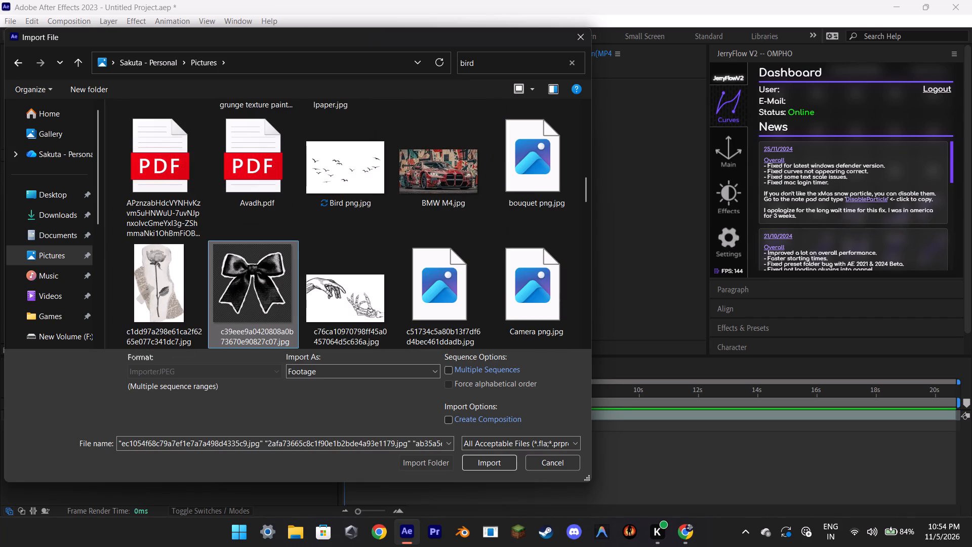
{"action": "left_click", "coordinate": [358, 206], "text": "ctrl"}
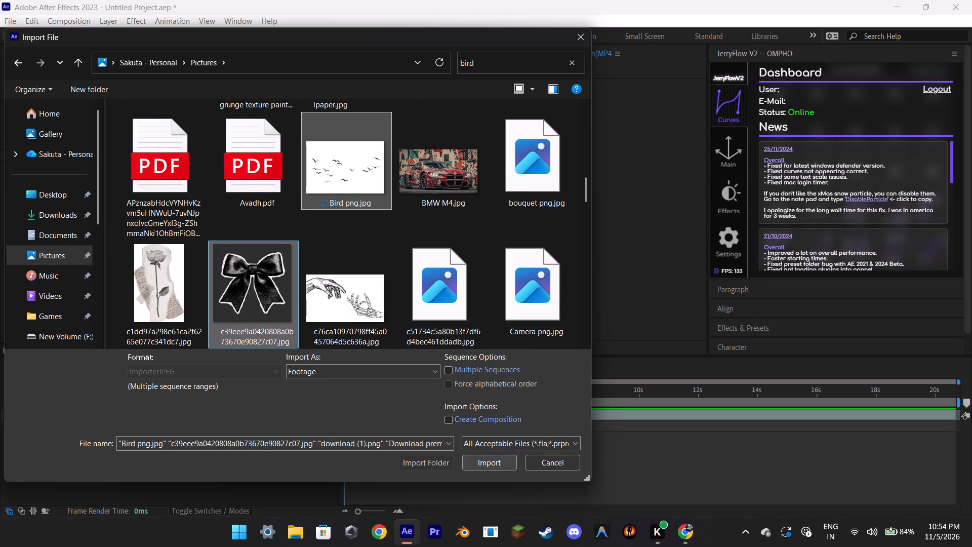
{"action": "left_click", "coordinate": [364, 204], "text": "ctrl"}
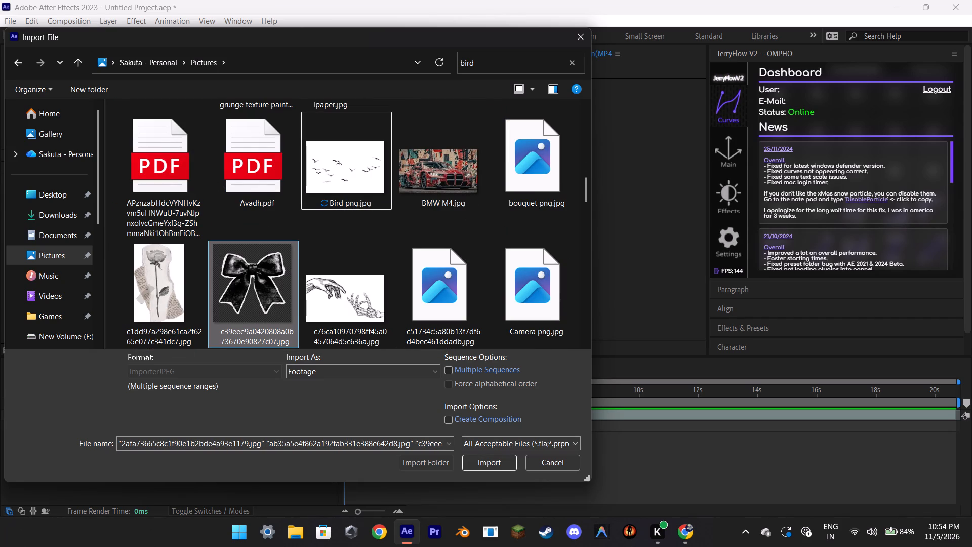
{"action": "left_click", "coordinate": [491, 463]}
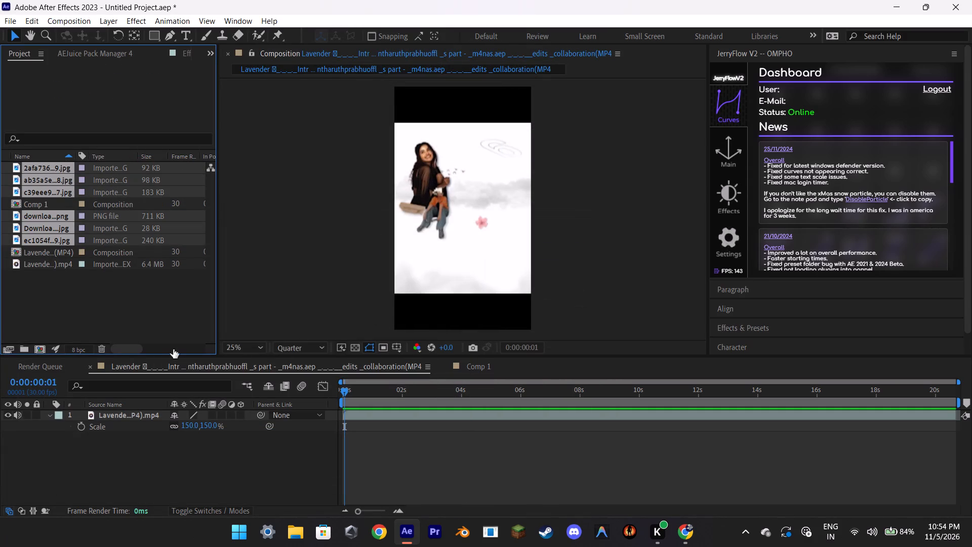
Add all six imported images to the Lavender composition as layers above the Lavender clip.
{"action": "left_click", "coordinate": [123, 317]}
{"action": "left_click", "coordinate": [48, 168]}
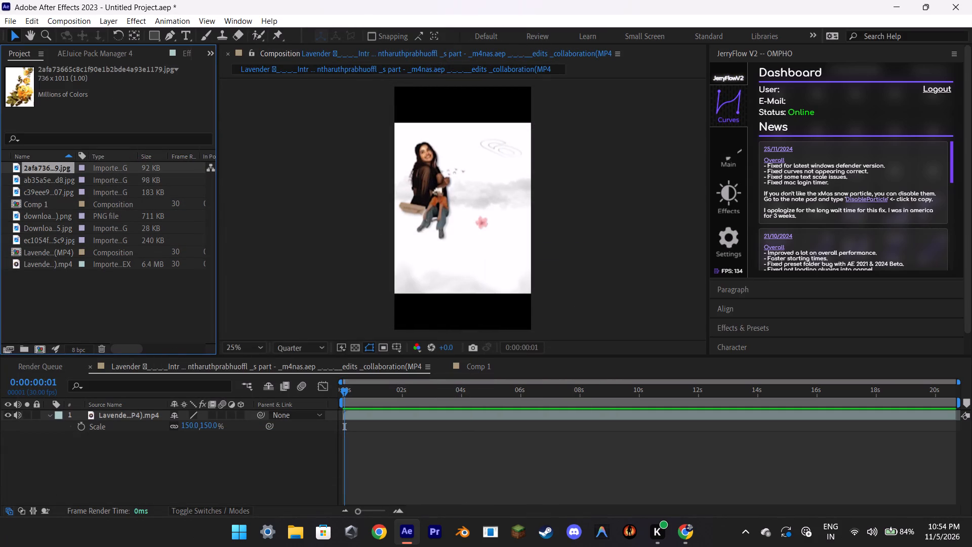
{"action": "left_click", "coordinate": [50, 179], "text": "ctrl"}
{"action": "left_click", "coordinate": [50, 195], "text": "ctrl"}
{"action": "left_click", "coordinate": [57, 230], "text": "ctrl"}
{"action": "left_click", "coordinate": [57, 223], "text": "ctrl"}
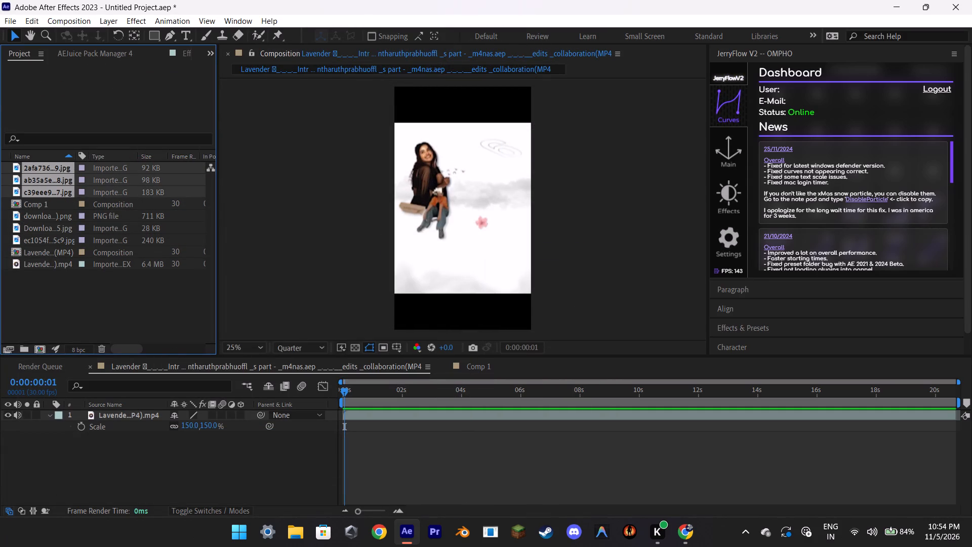
{"action": "left_click", "coordinate": [57, 229], "text": "ctrl"}
{"action": "left_click", "coordinate": [57, 244], "text": "ctrl"}
{"action": "left_click", "coordinate": [57, 220], "text": "ctrl"}
{"action": "left_click_drag", "start_coordinate": [57, 219], "coordinate": [61, 219]}
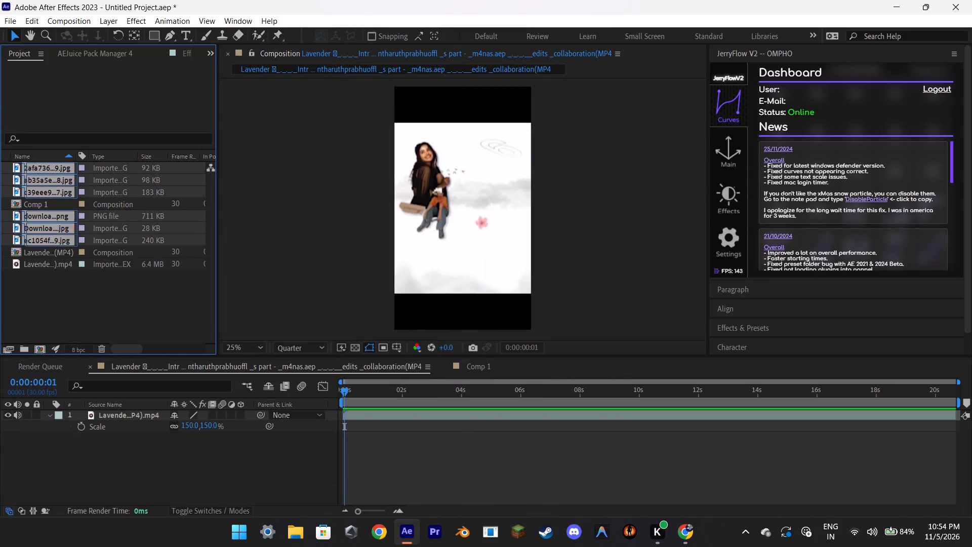
{"action": "left_click_drag", "start_coordinate": [61, 219], "coordinate": [179, 411]}
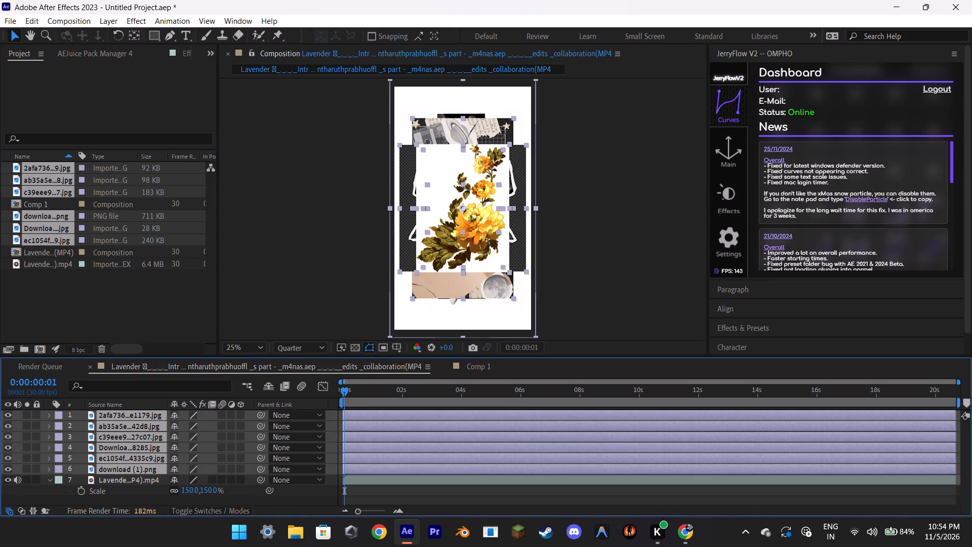
Move the current time to 0:00:00:28 and hide image layers 2 to 6, keeping the yellow flowers and Lavender layers shown.
{"action": "left_click_drag", "start_coordinate": [346, 387], "coordinate": [372, 393]}
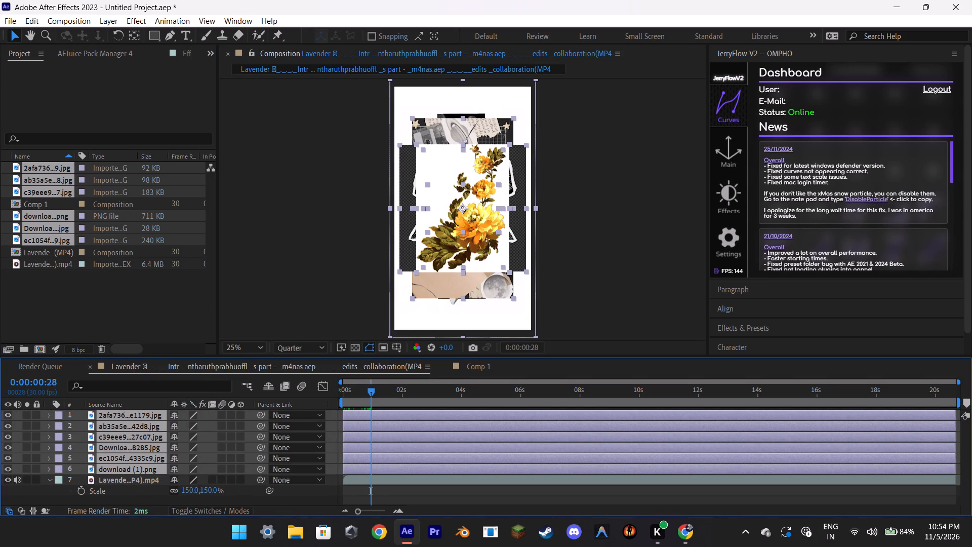
{"action": "left_click_drag", "start_coordinate": [9, 424], "coordinate": [11, 470]}
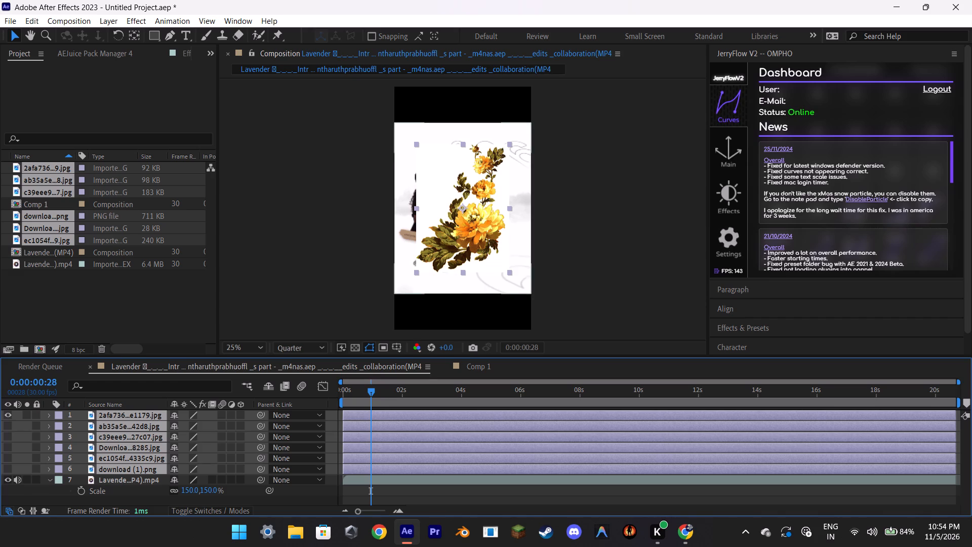
{"action": "scroll", "coordinate": [528, 251], "scroll_direction": "up", "scroll_amount": 2}
{"action": "scroll", "coordinate": [528, 251], "scroll_direction": "down", "scroll_amount": 2}
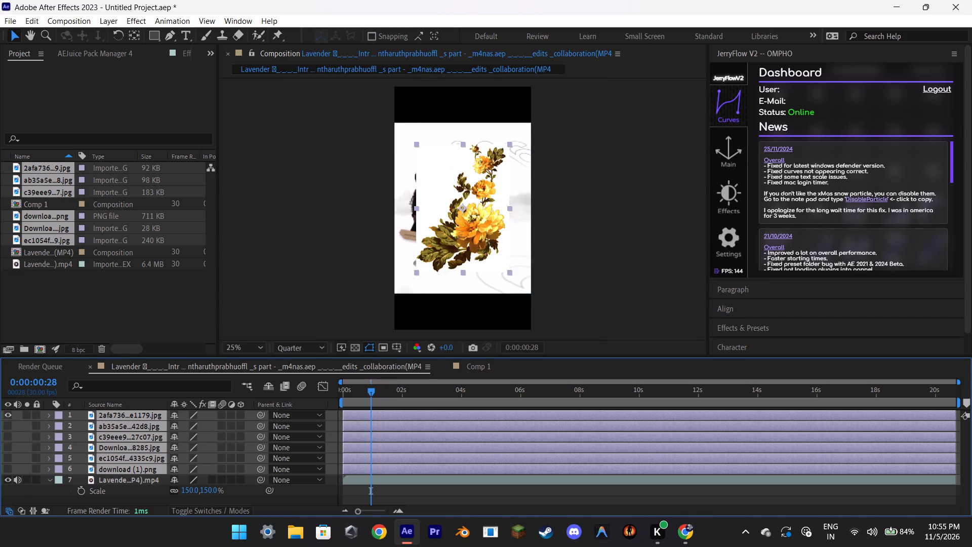
Widen the JerryFlow V2 side area slightly, narrowing the composition viewer.
{"action": "left_click_drag", "start_coordinate": [709, 246], "coordinate": [597, 250]}
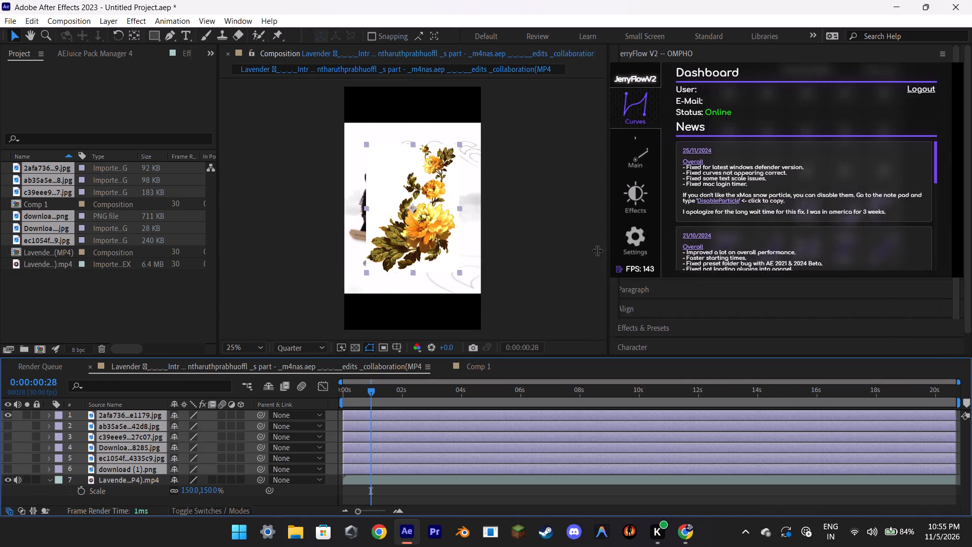
{"action": "left_click_drag", "start_coordinate": [597, 250], "coordinate": [687, 250]}
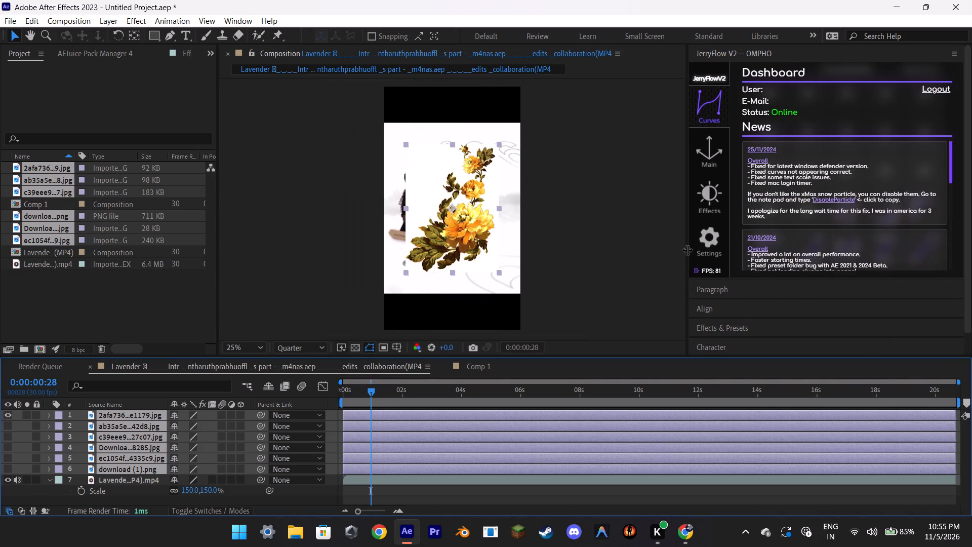
{"action": "left_click_drag", "start_coordinate": [687, 250], "coordinate": [678, 250]}
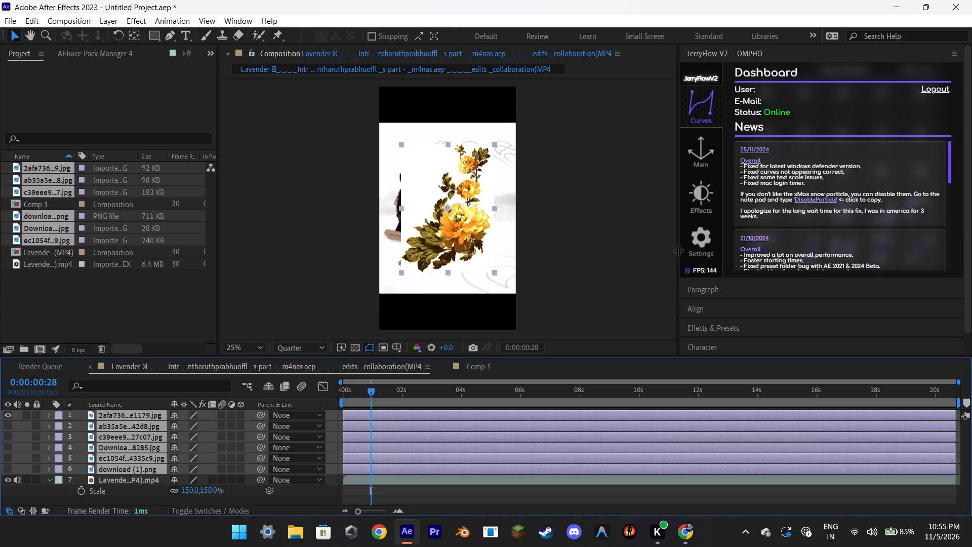
Add a layer marker at 0:00:00:28 to all six image layers and deselect them.
{"action": "key", "text": "asterisk"}
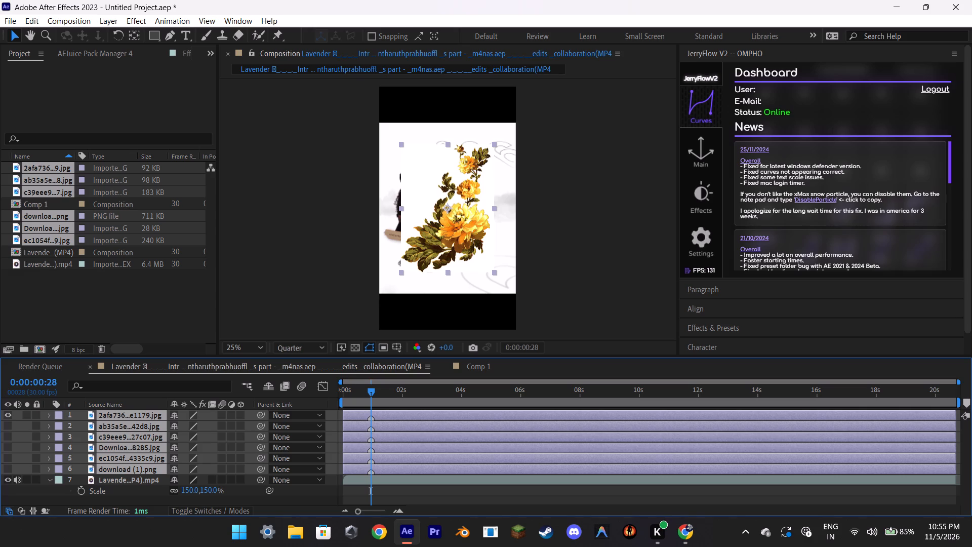
{"action": "left_click", "coordinate": [147, 456]}
{"action": "left_click", "coordinate": [66, 492]}
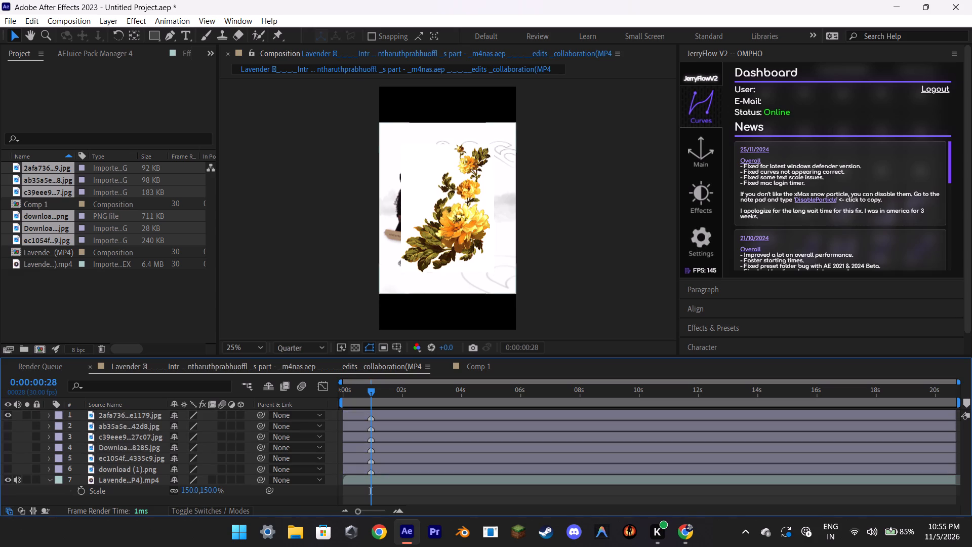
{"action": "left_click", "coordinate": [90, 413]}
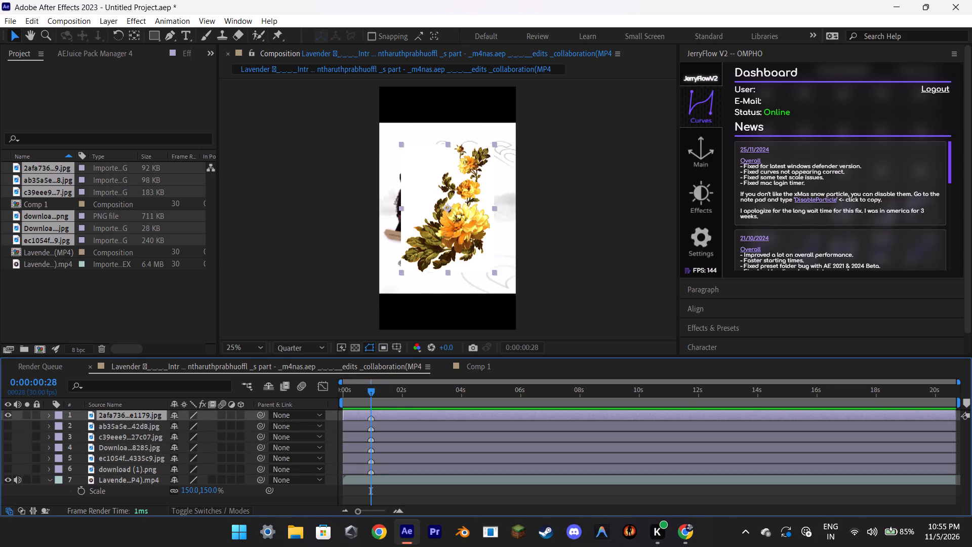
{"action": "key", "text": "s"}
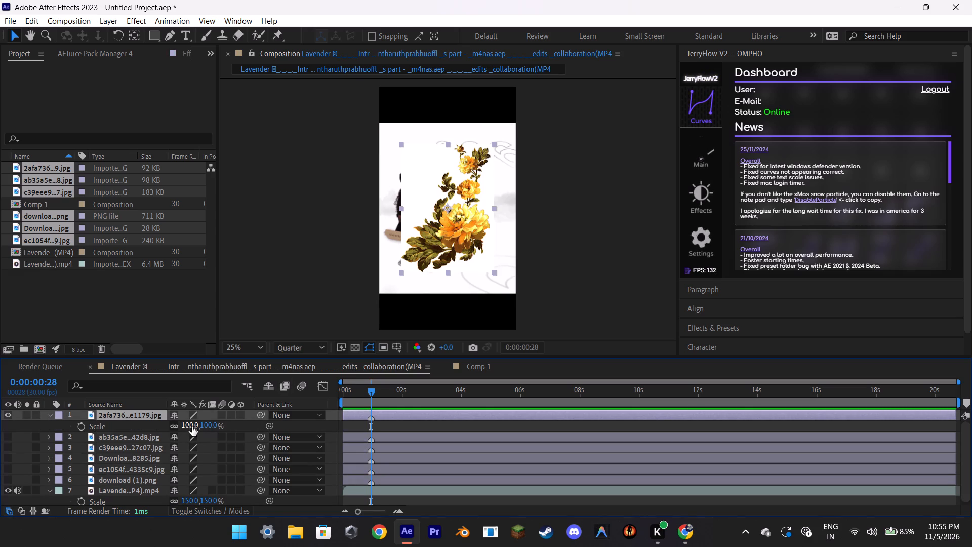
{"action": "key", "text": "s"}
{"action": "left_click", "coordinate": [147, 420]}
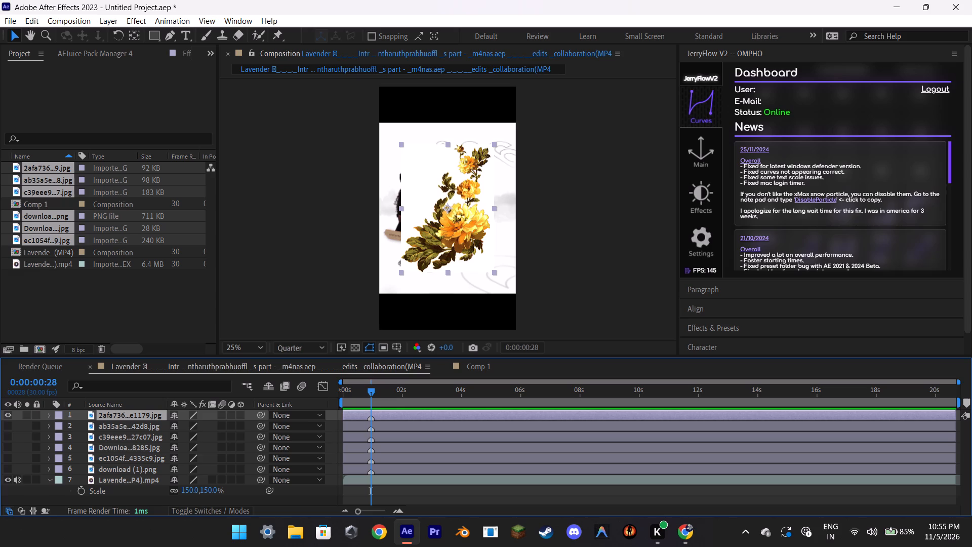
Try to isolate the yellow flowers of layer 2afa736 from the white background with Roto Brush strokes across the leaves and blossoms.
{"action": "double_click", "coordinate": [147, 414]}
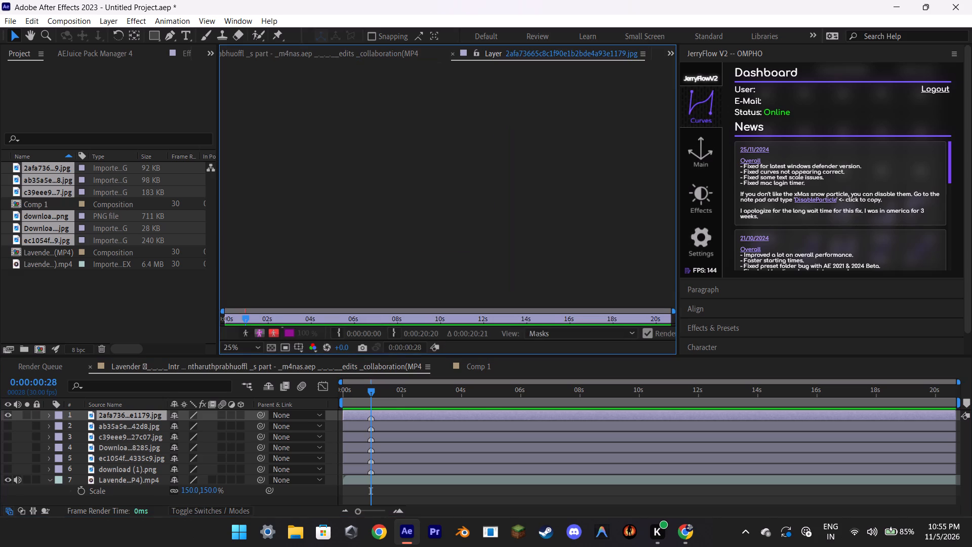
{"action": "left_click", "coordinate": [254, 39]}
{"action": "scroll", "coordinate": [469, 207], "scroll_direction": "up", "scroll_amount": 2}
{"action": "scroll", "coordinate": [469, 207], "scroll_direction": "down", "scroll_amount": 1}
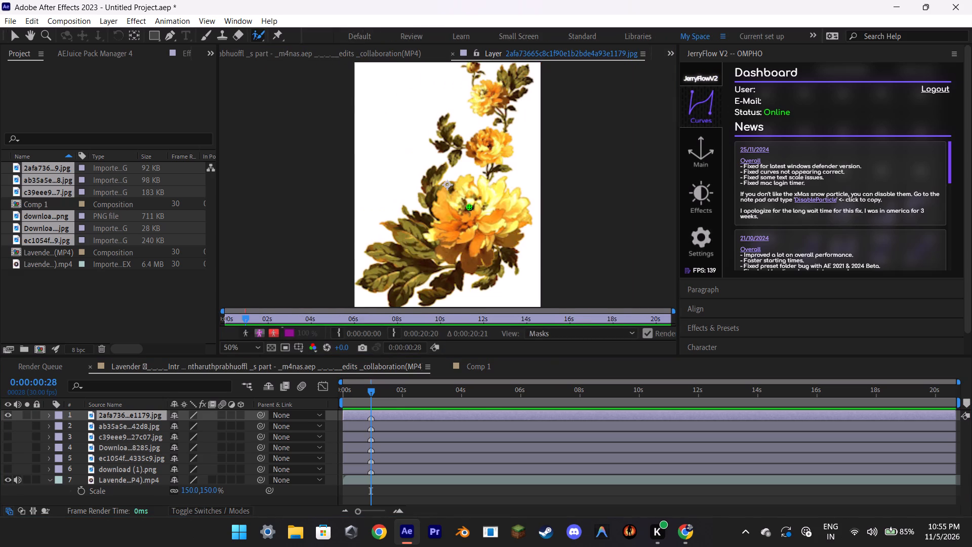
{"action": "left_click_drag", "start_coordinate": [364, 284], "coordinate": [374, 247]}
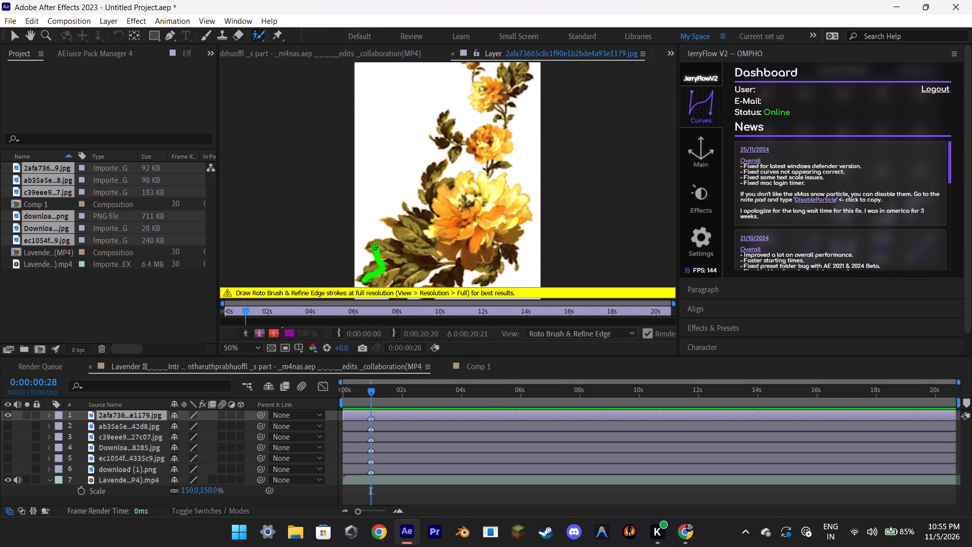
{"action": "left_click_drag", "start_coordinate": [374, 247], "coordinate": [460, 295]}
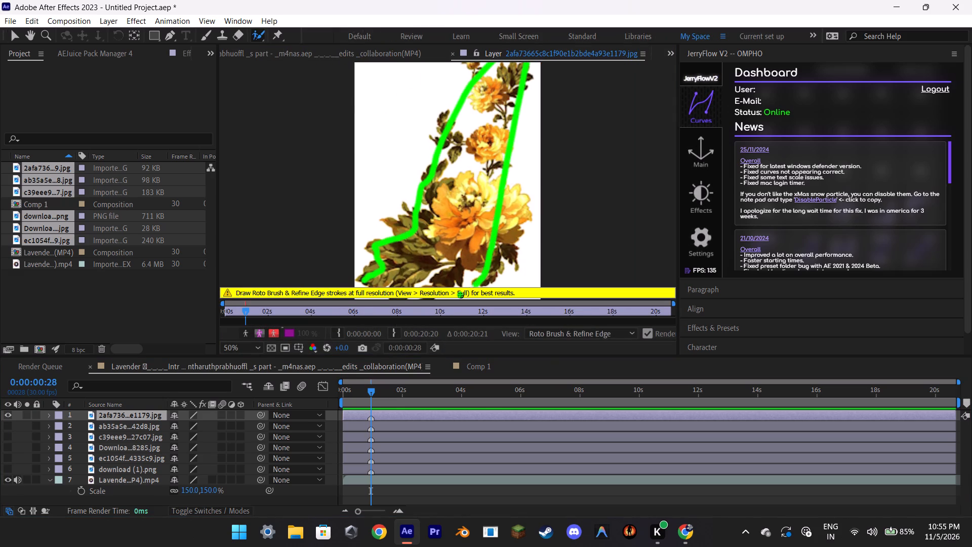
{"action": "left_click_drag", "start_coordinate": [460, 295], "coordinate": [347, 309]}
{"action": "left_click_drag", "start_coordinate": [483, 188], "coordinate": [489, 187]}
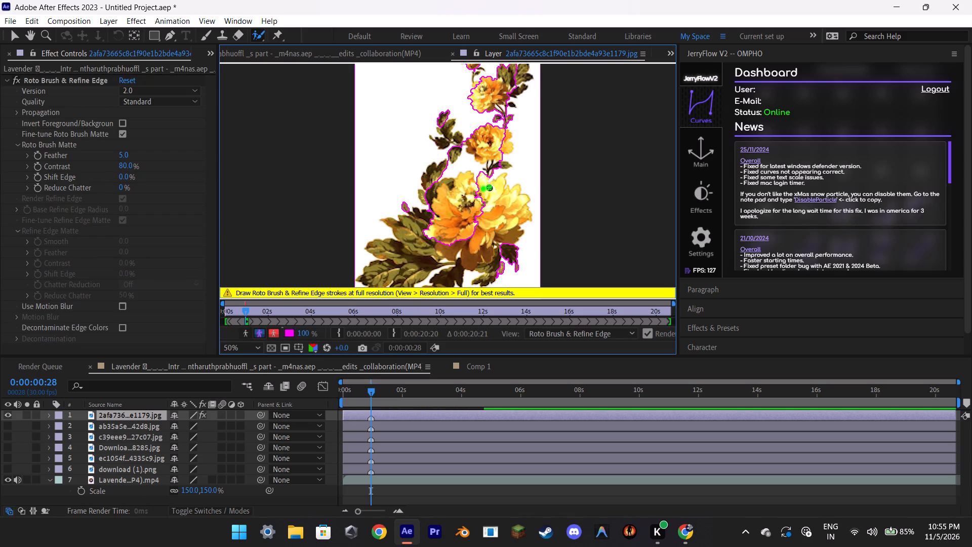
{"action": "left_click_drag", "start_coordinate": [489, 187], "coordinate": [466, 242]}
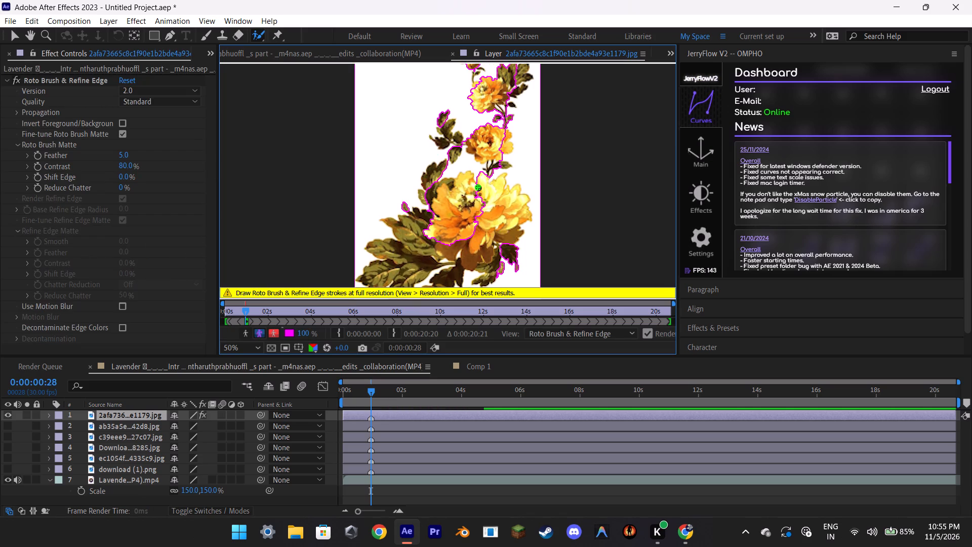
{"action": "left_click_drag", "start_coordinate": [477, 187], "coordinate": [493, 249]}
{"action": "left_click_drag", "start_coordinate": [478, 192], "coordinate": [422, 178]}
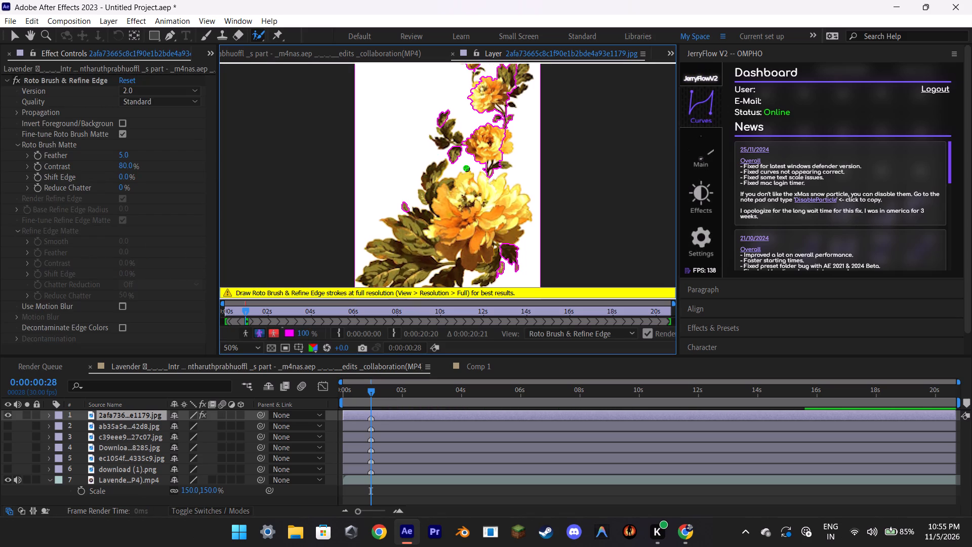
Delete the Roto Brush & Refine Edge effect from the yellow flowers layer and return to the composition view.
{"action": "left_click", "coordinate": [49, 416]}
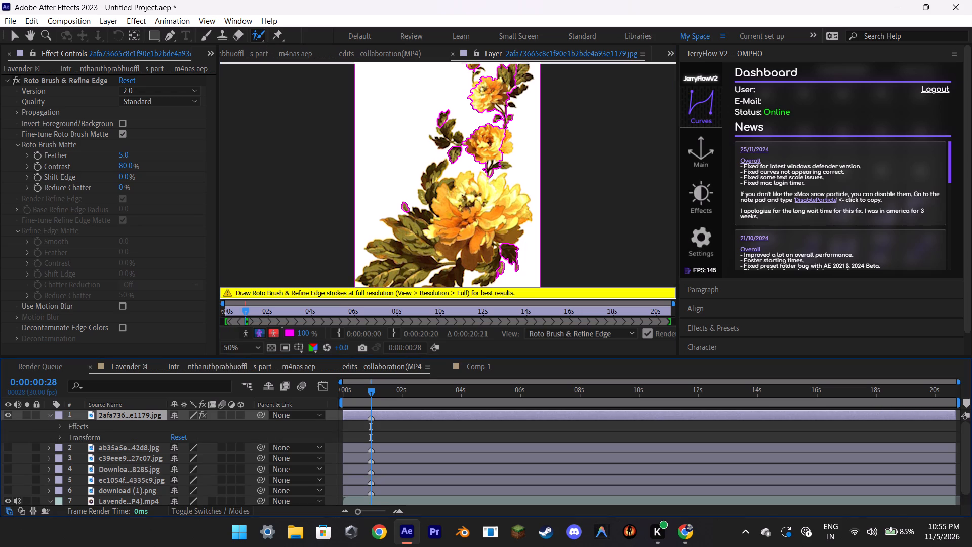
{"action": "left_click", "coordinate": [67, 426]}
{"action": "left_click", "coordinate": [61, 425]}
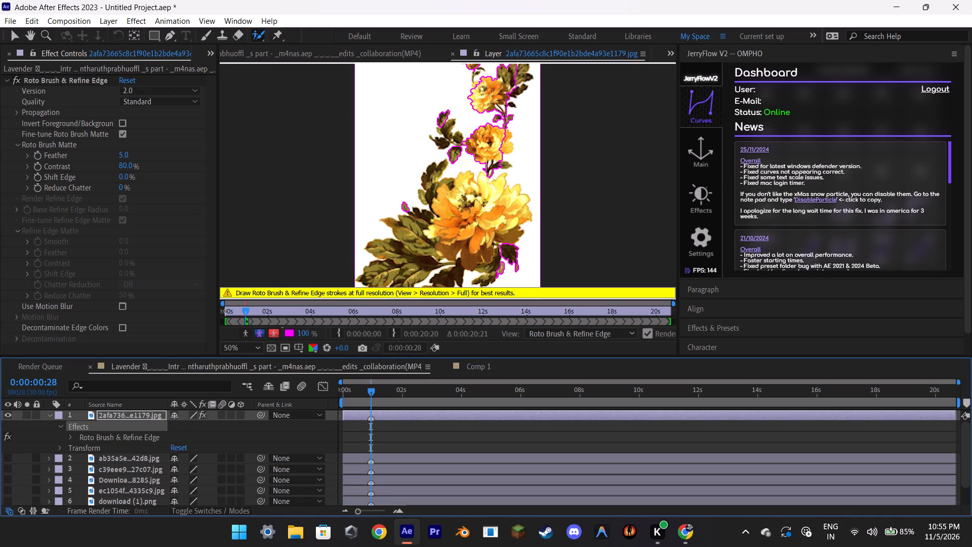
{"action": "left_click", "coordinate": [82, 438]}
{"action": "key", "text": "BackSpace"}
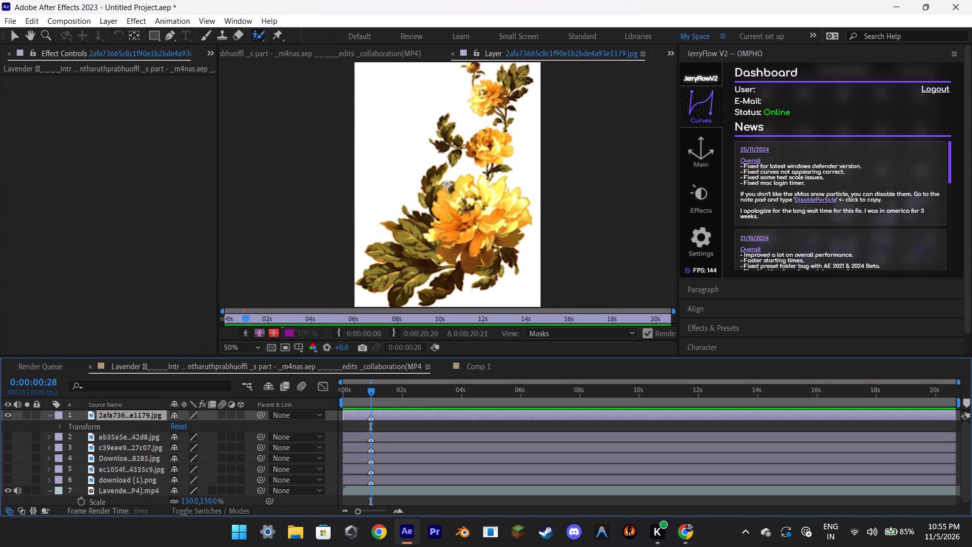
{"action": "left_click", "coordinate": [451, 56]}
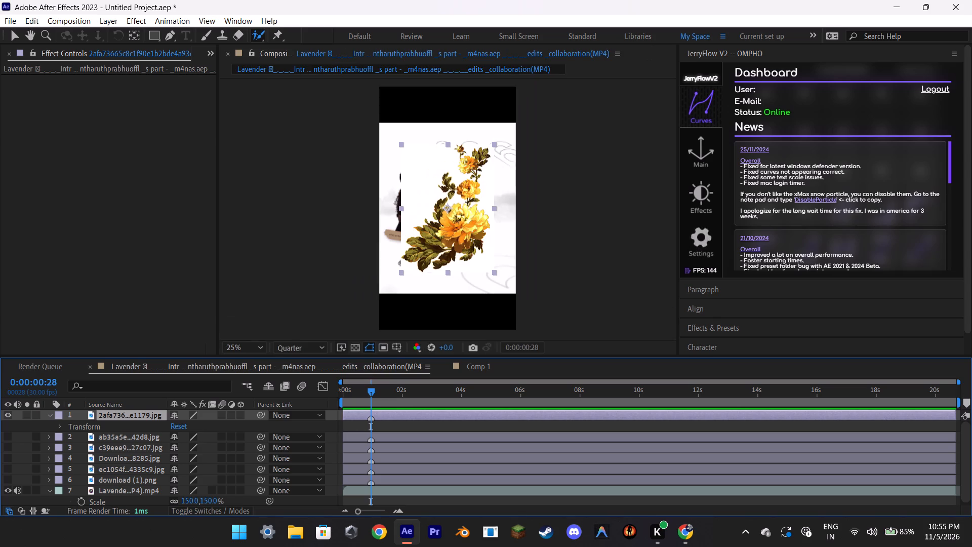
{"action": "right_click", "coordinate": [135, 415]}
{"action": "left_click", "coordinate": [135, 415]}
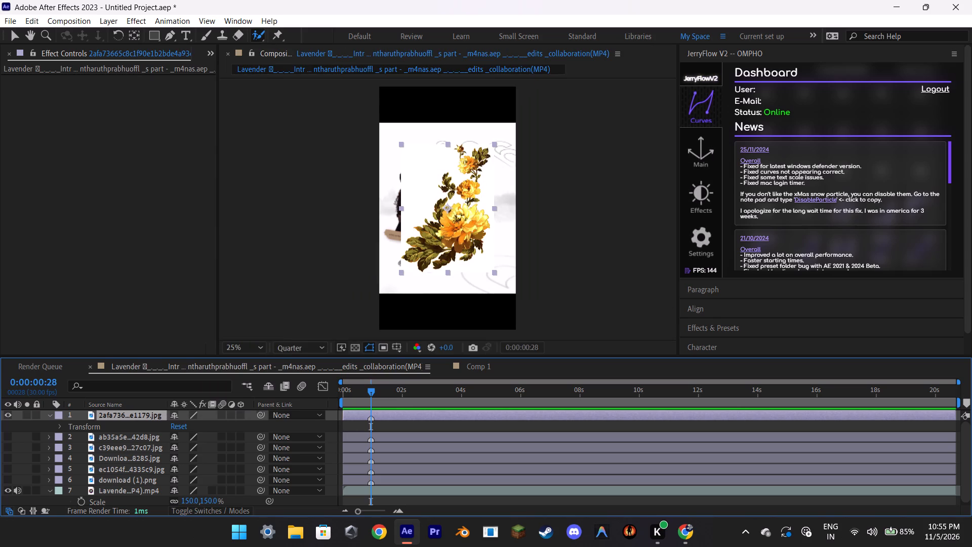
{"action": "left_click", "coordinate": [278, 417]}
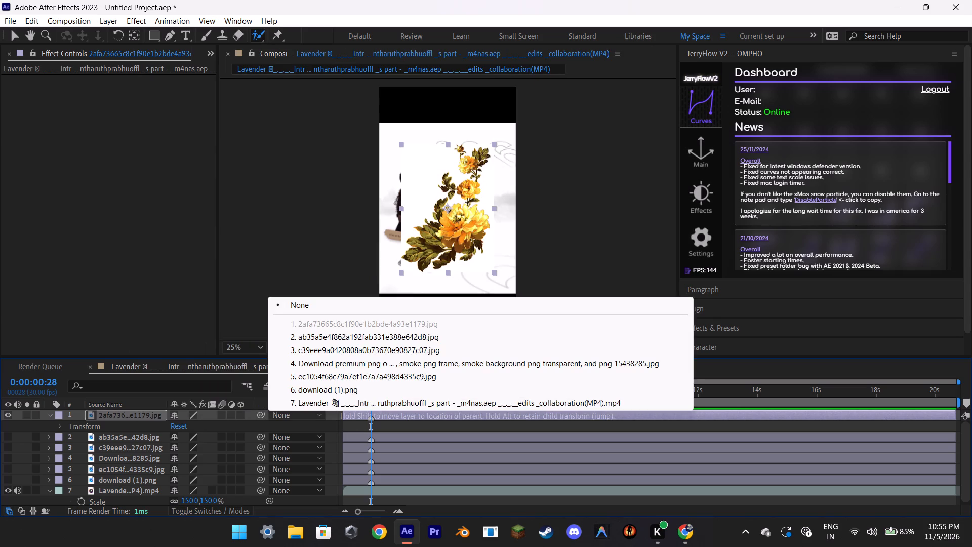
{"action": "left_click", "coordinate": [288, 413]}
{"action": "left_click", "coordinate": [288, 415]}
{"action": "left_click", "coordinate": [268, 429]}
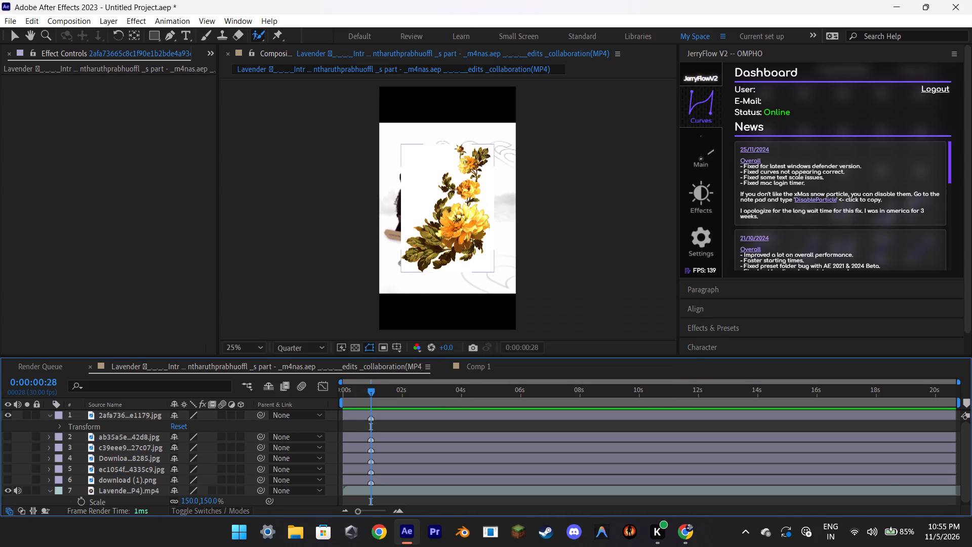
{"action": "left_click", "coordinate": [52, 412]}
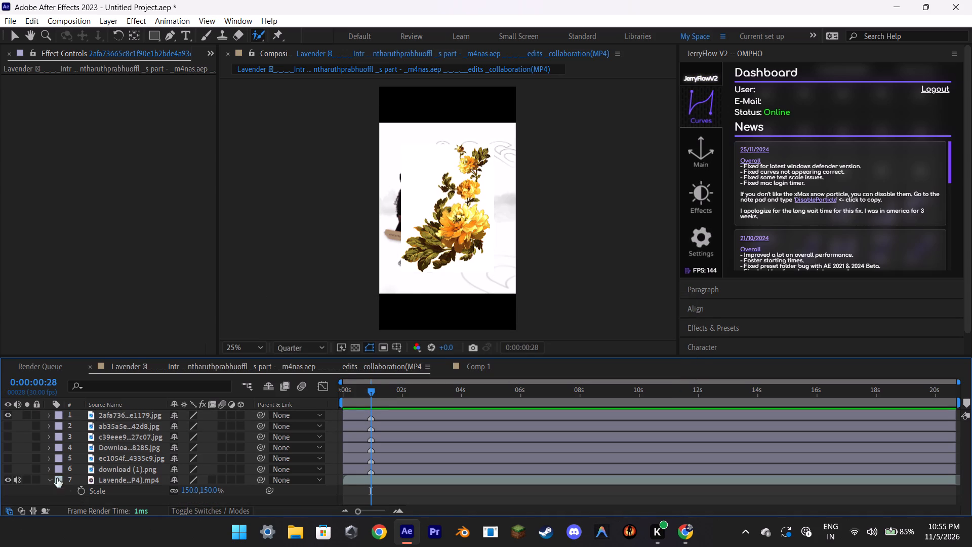
Show the transfer controls, with Mode and Track Matte, for the timeline layers.
{"action": "left_click", "coordinate": [20, 512]}
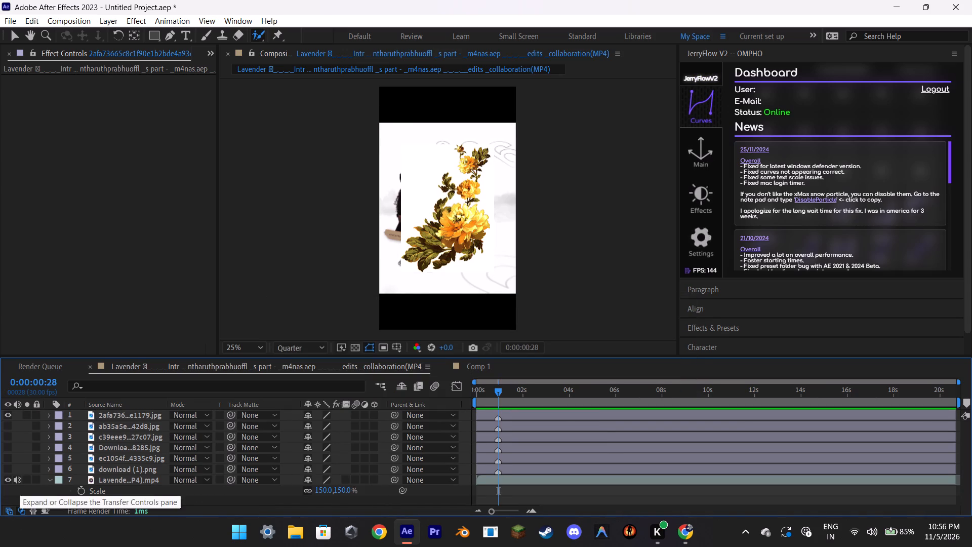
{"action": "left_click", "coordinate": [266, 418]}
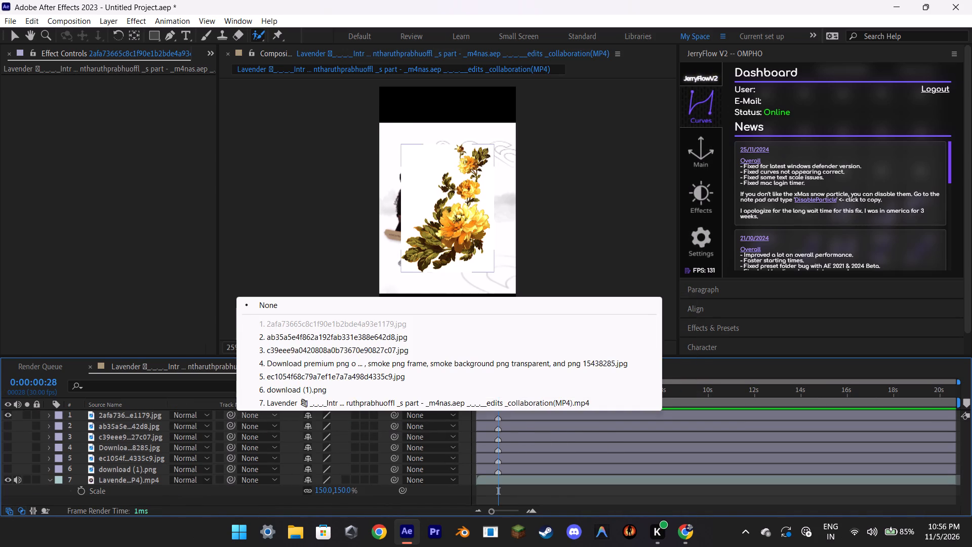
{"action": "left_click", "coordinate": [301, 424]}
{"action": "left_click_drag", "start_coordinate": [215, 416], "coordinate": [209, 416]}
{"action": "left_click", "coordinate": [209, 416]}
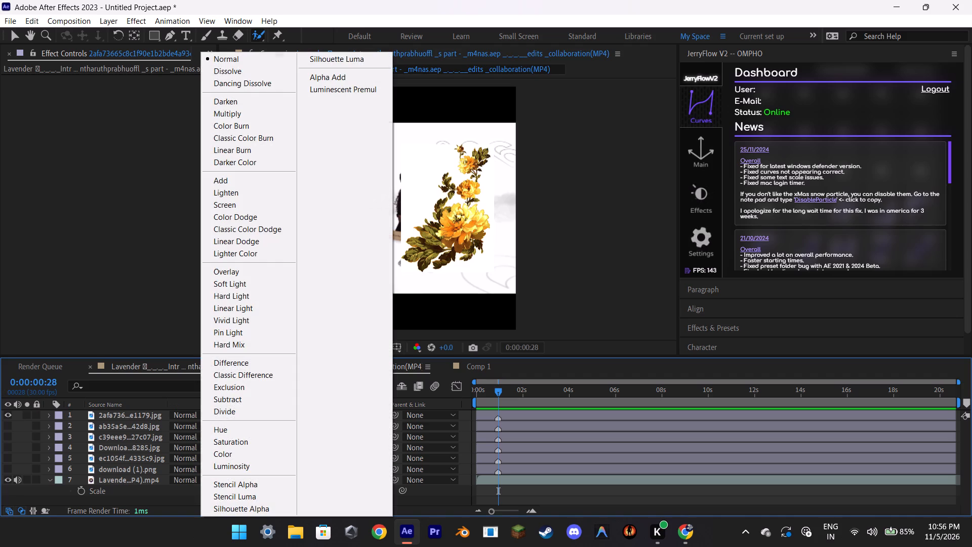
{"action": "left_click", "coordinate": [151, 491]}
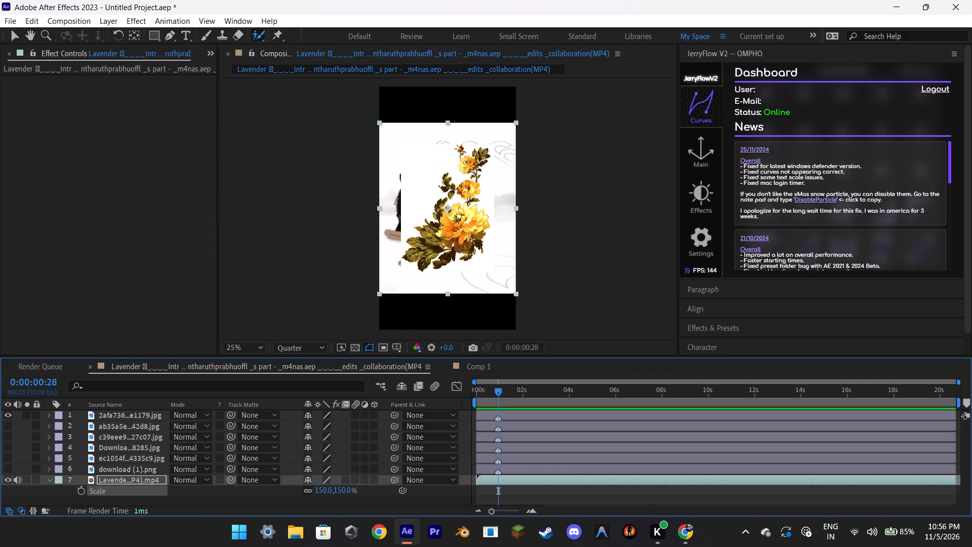
Hide the layer switches in the timeline while keeping the transfer controls shown.
{"action": "left_click", "coordinate": [23, 509]}
{"action": "left_click", "coordinate": [23, 509]}
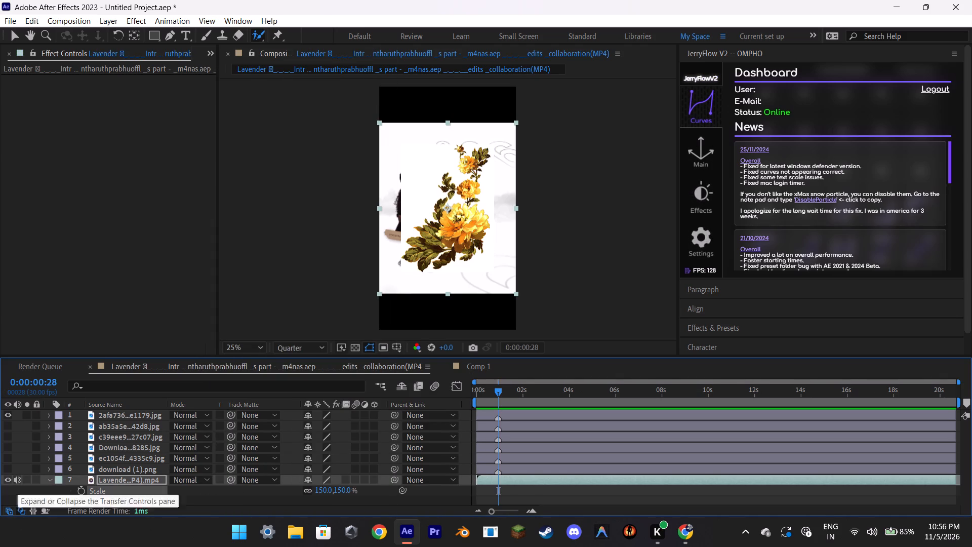
{"action": "left_click", "coordinate": [11, 511]}
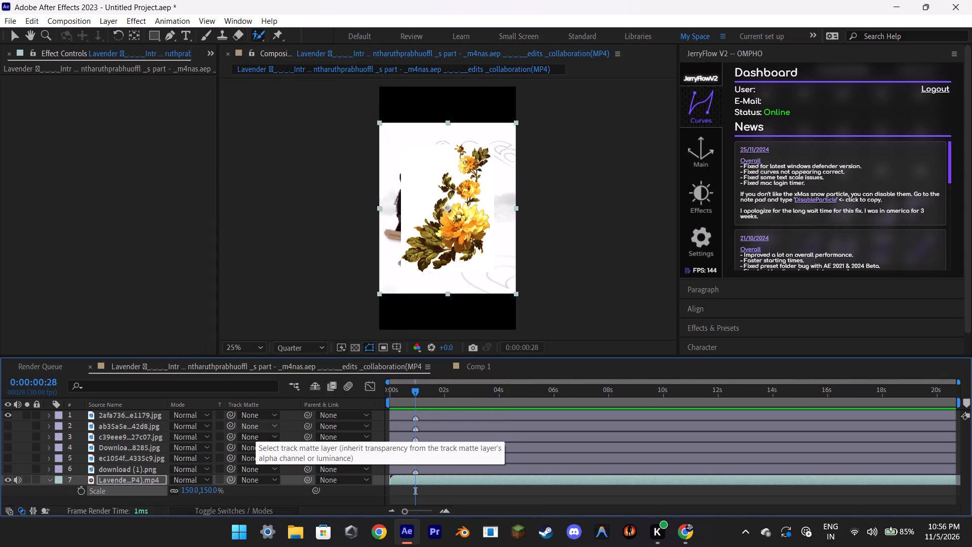
Set the blending mode of the yellow flowers layer 2afa736 to Lighter Color.
{"action": "left_click", "coordinate": [191, 415]}
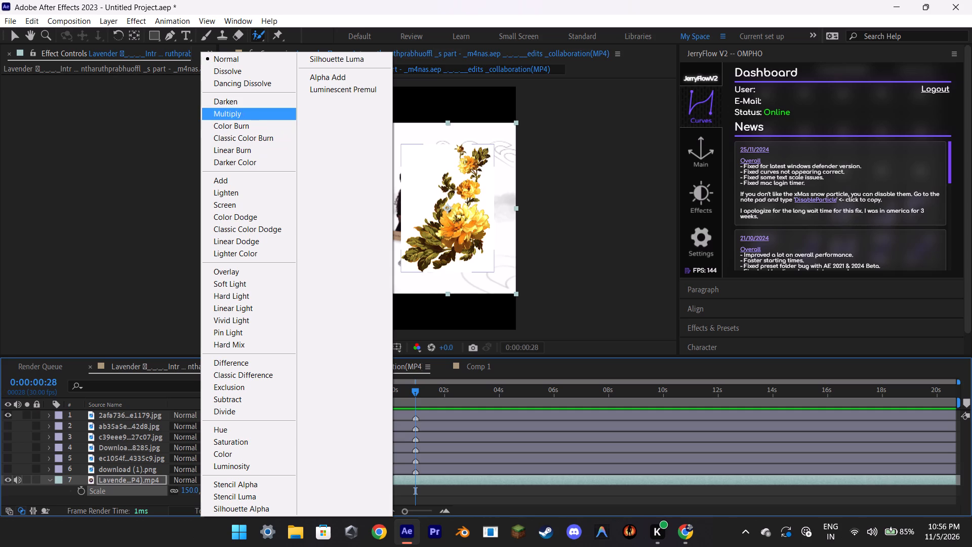
{"action": "left_click", "coordinate": [237, 255]}
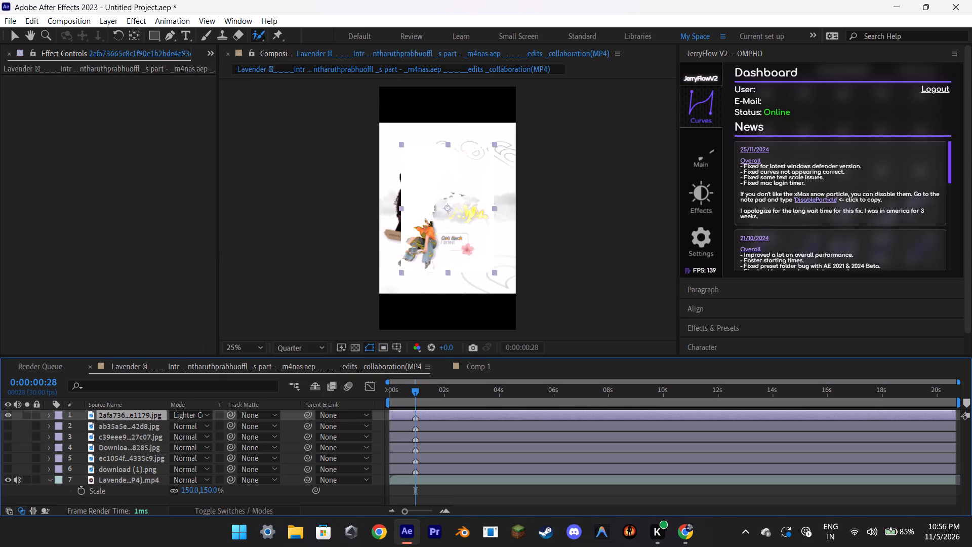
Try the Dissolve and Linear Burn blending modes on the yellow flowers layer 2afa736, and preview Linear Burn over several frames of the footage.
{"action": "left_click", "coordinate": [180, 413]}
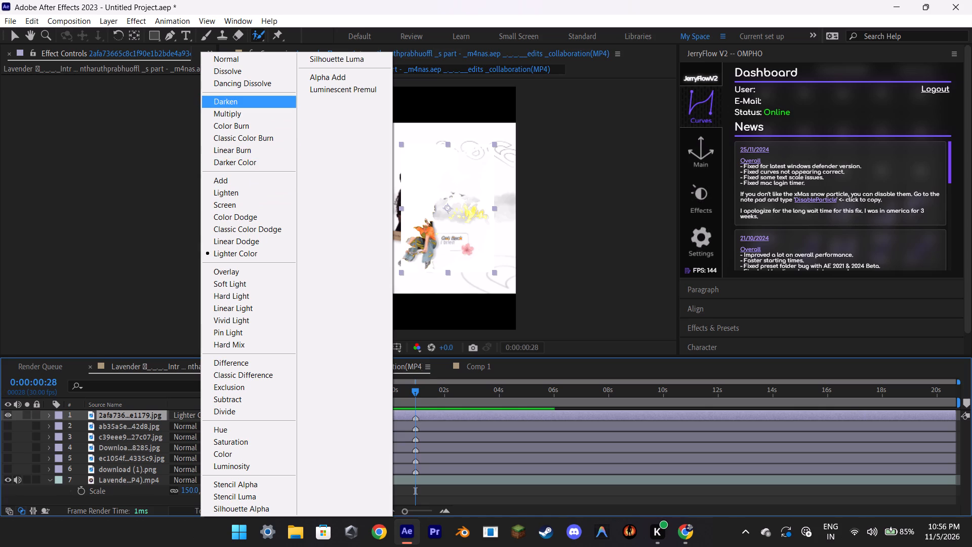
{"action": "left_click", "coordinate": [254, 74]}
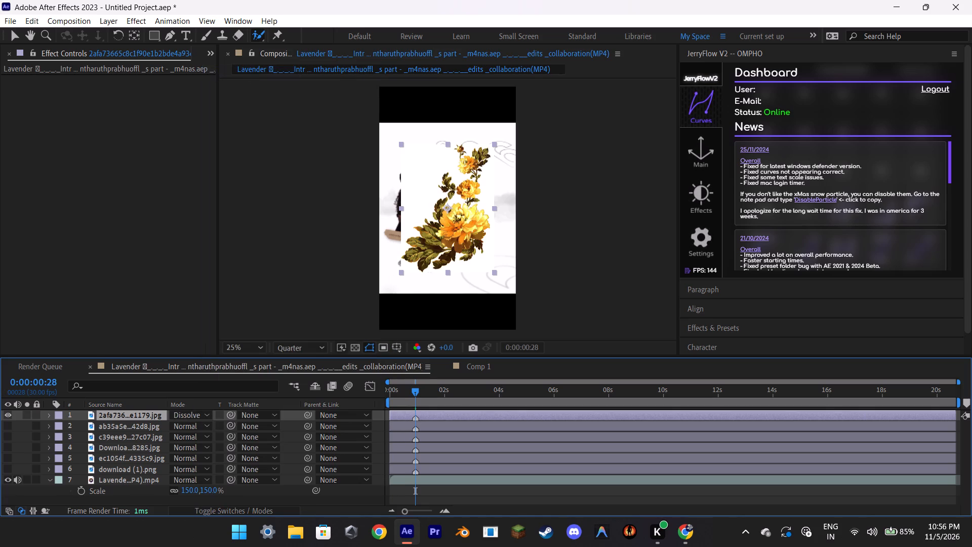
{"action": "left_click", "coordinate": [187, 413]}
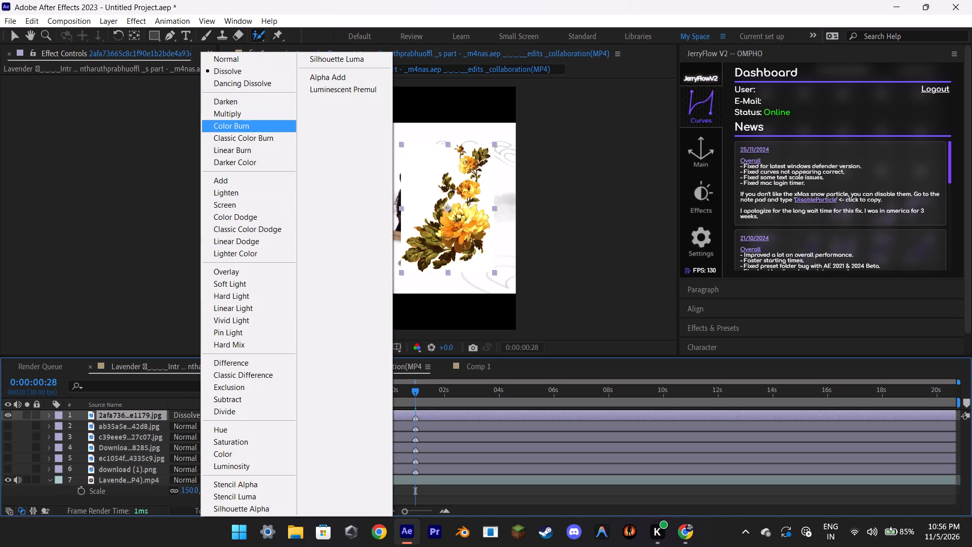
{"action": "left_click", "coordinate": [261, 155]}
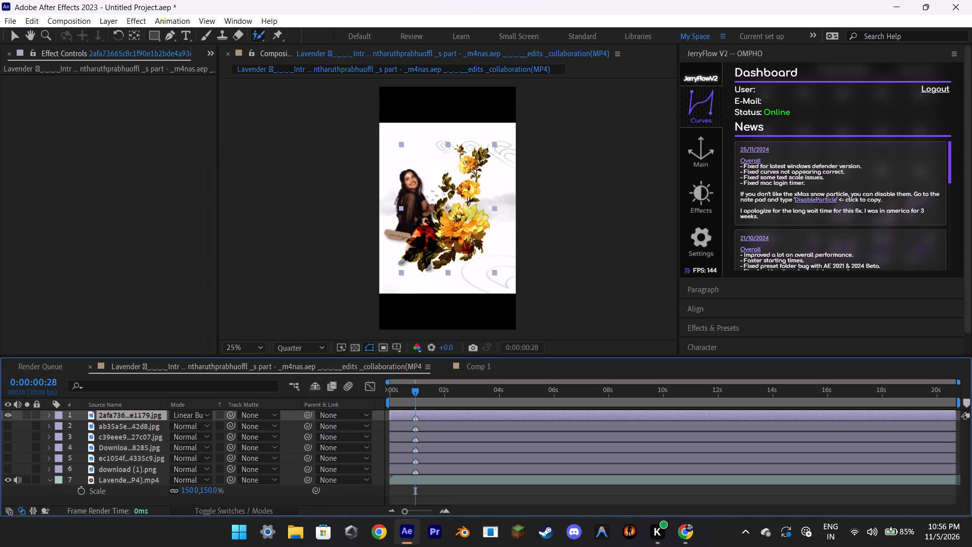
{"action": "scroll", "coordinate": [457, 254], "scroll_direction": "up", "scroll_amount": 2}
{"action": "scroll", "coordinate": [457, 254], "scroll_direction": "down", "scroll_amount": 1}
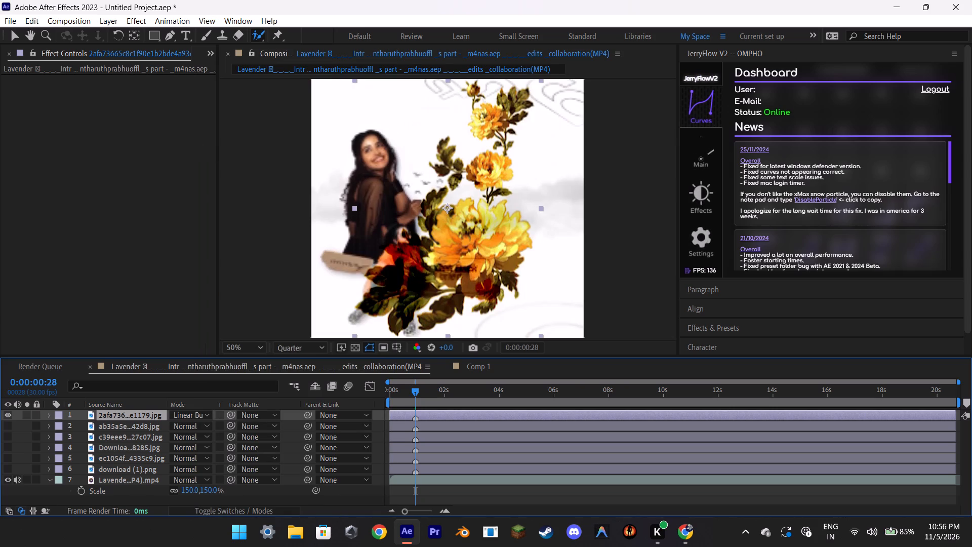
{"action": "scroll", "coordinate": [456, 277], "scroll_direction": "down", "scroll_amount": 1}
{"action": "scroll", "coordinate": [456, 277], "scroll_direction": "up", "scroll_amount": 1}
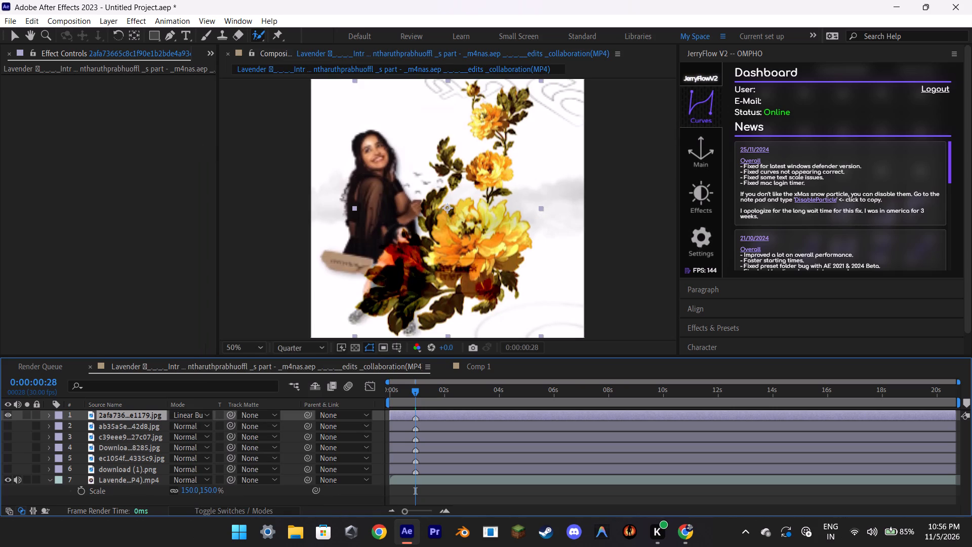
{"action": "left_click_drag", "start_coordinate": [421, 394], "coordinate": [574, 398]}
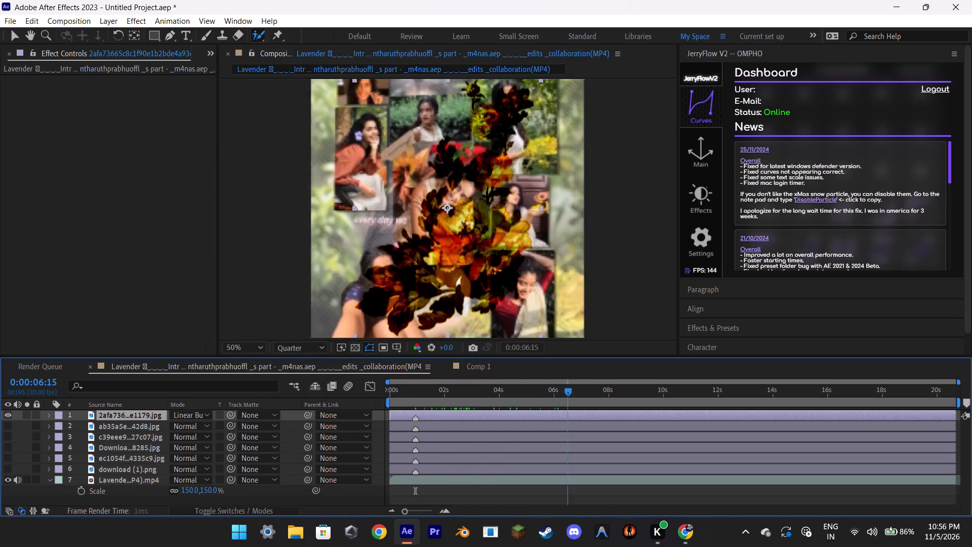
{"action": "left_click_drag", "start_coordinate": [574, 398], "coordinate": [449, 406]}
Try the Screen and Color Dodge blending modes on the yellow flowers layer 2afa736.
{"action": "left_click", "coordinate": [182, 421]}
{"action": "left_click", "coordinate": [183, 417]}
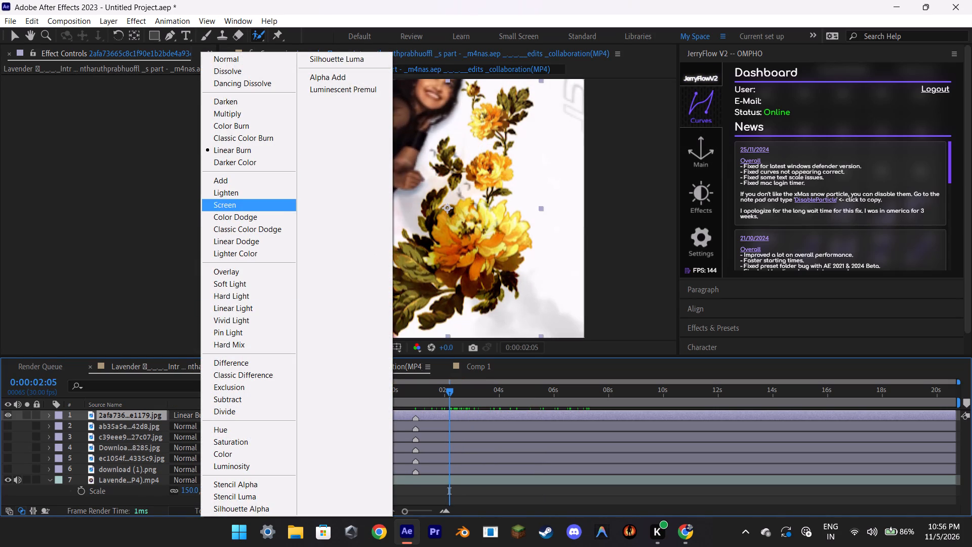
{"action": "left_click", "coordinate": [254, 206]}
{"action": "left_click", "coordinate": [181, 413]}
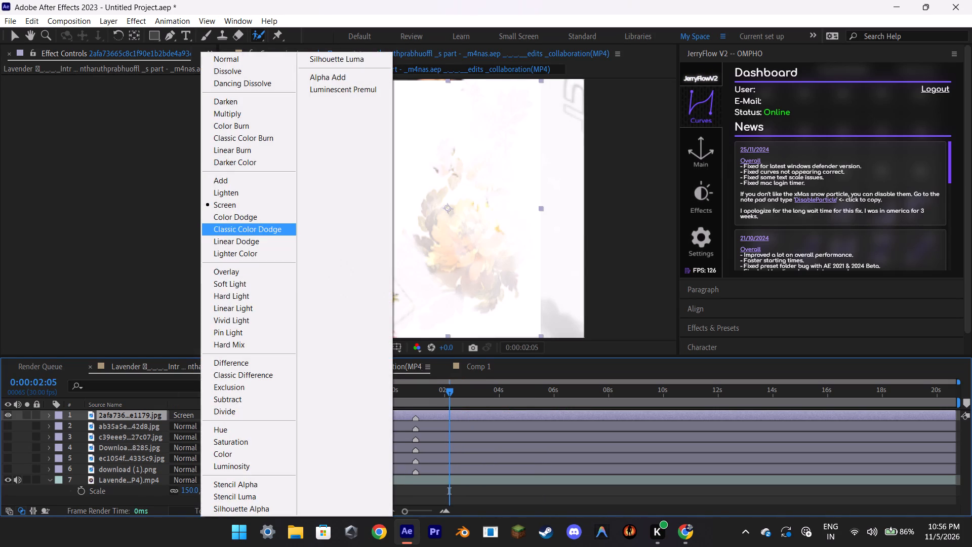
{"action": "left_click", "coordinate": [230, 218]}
Set the yellow flowers layer 2afa736 to the Darker Color blending mode and preview it over the footage, ending at 0:00:05:12.
{"action": "left_click", "coordinate": [196, 414]}
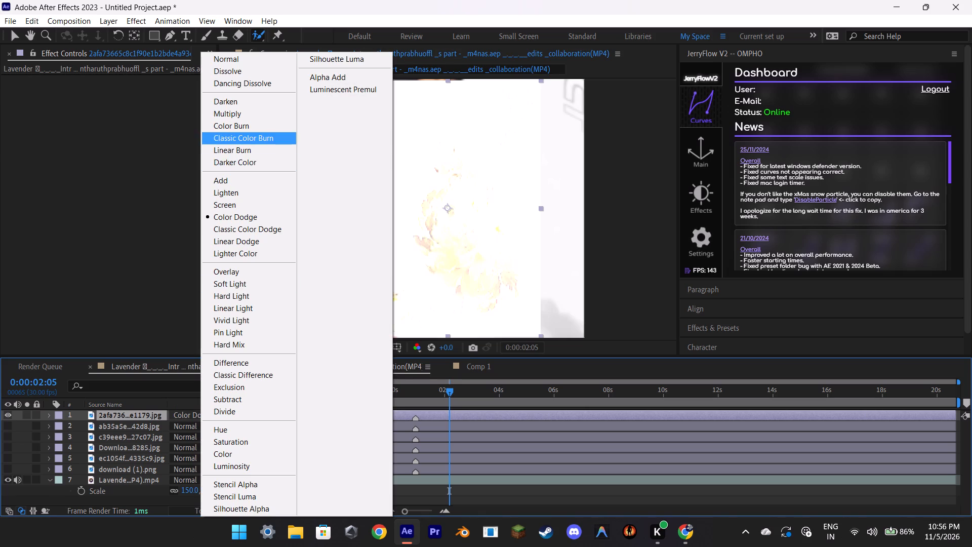
{"action": "left_click", "coordinate": [246, 163]}
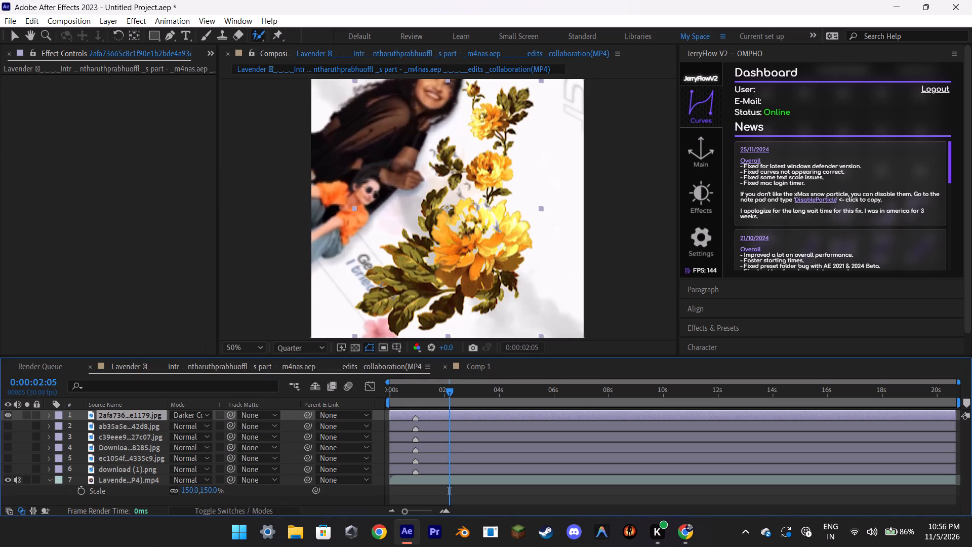
{"action": "left_click_drag", "start_coordinate": [456, 391], "coordinate": [551, 396]}
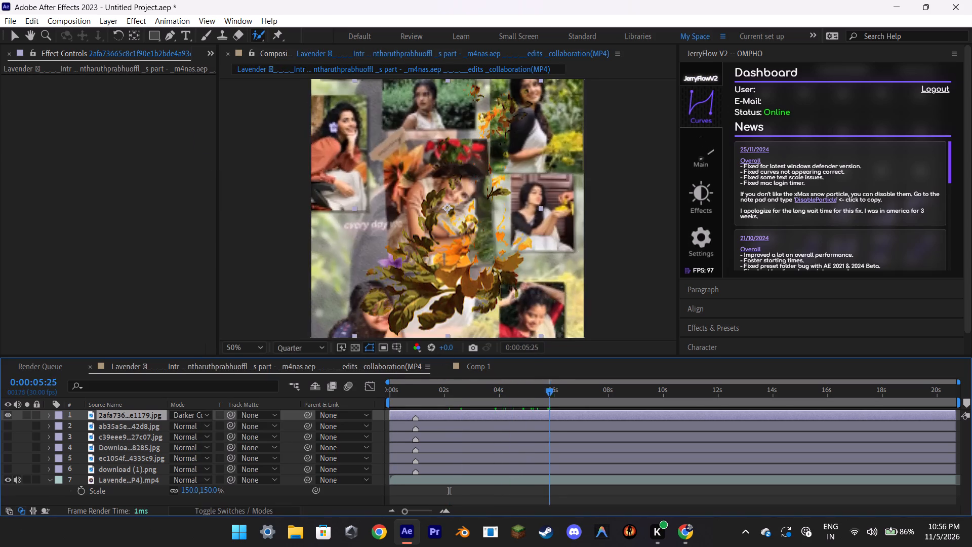
{"action": "left_click_drag", "start_coordinate": [551, 396], "coordinate": [533, 398]}
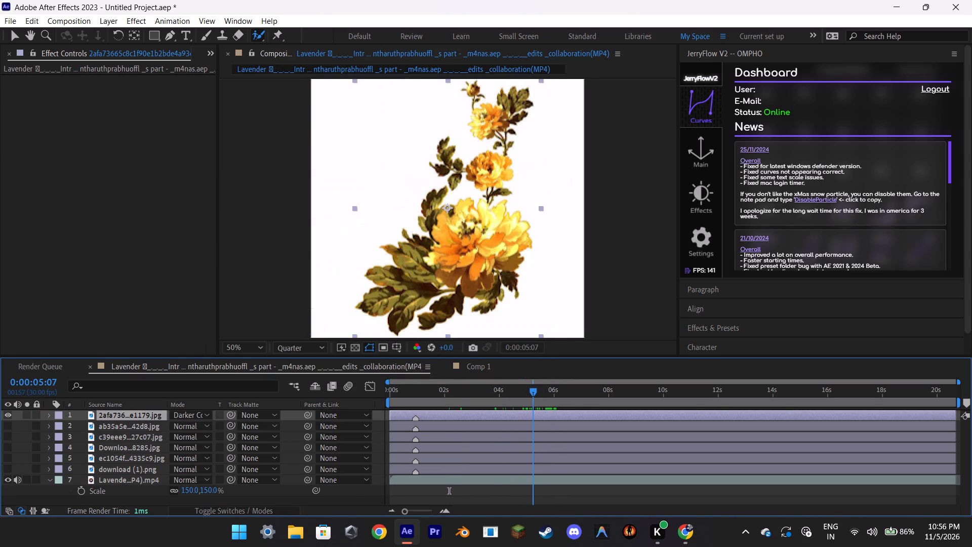
{"action": "left_click_drag", "start_coordinate": [533, 398], "coordinate": [537, 398]}
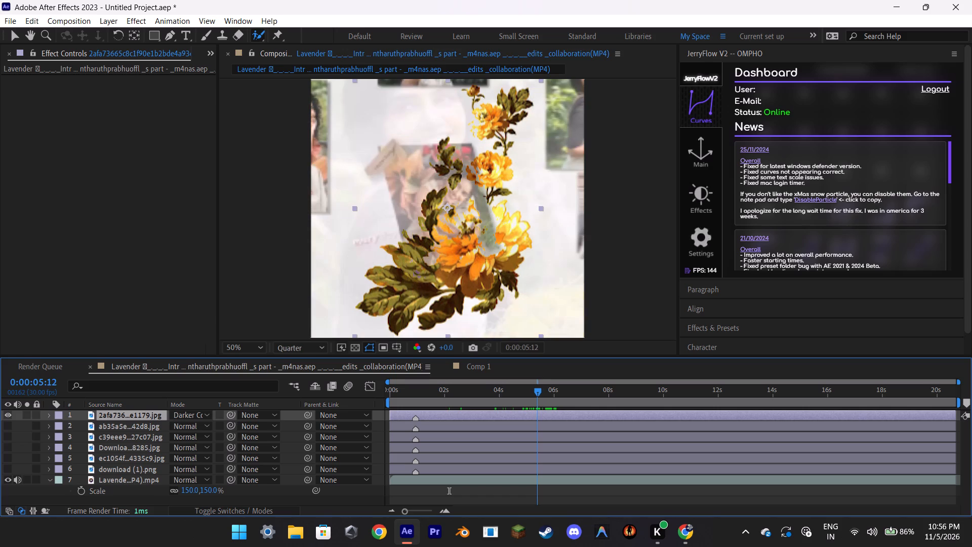
Hide the yellow flowers, view the other image layers one at a time, and leave only notebook image ec1054f visible above the video.
{"action": "left_click", "coordinate": [2, 427]}
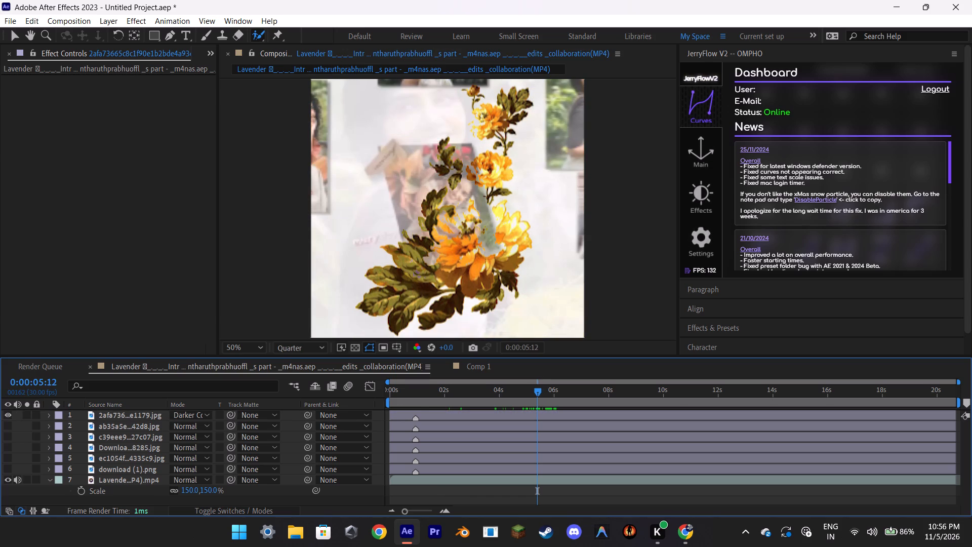
{"action": "left_click", "coordinate": [6, 419]}
{"action": "double_click", "coordinate": [8, 420]}
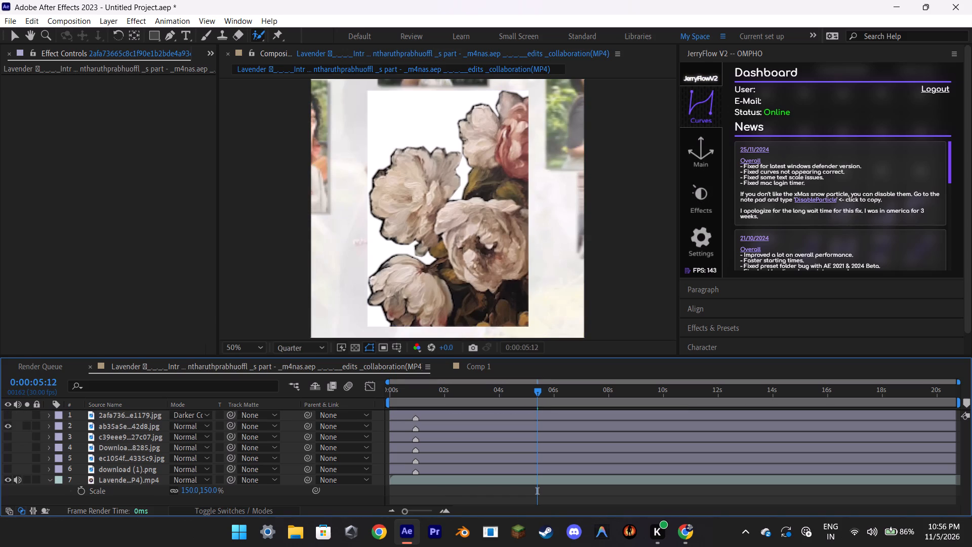
{"action": "left_click", "coordinate": [8, 433]}
{"action": "left_click", "coordinate": [8, 426]}
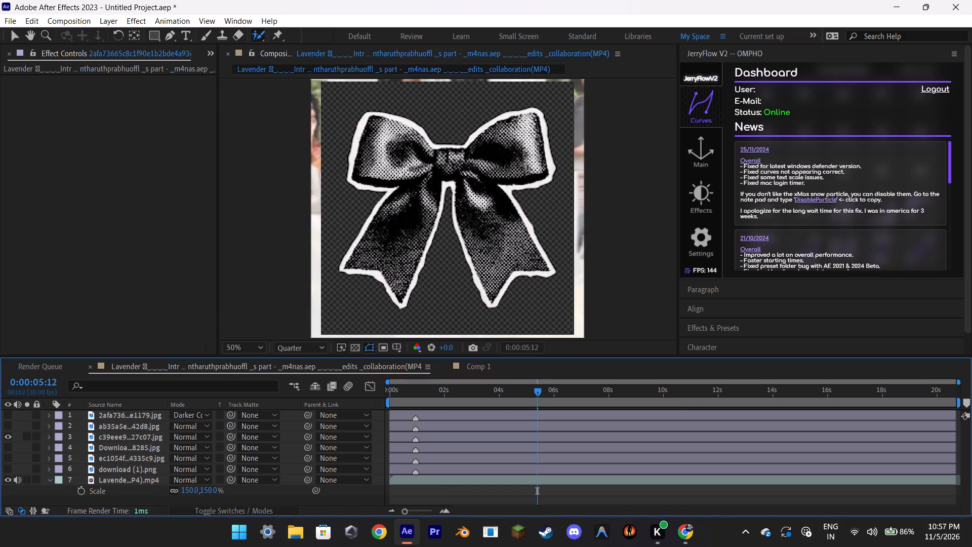
{"action": "left_click", "coordinate": [7, 440]}
{"action": "double_click", "coordinate": [7, 443]}
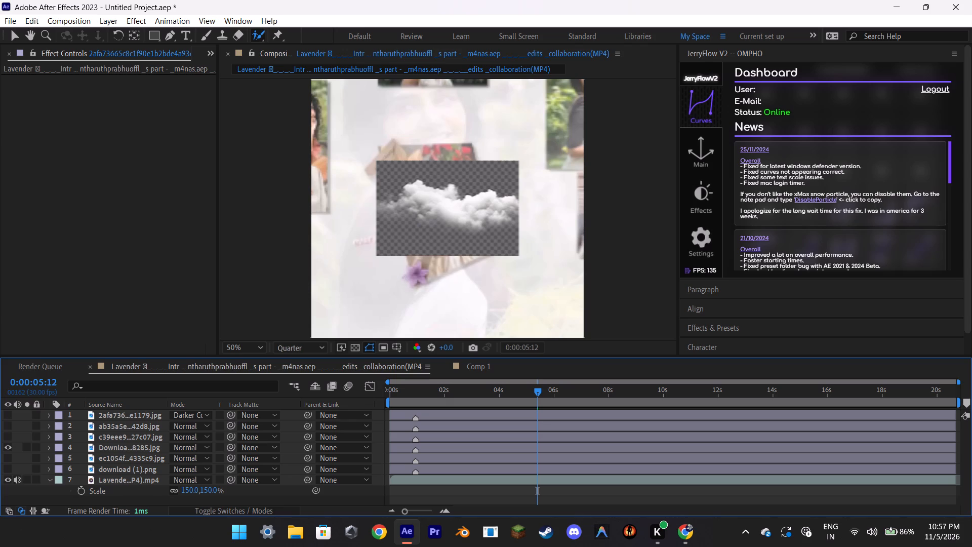
{"action": "left_click", "coordinate": [7, 454]}
{"action": "left_click", "coordinate": [8, 449]}
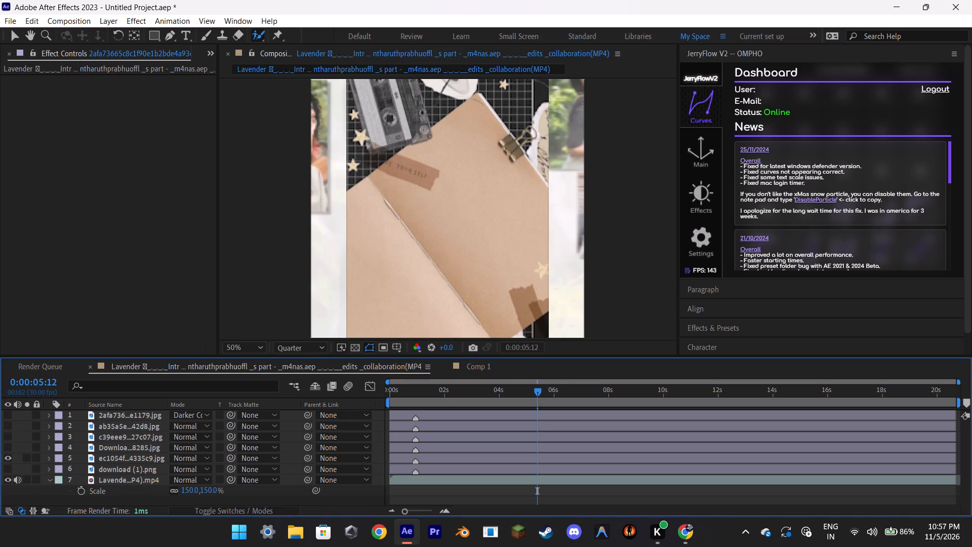
Scale the notebook image layer ec1054f to 165% so it fills the whole composition frame, and collapse its properties.
{"action": "scroll", "coordinate": [427, 284], "scroll_direction": "down", "scroll_amount": 1}
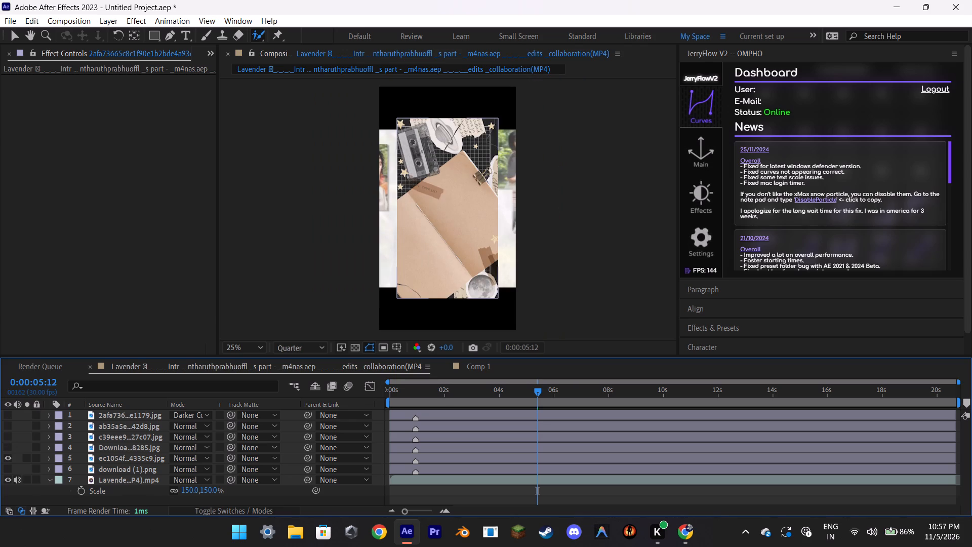
{"action": "left_click", "coordinate": [117, 460]}
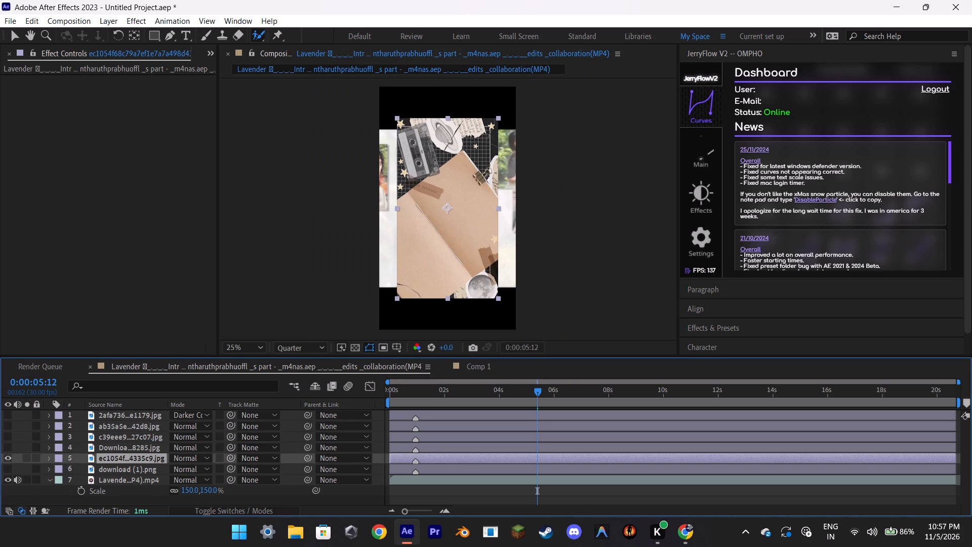
{"action": "key", "text": "s"}
{"action": "left_click_drag", "start_coordinate": [191, 468], "coordinate": [192, 468]}
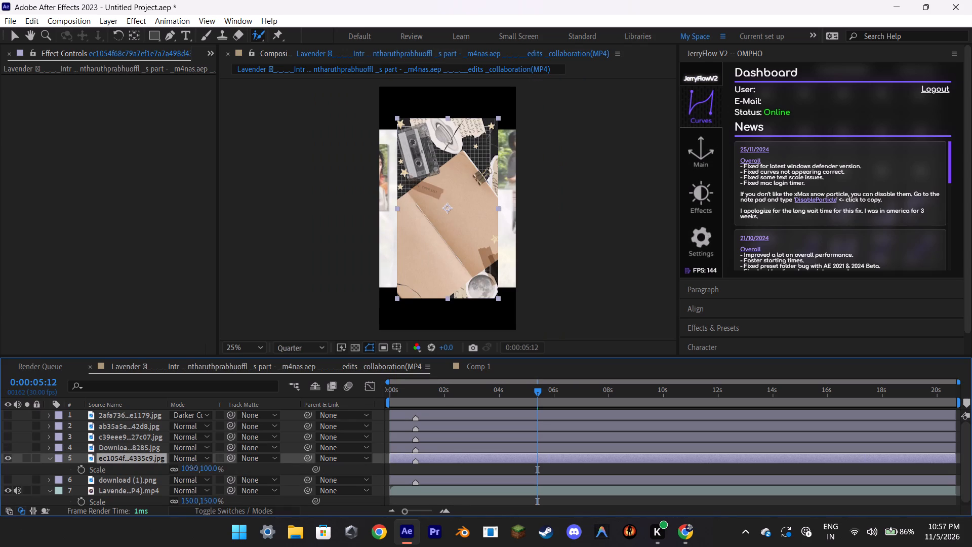
{"action": "left_click_drag", "start_coordinate": [192, 468], "coordinate": [213, 468]}
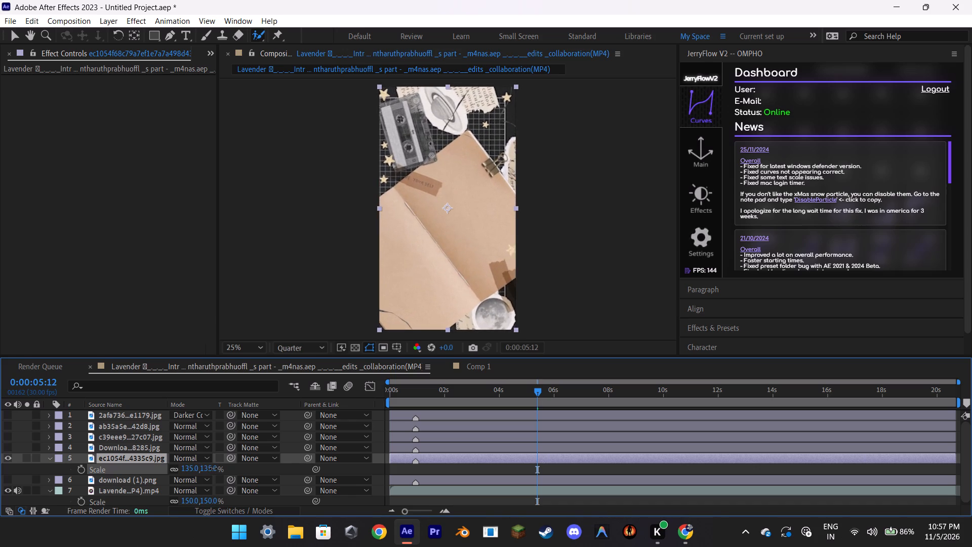
{"action": "left_click_drag", "start_coordinate": [213, 468], "coordinate": [234, 466]}
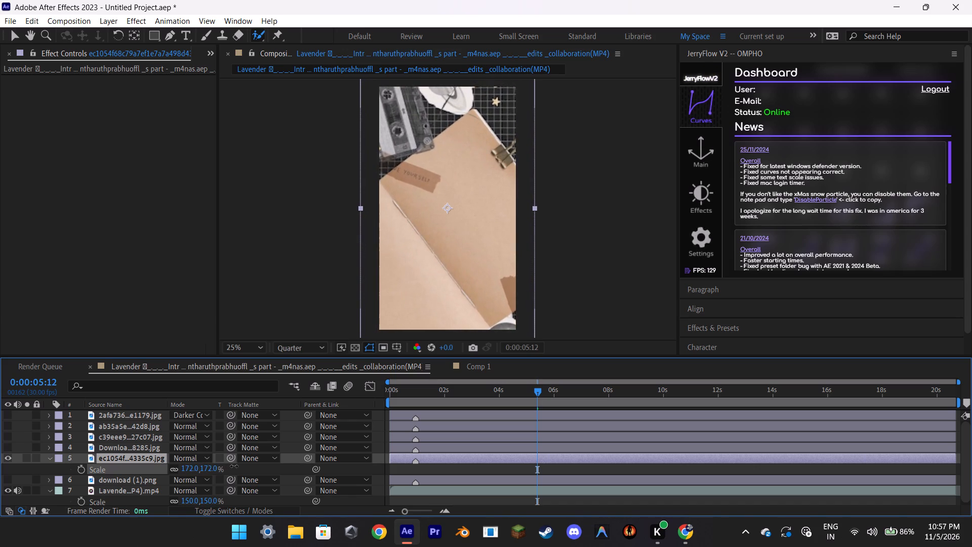
{"action": "left_click_drag", "start_coordinate": [234, 466], "coordinate": [227, 463]}
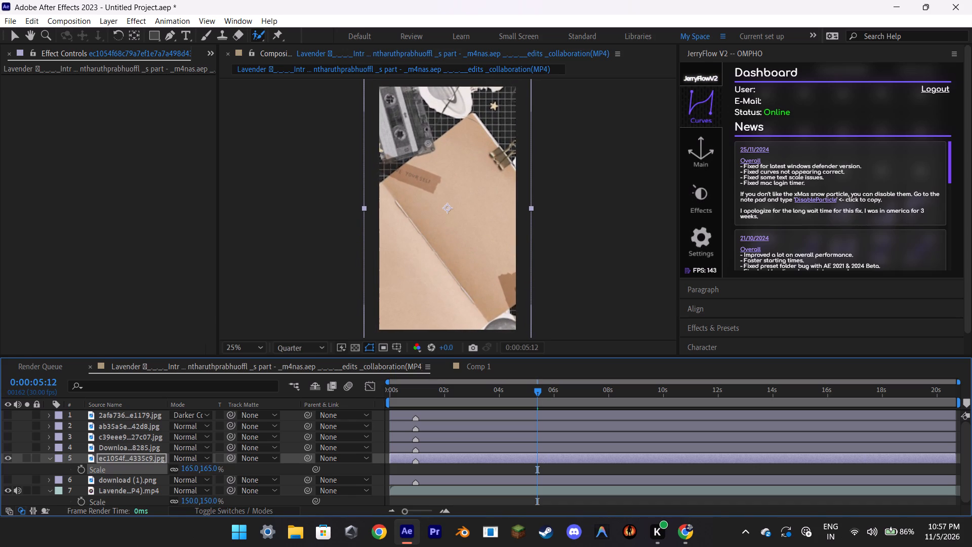
{"action": "left_click", "coordinate": [50, 459]}
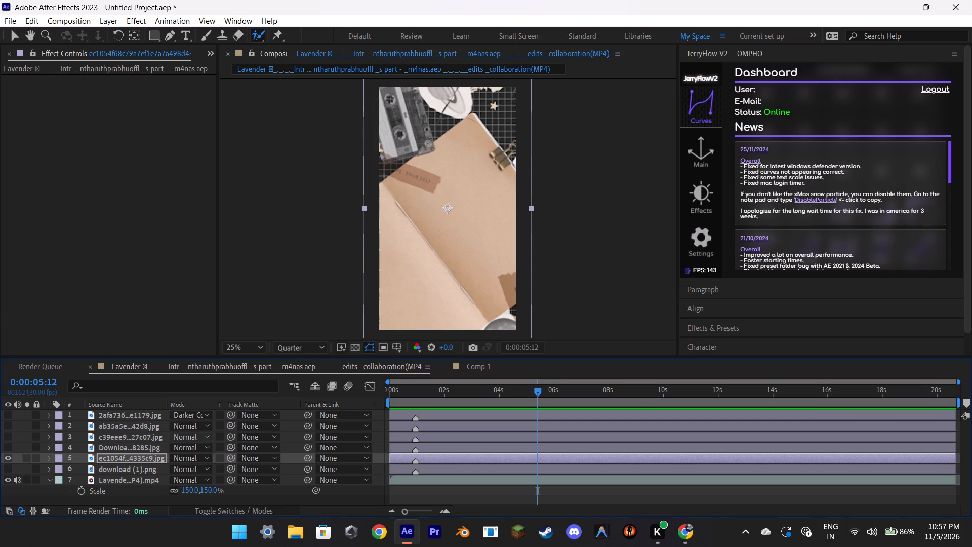
Show the layer switches in the timeline alongside the transfer controls.
{"action": "left_click", "coordinate": [3, 507]}
{"action": "left_click", "coordinate": [6, 510]}
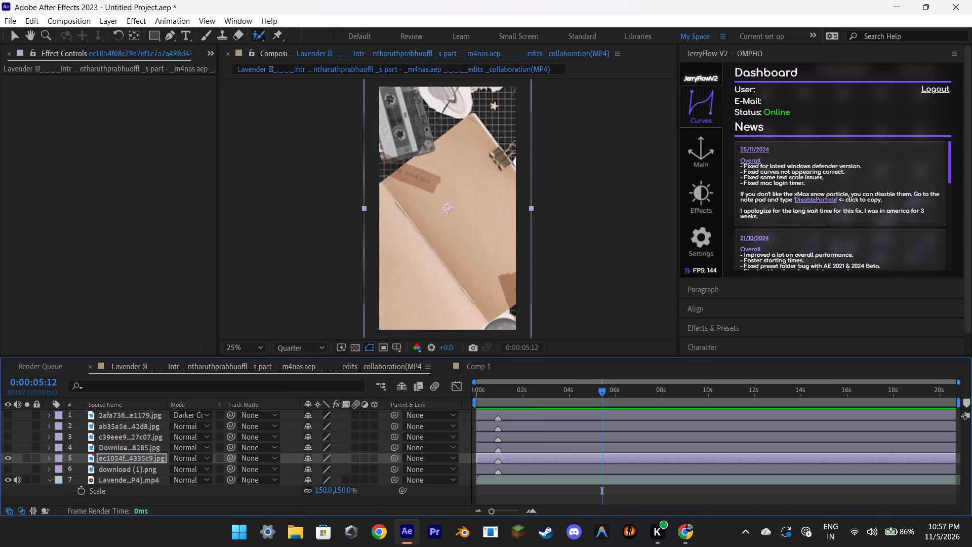
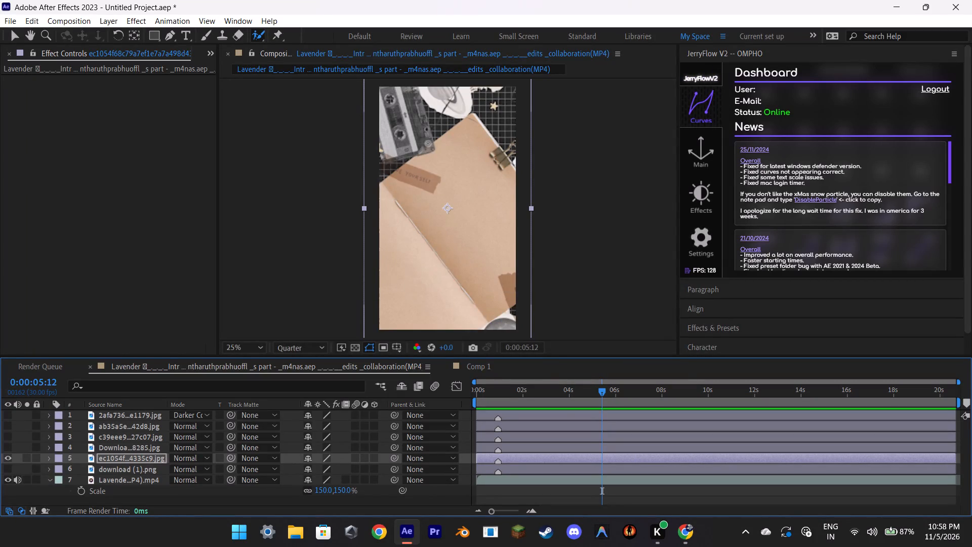
Turn the six image layers above the video into 3D layers.
{"action": "left_click_drag", "start_coordinate": [376, 414], "coordinate": [374, 471]}
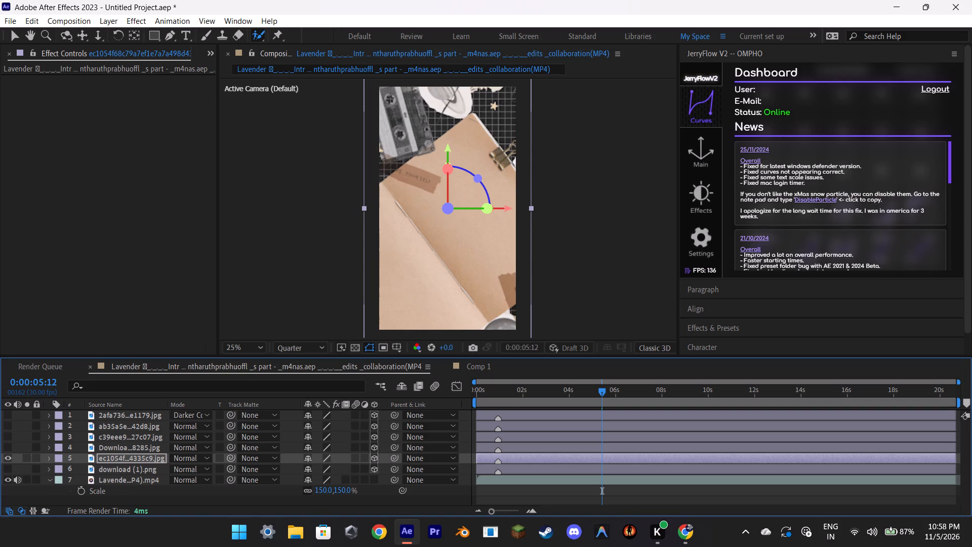
Make the cloud image layer (Download…8285.jpg) visible and scale it to 212% so it spans the composition's width.
{"action": "left_click", "coordinate": [1, 447]}
{"action": "left_click", "coordinate": [5, 447]}
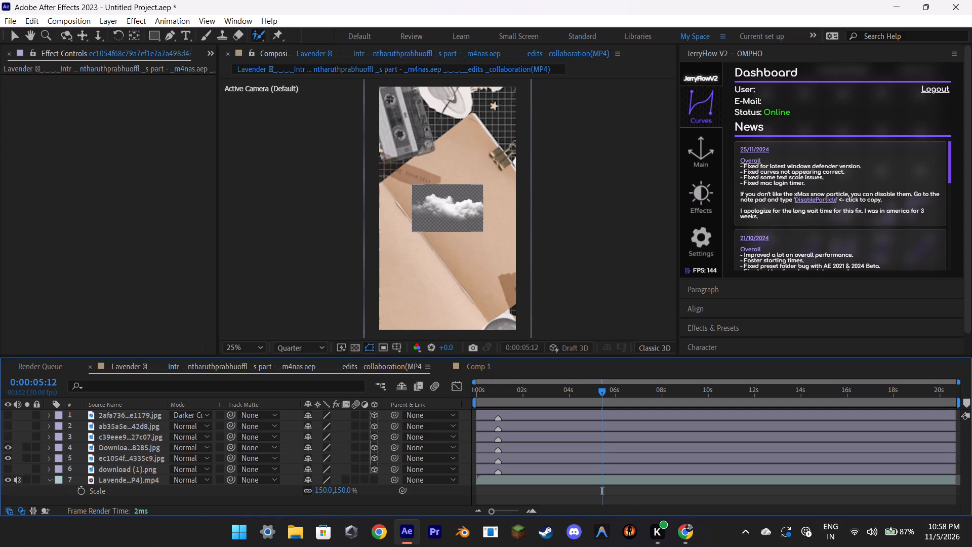
{"action": "key", "text": "s"}
{"action": "key", "text": "s"}
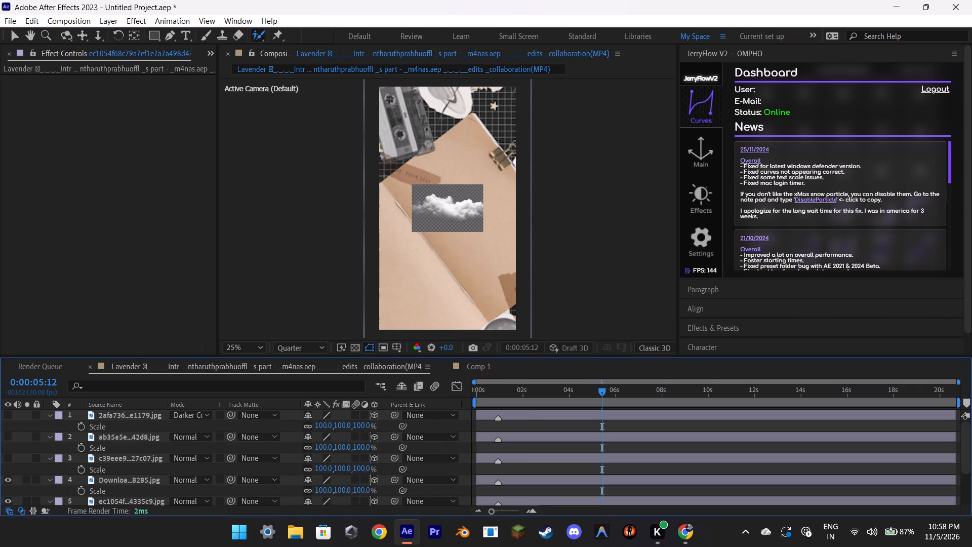
{"action": "left_click", "coordinate": [102, 453]}
{"action": "left_click", "coordinate": [103, 450]}
{"action": "key", "text": "s"}
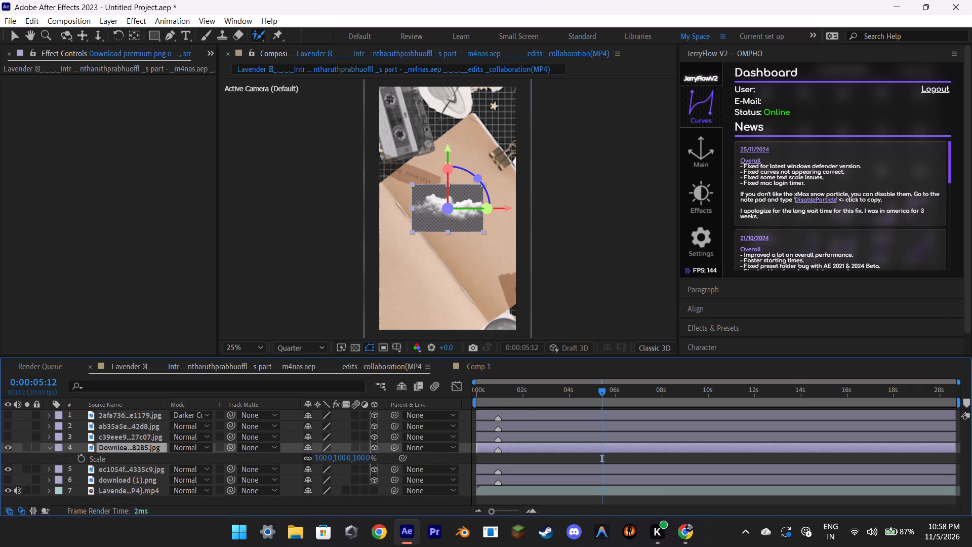
{"action": "left_click_drag", "start_coordinate": [324, 455], "coordinate": [381, 457]}
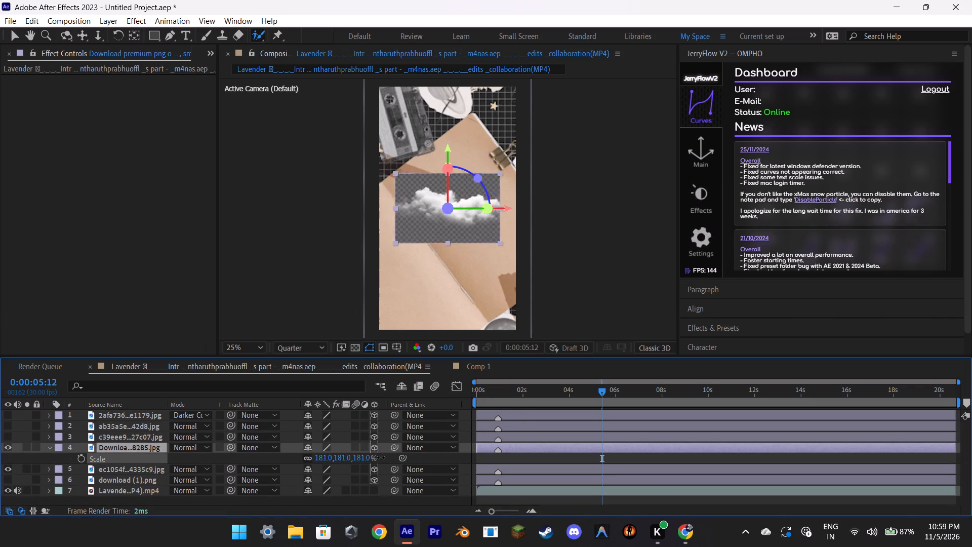
{"action": "left_click_drag", "start_coordinate": [381, 457], "coordinate": [389, 461]}
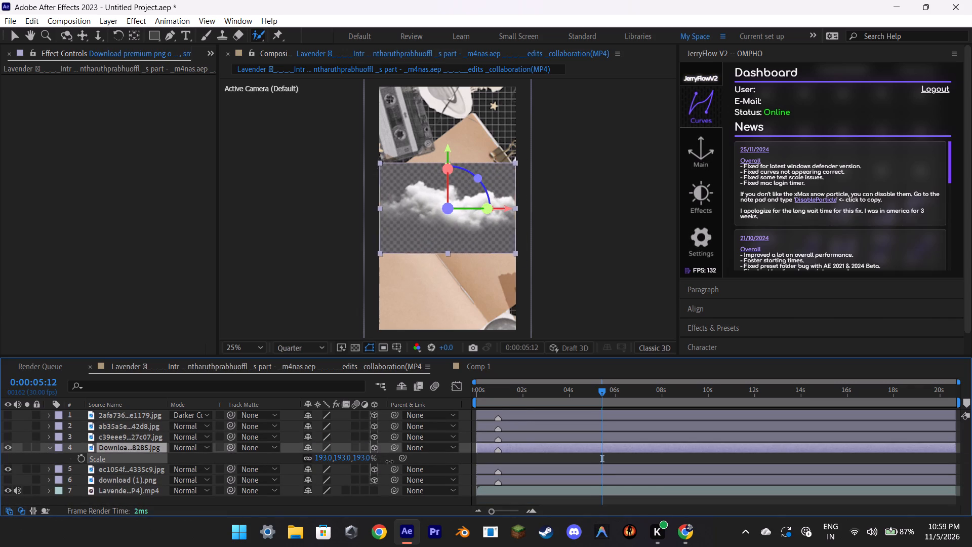
{"action": "left_click_drag", "start_coordinate": [389, 461], "coordinate": [403, 463]}
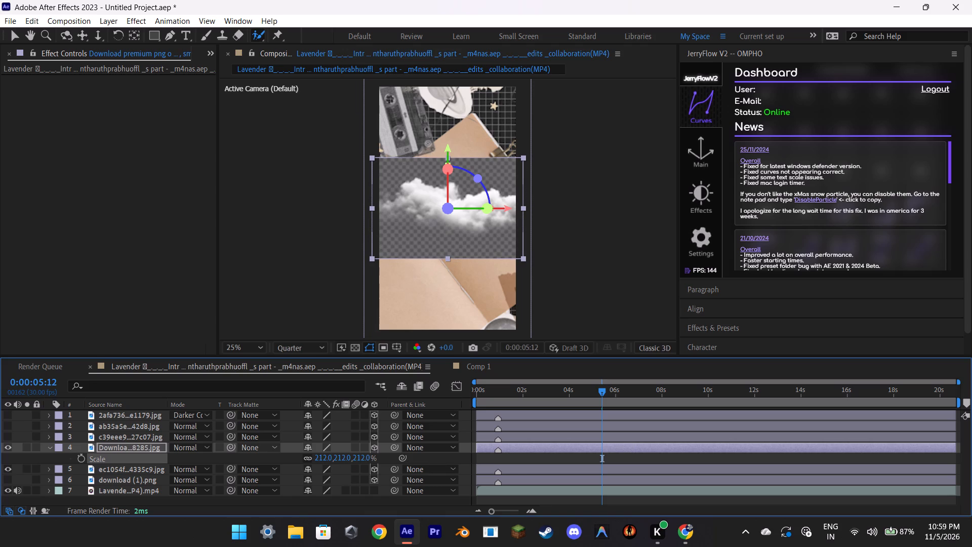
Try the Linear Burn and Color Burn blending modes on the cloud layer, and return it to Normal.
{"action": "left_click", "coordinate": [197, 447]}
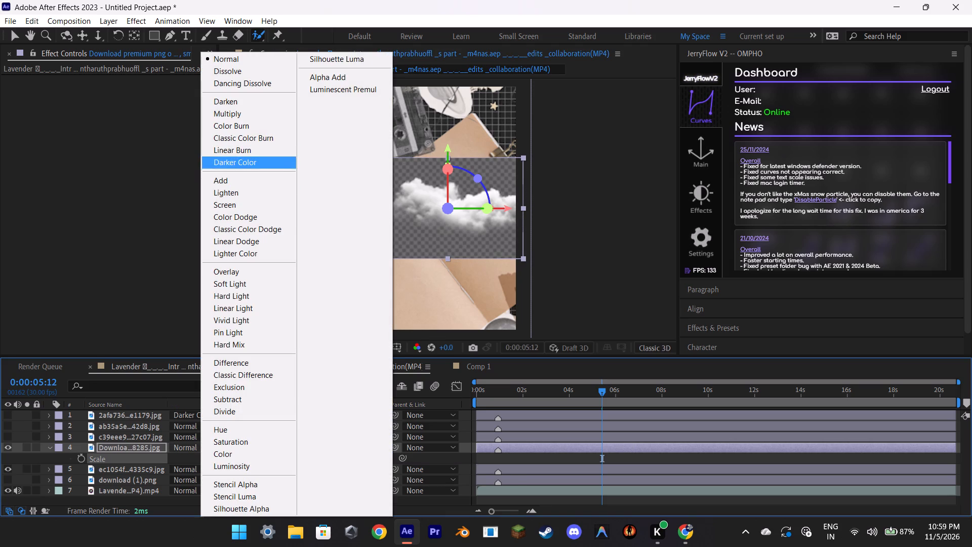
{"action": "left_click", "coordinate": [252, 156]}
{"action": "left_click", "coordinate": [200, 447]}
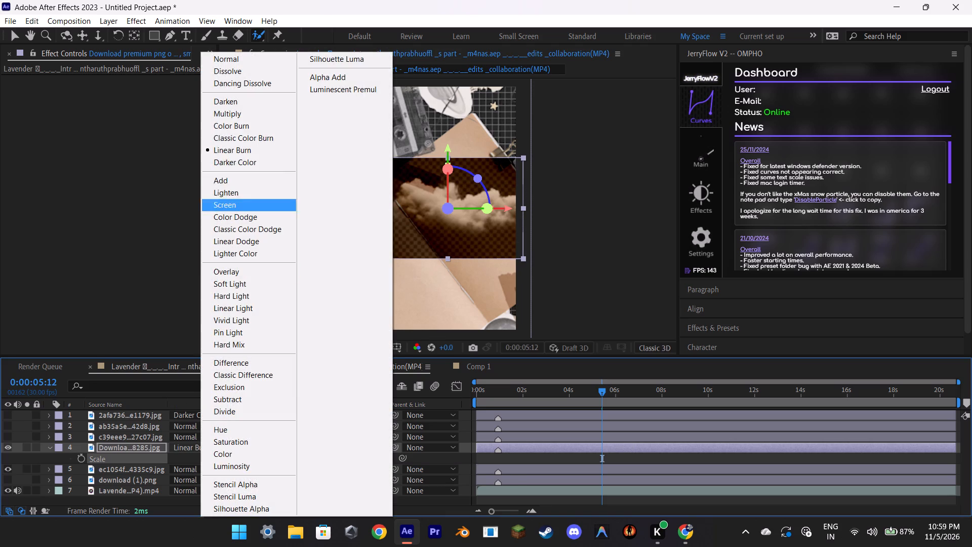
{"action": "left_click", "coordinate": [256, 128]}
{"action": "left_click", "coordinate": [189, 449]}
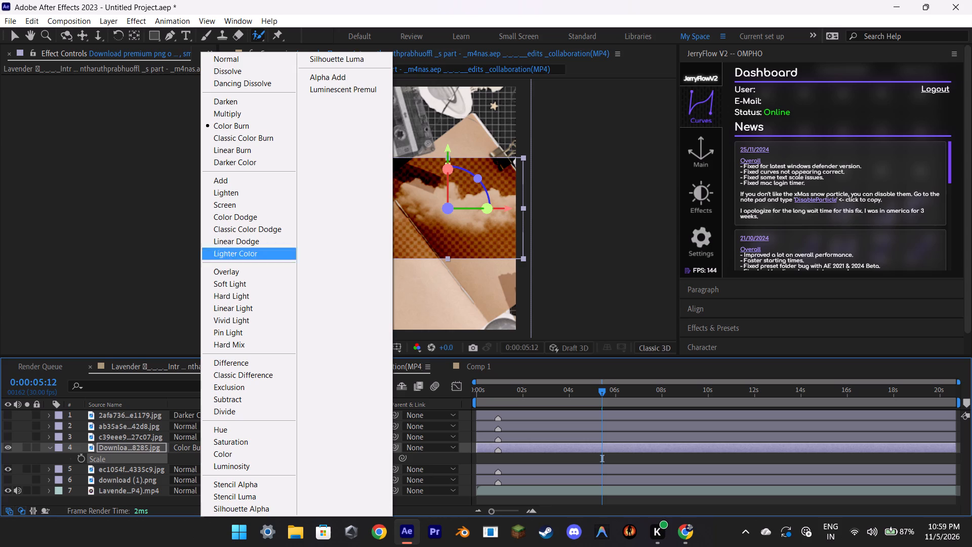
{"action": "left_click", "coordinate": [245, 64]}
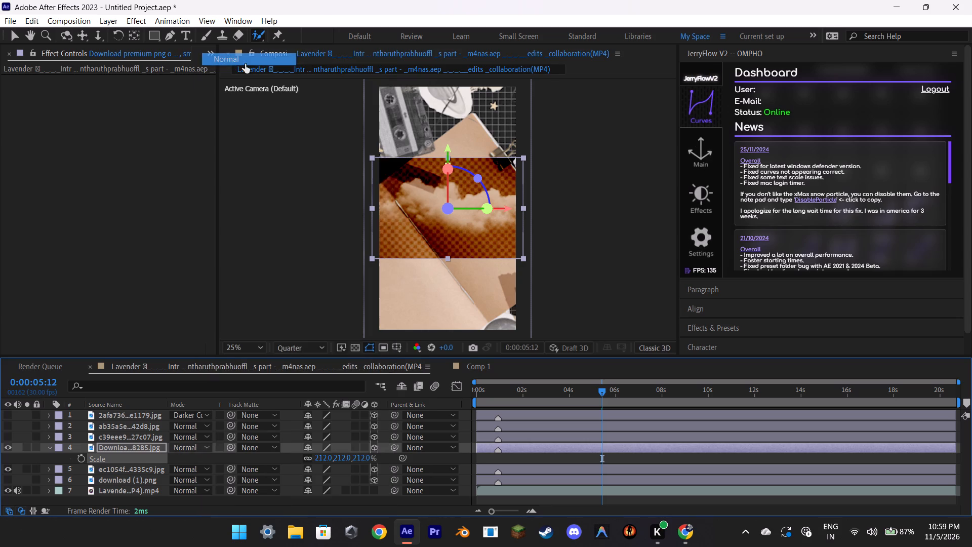
Open the cloud layer in its own layer view.
{"action": "double_click", "coordinate": [127, 449]}
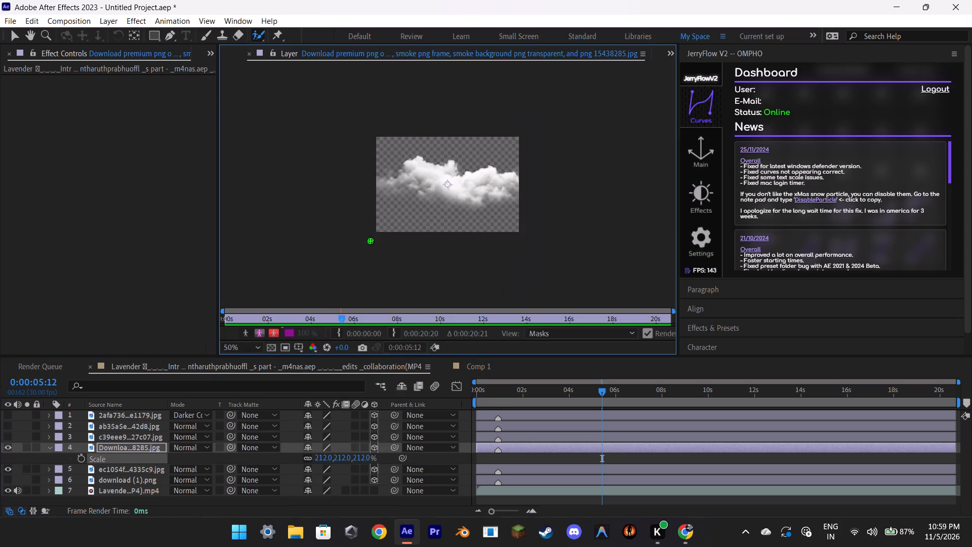
{"action": "scroll", "coordinate": [421, 174], "scroll_direction": "up", "scroll_amount": 2}
{"action": "scroll", "coordinate": [422, 174], "scroll_direction": "down", "scroll_amount": 1}
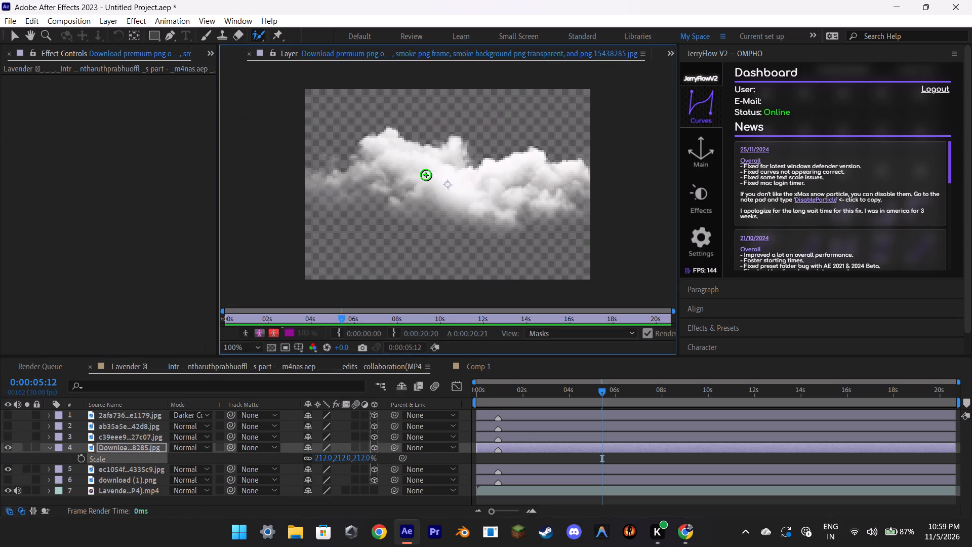
{"action": "scroll", "coordinate": [426, 175], "scroll_direction": "up", "scroll_amount": 1}
{"action": "scroll", "coordinate": [426, 175], "scroll_direction": "down", "scroll_amount": 1}
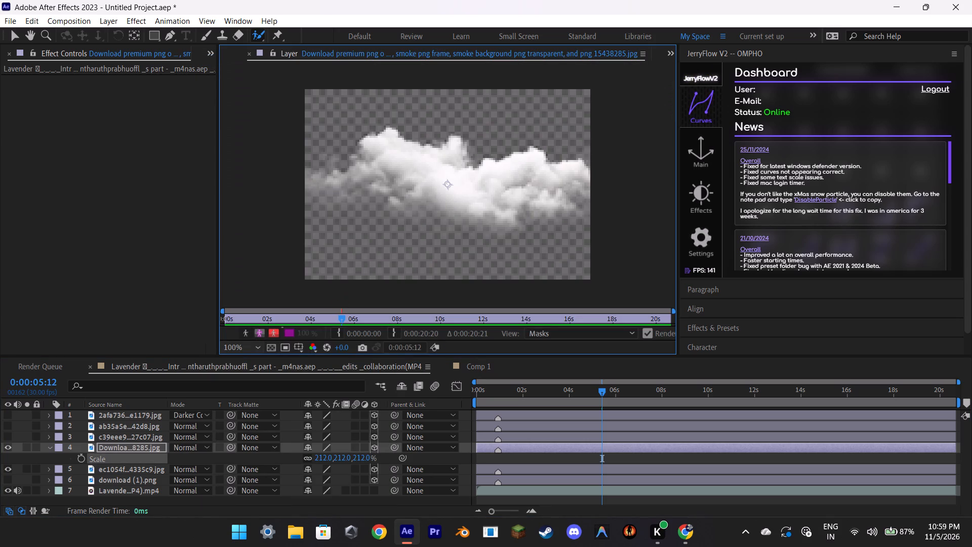
Set the composition's preview resolution to Full.
{"action": "left_click", "coordinate": [239, 52]}
{"action": "left_click", "coordinate": [300, 344]}
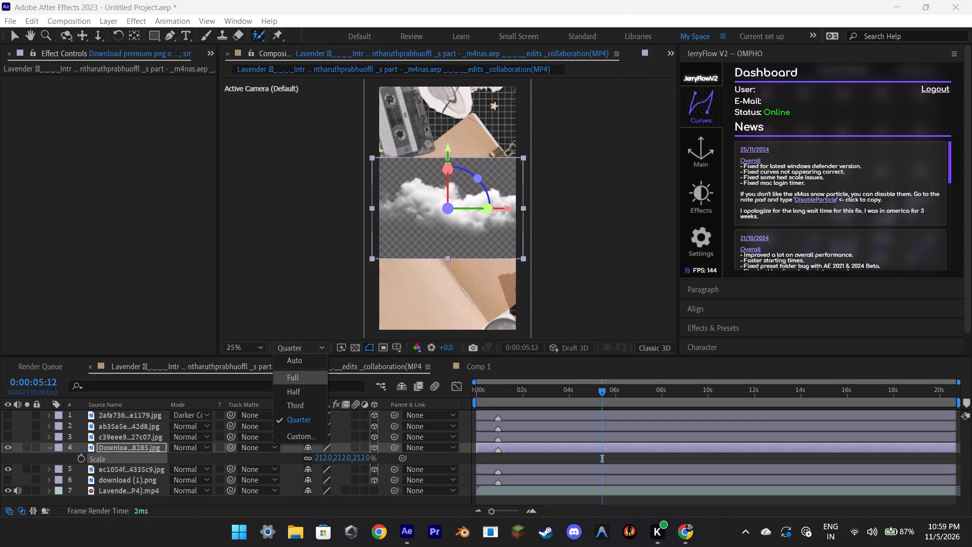
{"action": "left_click", "coordinate": [305, 384]}
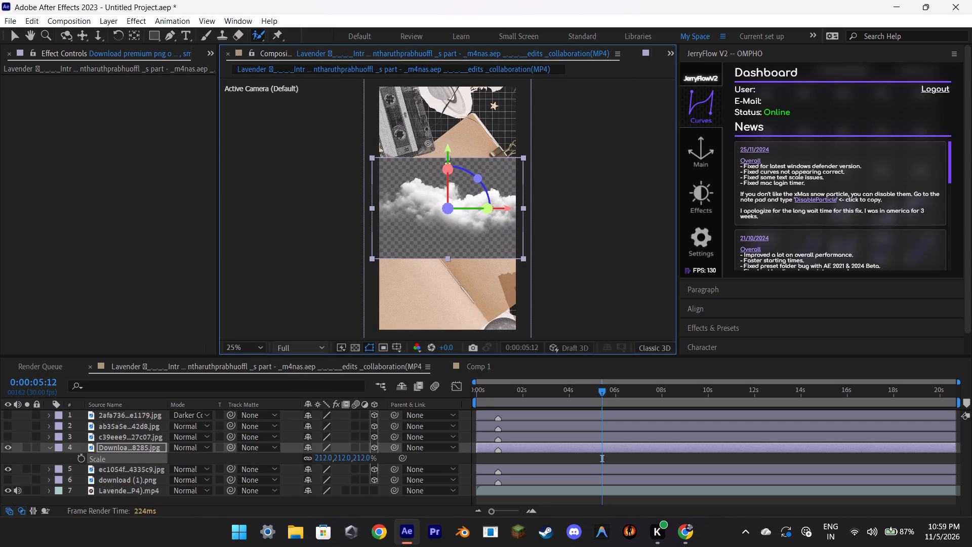
In the cloud's layer view at 200% zoom, paint a Roto Brush foreground stroke along the cloud to select it.
{"action": "left_click", "coordinate": [658, 54]}
{"action": "left_click", "coordinate": [651, 56]}
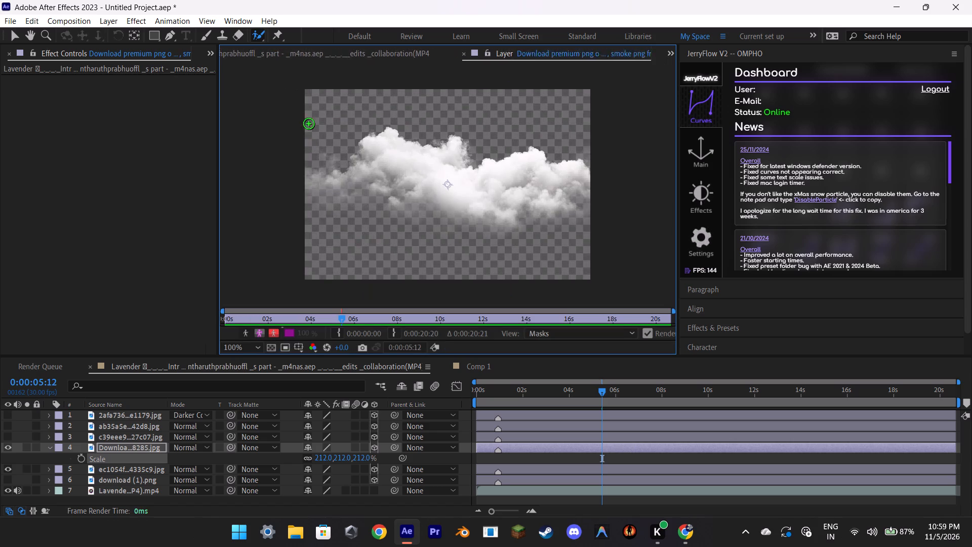
{"action": "scroll", "coordinate": [357, 197], "scroll_direction": "up", "scroll_amount": 3}
{"action": "scroll", "coordinate": [357, 197], "scroll_direction": "down", "scroll_amount": 2}
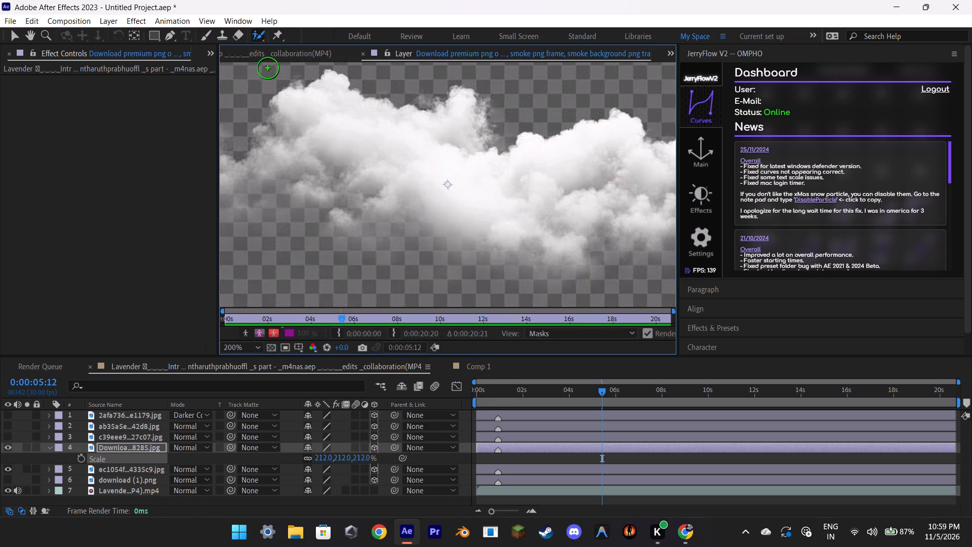
{"action": "scroll", "coordinate": [280, 155], "scroll_direction": "down", "scroll_amount": 1}
{"action": "scroll", "coordinate": [301, 155], "scroll_direction": "up", "scroll_amount": 1}
{"action": "left_click_drag", "start_coordinate": [241, 167], "coordinate": [285, 146]}
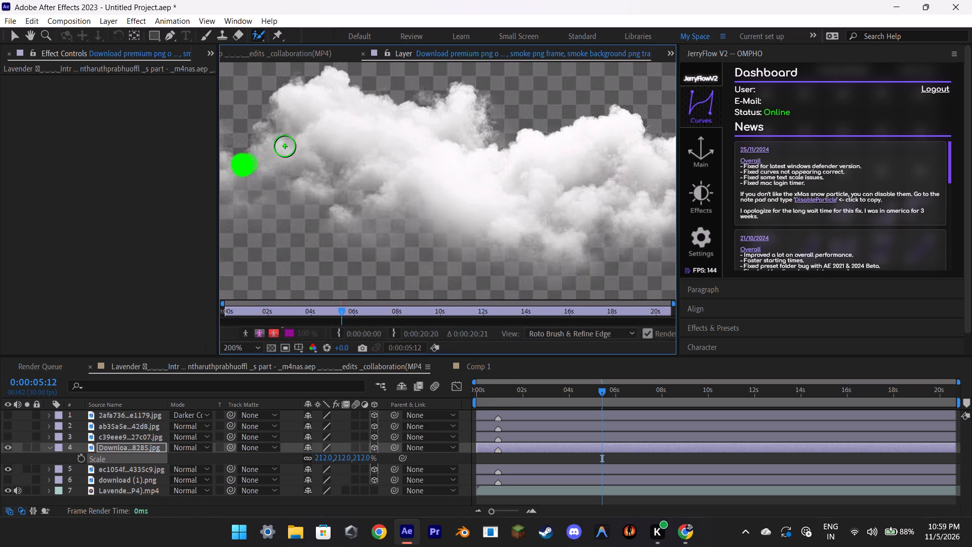
{"action": "left_click_drag", "start_coordinate": [285, 146], "coordinate": [534, 136]}
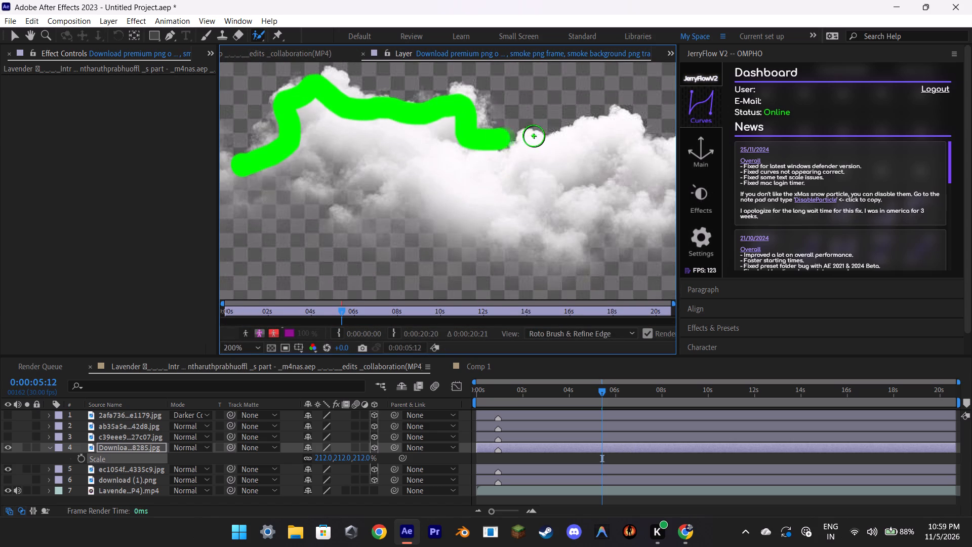
{"action": "left_click_drag", "start_coordinate": [534, 136], "coordinate": [265, 167]}
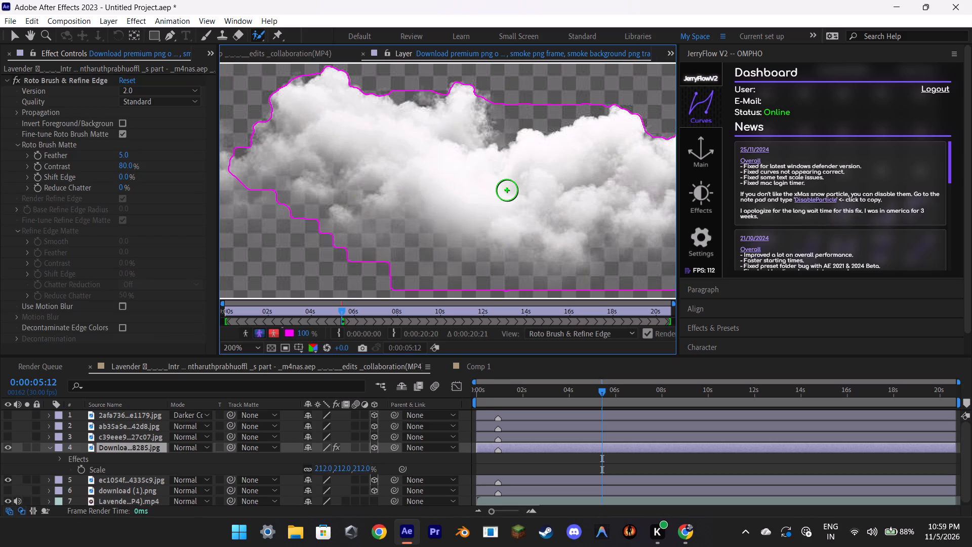
Subtract the checkered background beneath the cloud's lower edge from the Roto Brush selection.
{"action": "middle_click_drag", "start_coordinate": [503, 189], "coordinate": [485, 174]}
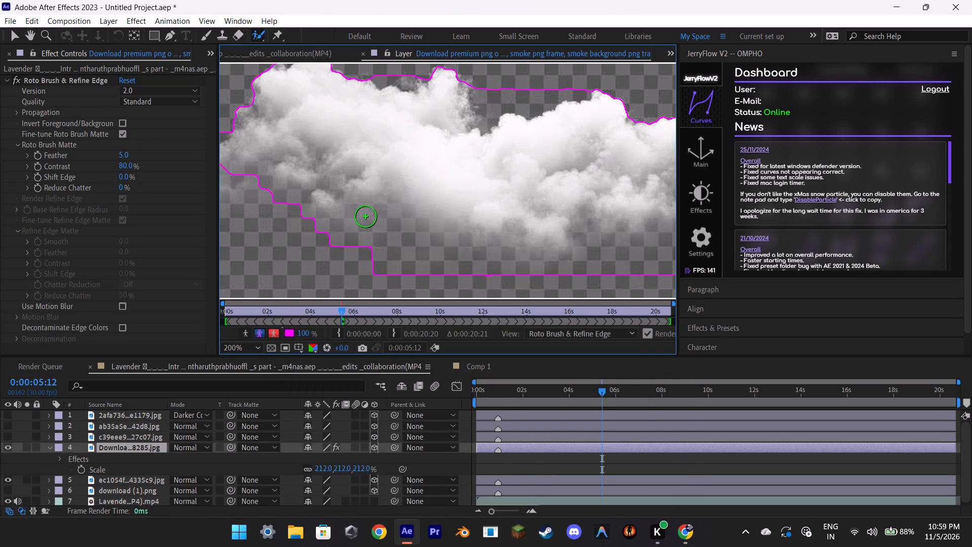
{"action": "left_click_drag", "start_coordinate": [316, 222], "coordinate": [491, 288], "text": "alt"}
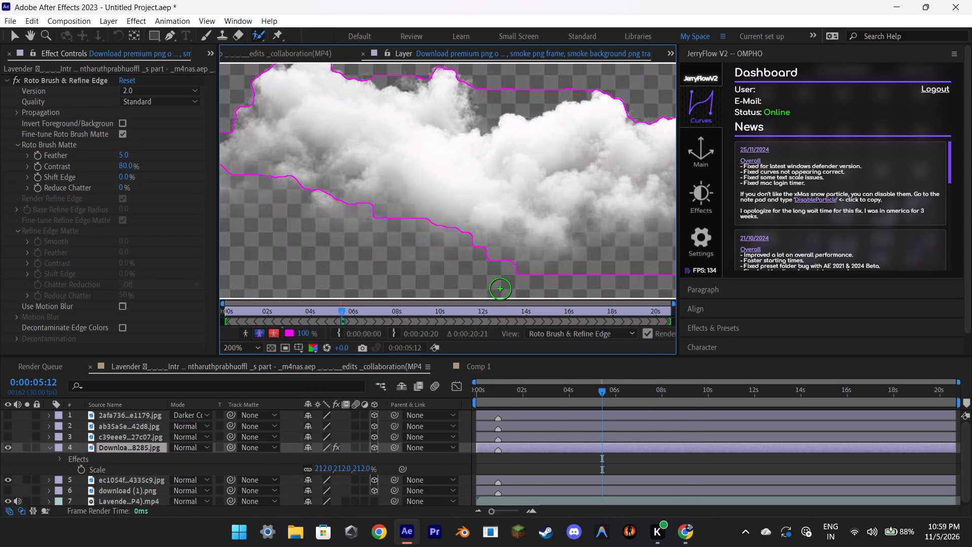
{"action": "middle_click_drag", "start_coordinate": [548, 257], "coordinate": [430, 197]}
{"action": "left_click_drag", "start_coordinate": [394, 221], "coordinate": [595, 159], "text": "alt"}
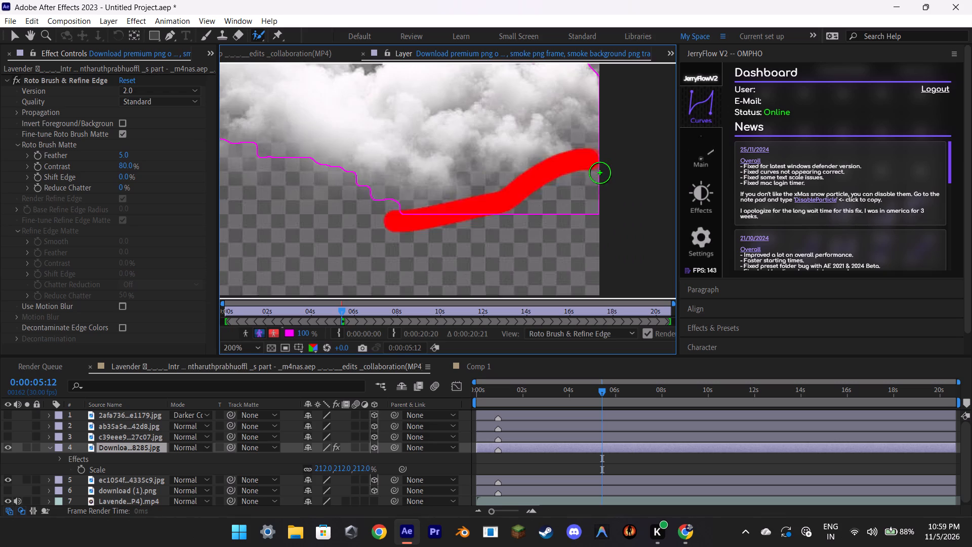
Subtract the background in the dip between the cloud's upper peaks from the Roto Brush selection.
{"action": "middle_click_drag", "start_coordinate": [592, 189], "coordinate": [593, 295]}
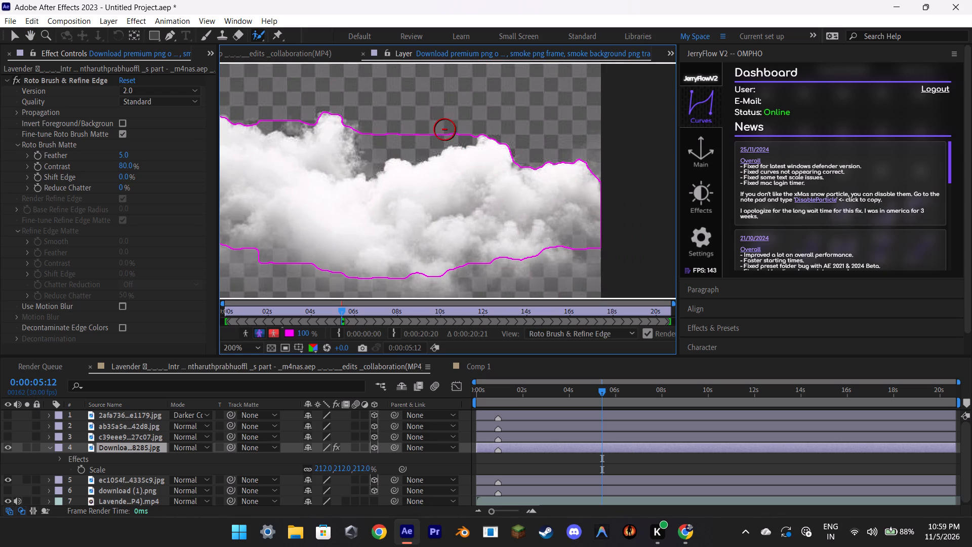
{"action": "left_click_drag", "start_coordinate": [443, 130], "coordinate": [370, 139], "text": "alt"}
{"action": "left_click_drag", "start_coordinate": [463, 132], "coordinate": [439, 137], "text": "alt"}
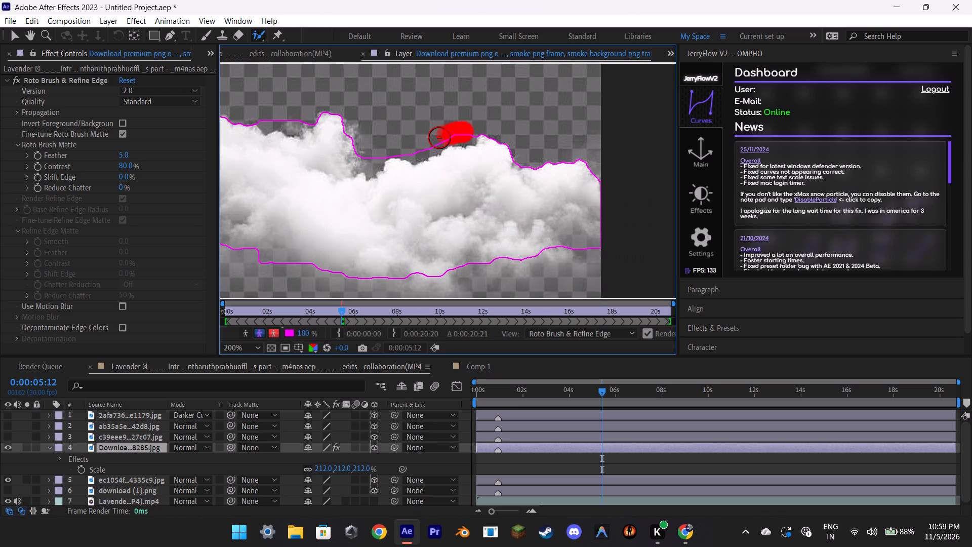
{"action": "left_click_drag", "start_coordinate": [439, 137], "coordinate": [415, 147], "text": "alt"}
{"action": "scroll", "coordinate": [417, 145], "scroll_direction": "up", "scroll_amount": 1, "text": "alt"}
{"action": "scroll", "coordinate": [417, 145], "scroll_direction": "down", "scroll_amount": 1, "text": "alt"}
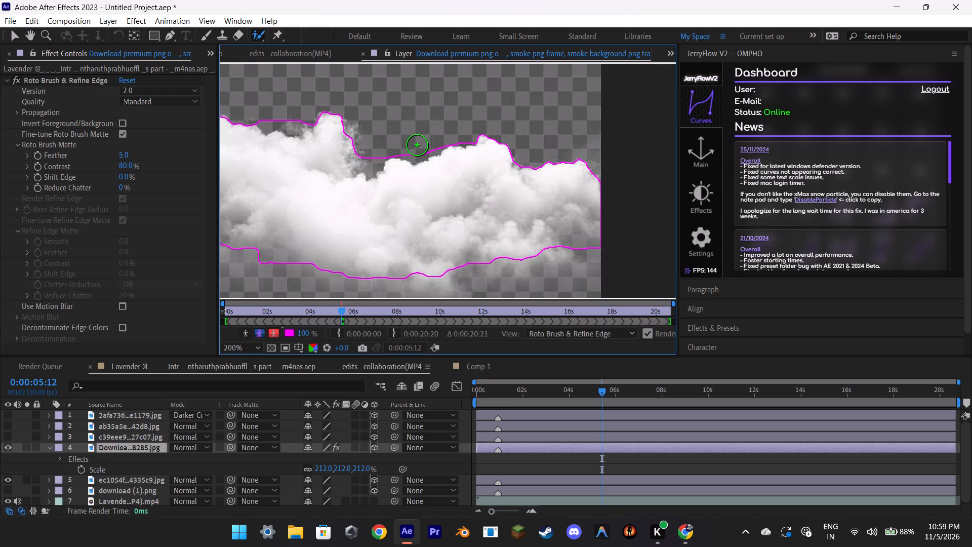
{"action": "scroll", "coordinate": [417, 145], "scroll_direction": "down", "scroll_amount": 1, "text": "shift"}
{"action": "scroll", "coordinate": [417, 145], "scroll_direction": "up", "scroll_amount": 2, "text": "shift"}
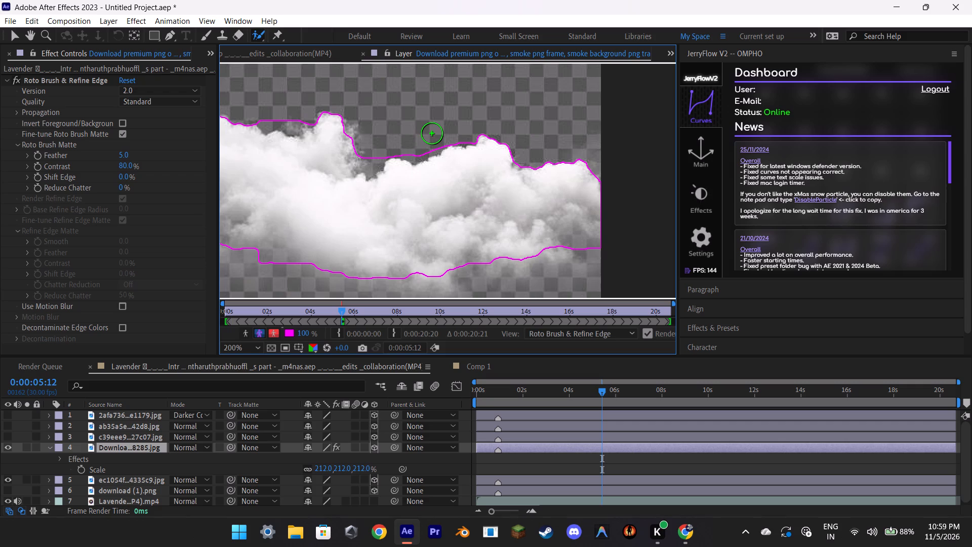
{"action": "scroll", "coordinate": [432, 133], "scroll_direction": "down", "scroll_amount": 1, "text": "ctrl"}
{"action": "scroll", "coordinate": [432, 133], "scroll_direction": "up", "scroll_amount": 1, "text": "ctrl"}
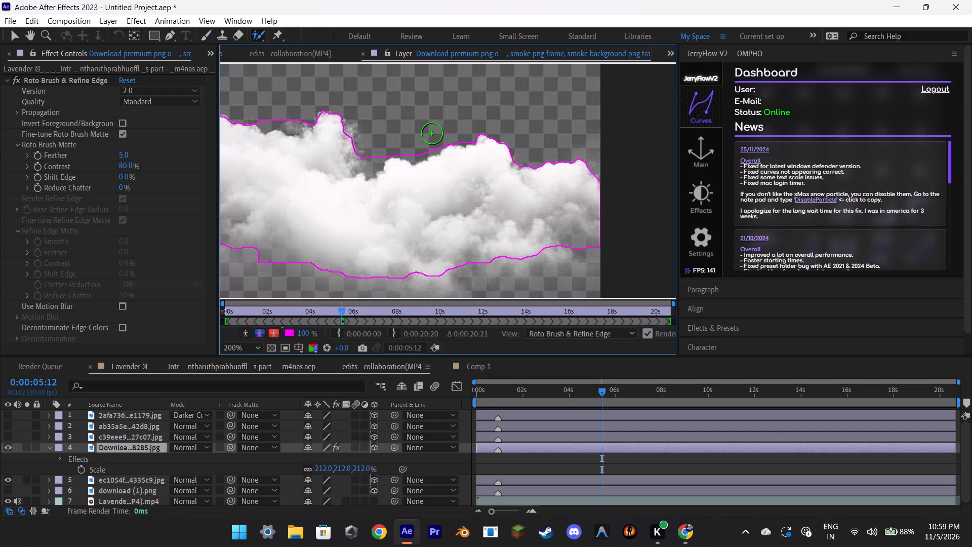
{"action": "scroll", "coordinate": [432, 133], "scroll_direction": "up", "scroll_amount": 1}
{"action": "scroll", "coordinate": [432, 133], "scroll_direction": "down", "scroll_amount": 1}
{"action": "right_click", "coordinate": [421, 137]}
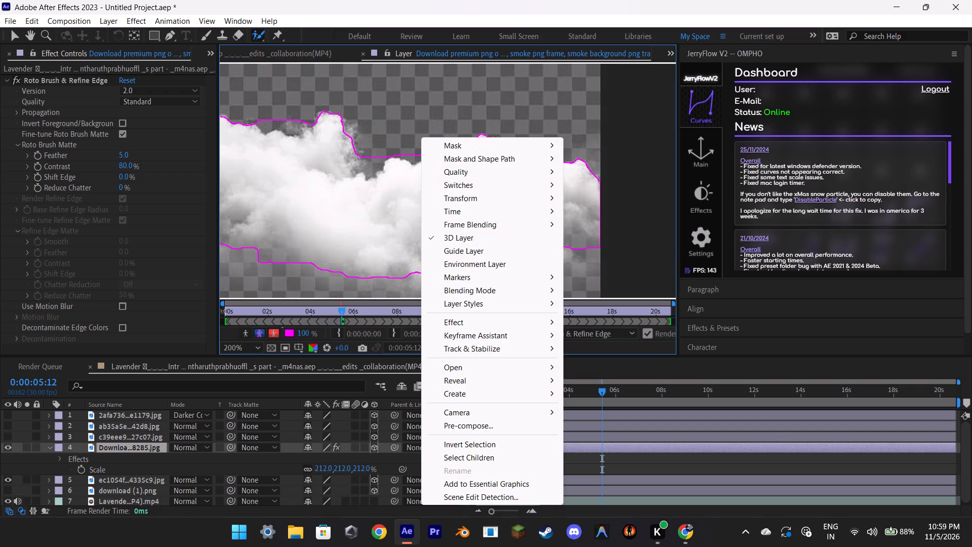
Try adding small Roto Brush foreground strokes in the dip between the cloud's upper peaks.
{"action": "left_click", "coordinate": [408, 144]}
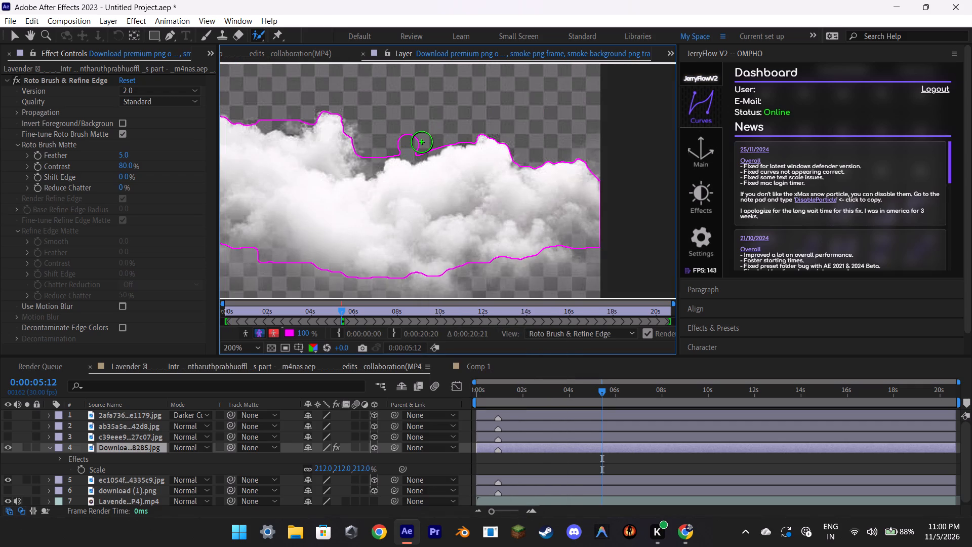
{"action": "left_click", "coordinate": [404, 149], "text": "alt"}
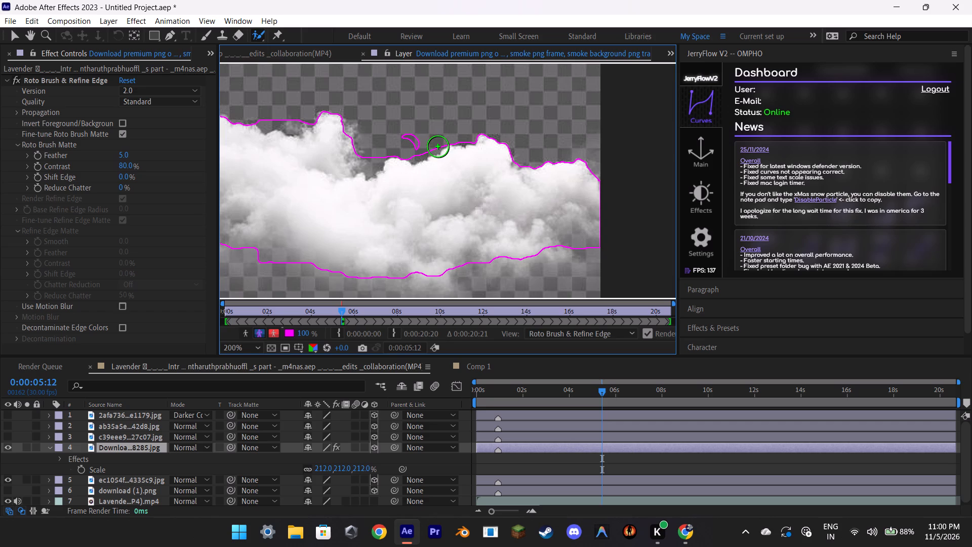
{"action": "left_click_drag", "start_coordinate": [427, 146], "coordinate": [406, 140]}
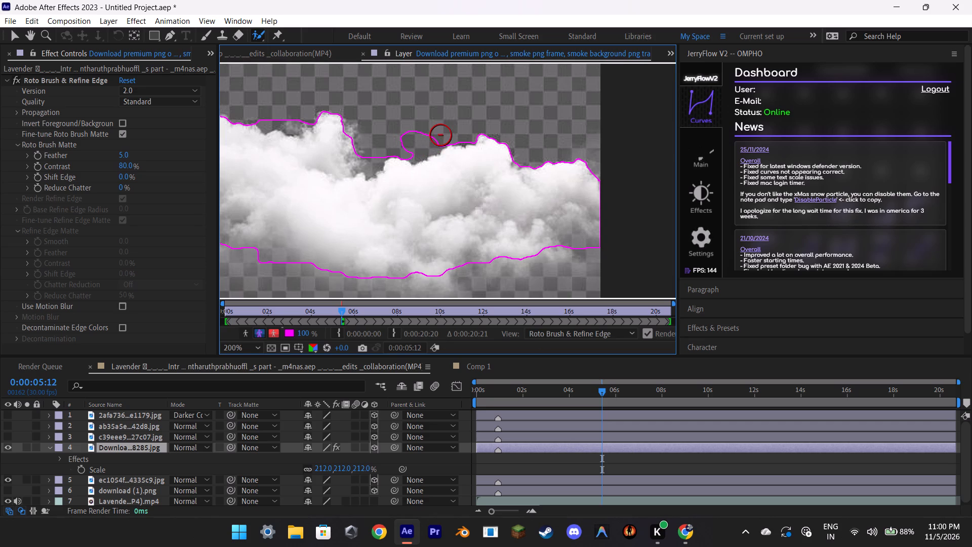
Subtract the background in the dip between the cloud's upper peaks from the Roto Brush selection.
{"action": "left_click_drag", "start_coordinate": [440, 135], "coordinate": [372, 155], "text": "alt"}
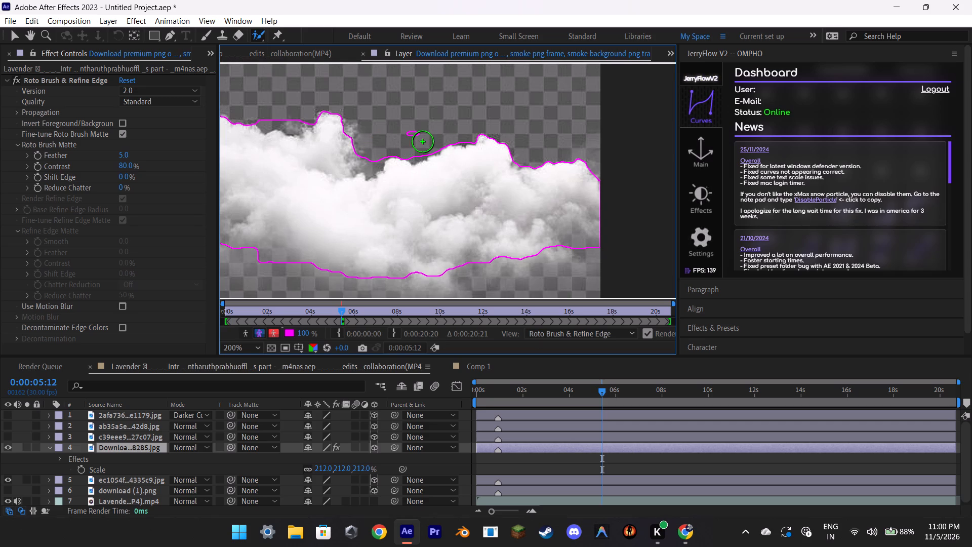
{"action": "left_click_drag", "start_coordinate": [427, 140], "coordinate": [438, 138], "text": "shift"}
{"action": "left_click_drag", "start_coordinate": [425, 134], "coordinate": [398, 130], "text": "shift"}
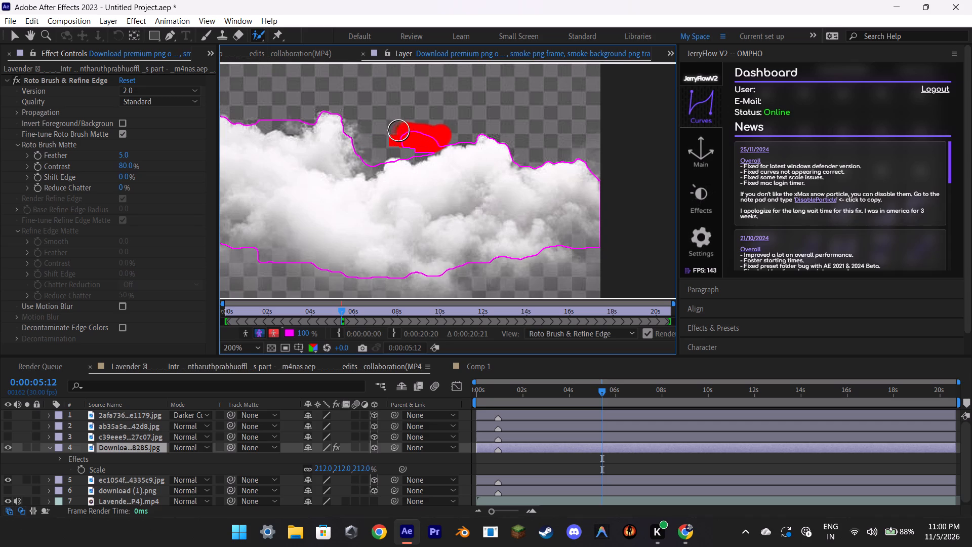
{"action": "left_click_drag", "start_coordinate": [398, 130], "coordinate": [387, 128], "text": "shift"}
{"action": "left_click_drag", "start_coordinate": [389, 128], "coordinate": [410, 127], "text": "alt"}
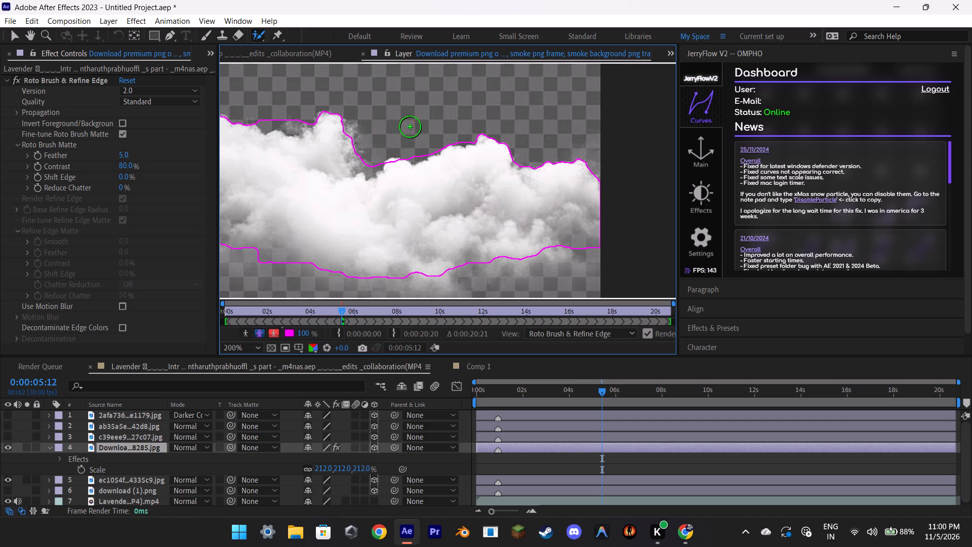
{"action": "left_click_drag", "start_coordinate": [393, 127], "coordinate": [379, 127], "text": "shift"}
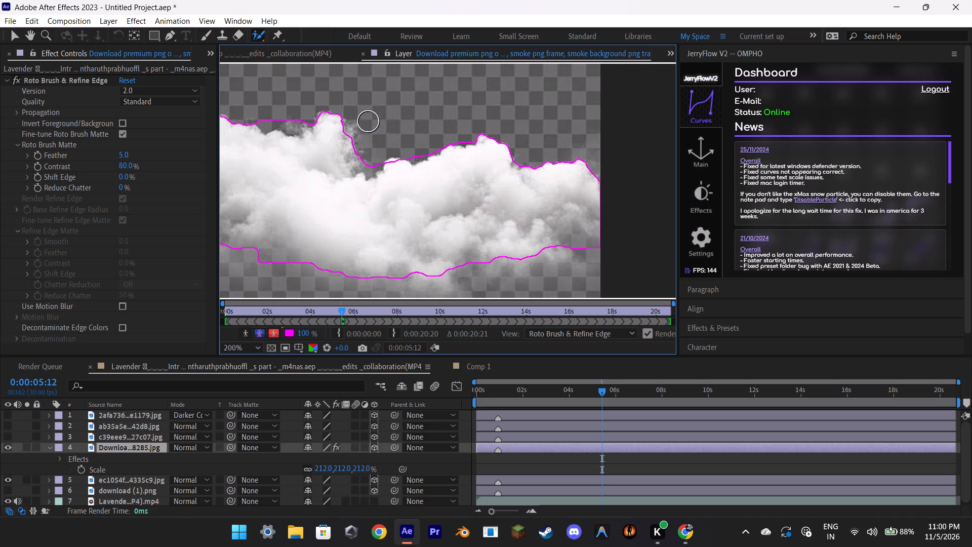
Subtract the background above the cloud's upper edge, just left of the middle peak, from the Roto Brush selection.
{"action": "left_click_drag", "start_coordinate": [313, 102], "coordinate": [280, 116], "text": "shift"}
{"action": "left_click_drag", "start_coordinate": [277, 117], "coordinate": [271, 120], "text": "shift"}
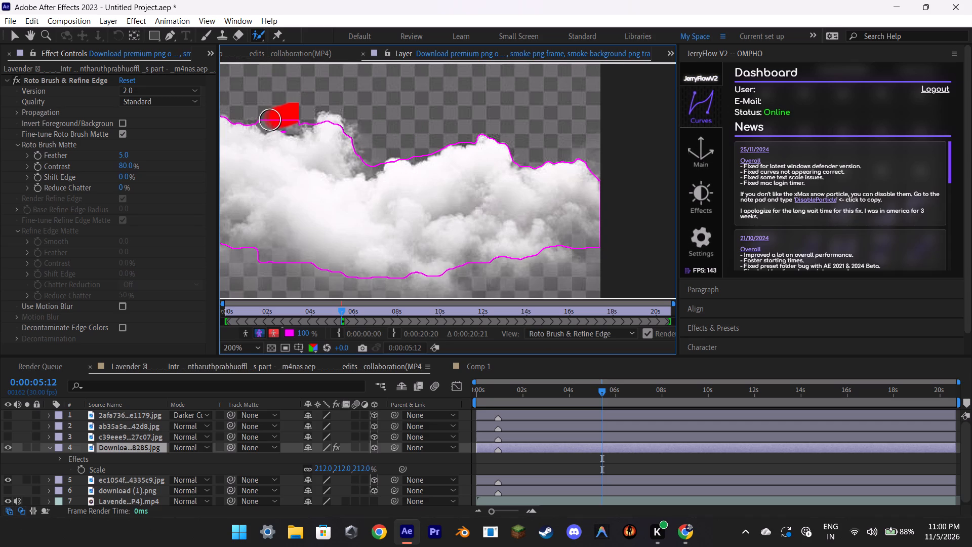
{"action": "left_click", "coordinate": [267, 120], "text": "shift"}
Add the tip of the cloud's middle peak back into the Roto Brush selection and touch up its left slope.
{"action": "middle_click_drag", "start_coordinate": [345, 102], "coordinate": [560, 143]}
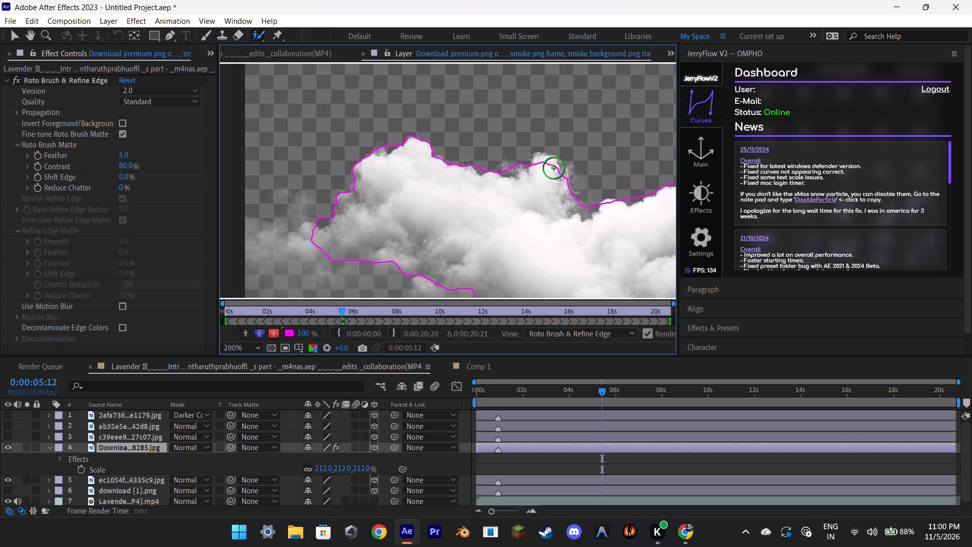
{"action": "left_click_drag", "start_coordinate": [532, 166], "coordinate": [540, 164]}
{"action": "left_click", "coordinate": [549, 159]}
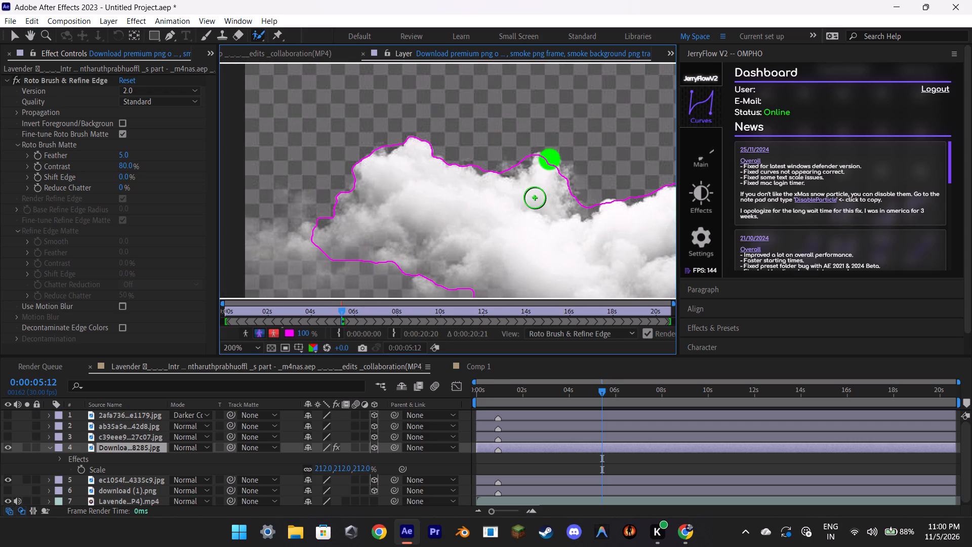
{"action": "left_click_drag", "start_coordinate": [515, 159], "coordinate": [495, 168], "text": "alt"}
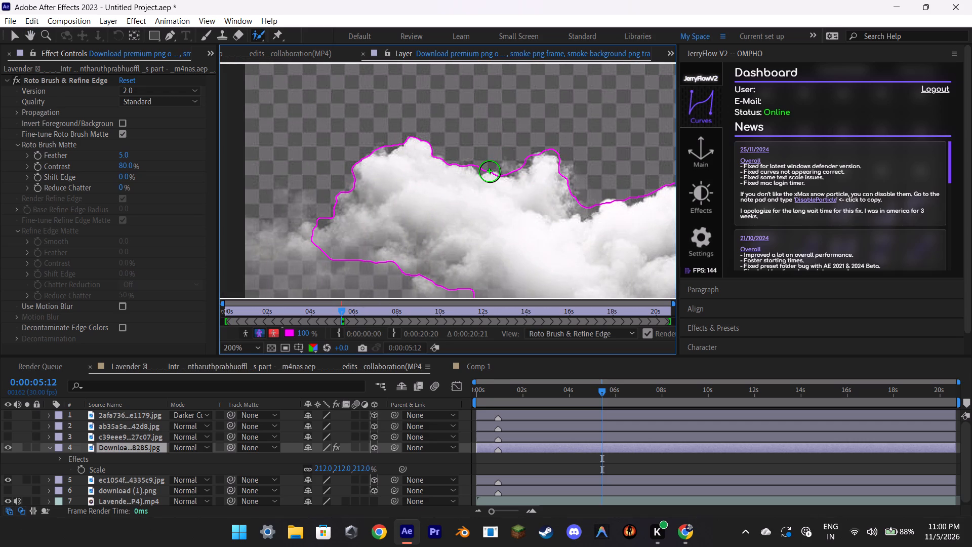
Refine the Roto Brush outline with short strokes along the cloud's upper-left edge, from the shallow dip down to its left end.
{"action": "scroll", "coordinate": [490, 171], "scroll_direction": "up", "scroll_amount": 1, "text": "ctrl"}
{"action": "scroll", "coordinate": [490, 171], "scroll_direction": "down", "scroll_amount": 1, "text": "ctrl"}
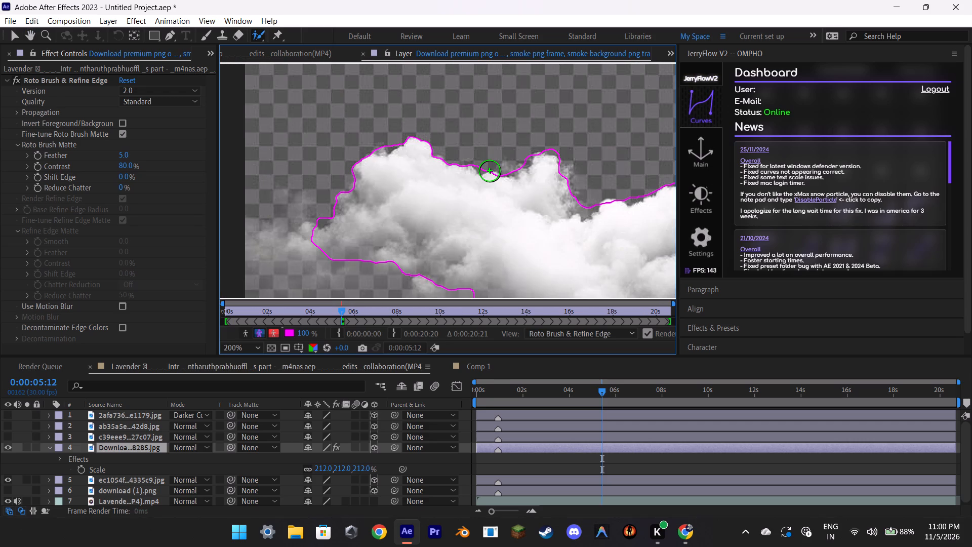
{"action": "left_click_drag", "start_coordinate": [490, 171], "coordinate": [480, 166], "text": "ctrl"}
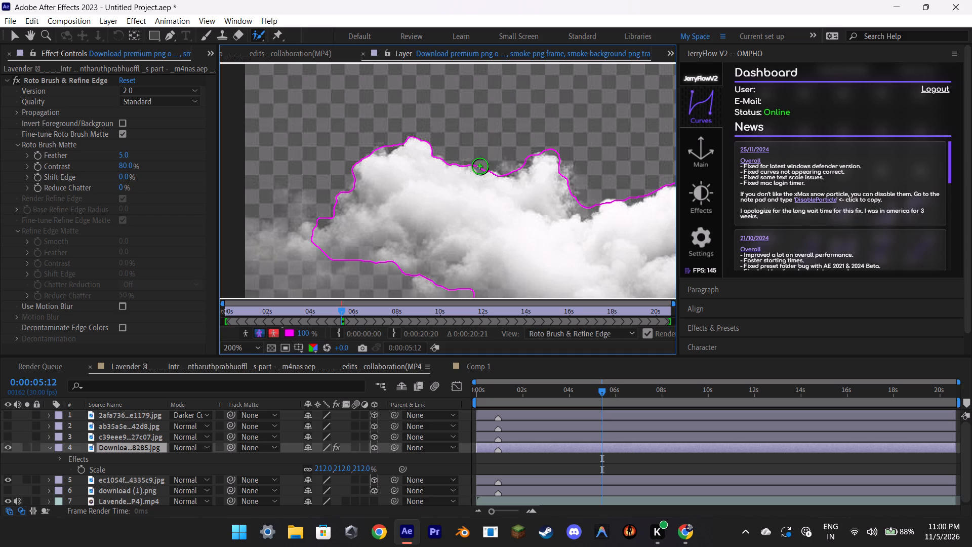
{"action": "left_click_drag", "start_coordinate": [388, 143], "coordinate": [379, 145], "text": "alt"}
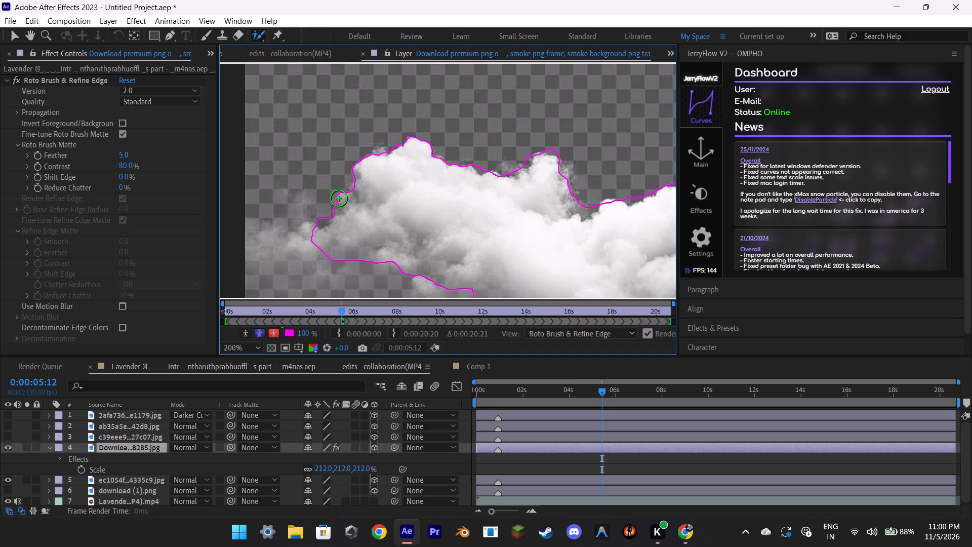
{"action": "left_click_drag", "start_coordinate": [318, 216], "coordinate": [313, 220], "text": "alt"}
Touch up the Roto Brush outline with small add and subtract dabs in the deep dip right of the middle peak.
{"action": "middle_click_drag", "start_coordinate": [340, 255], "coordinate": [266, 180]}
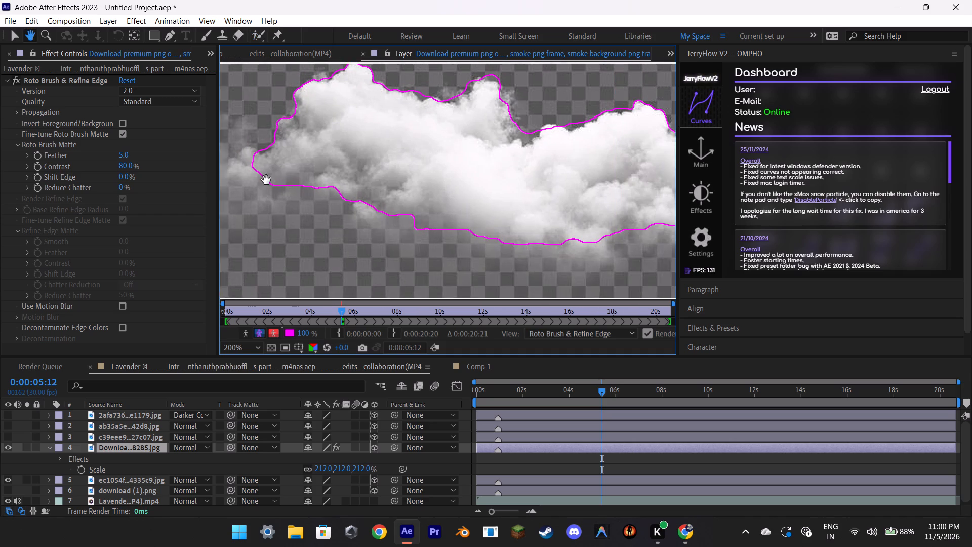
{"action": "middle_click_drag", "start_coordinate": [266, 180], "coordinate": [255, 180]}
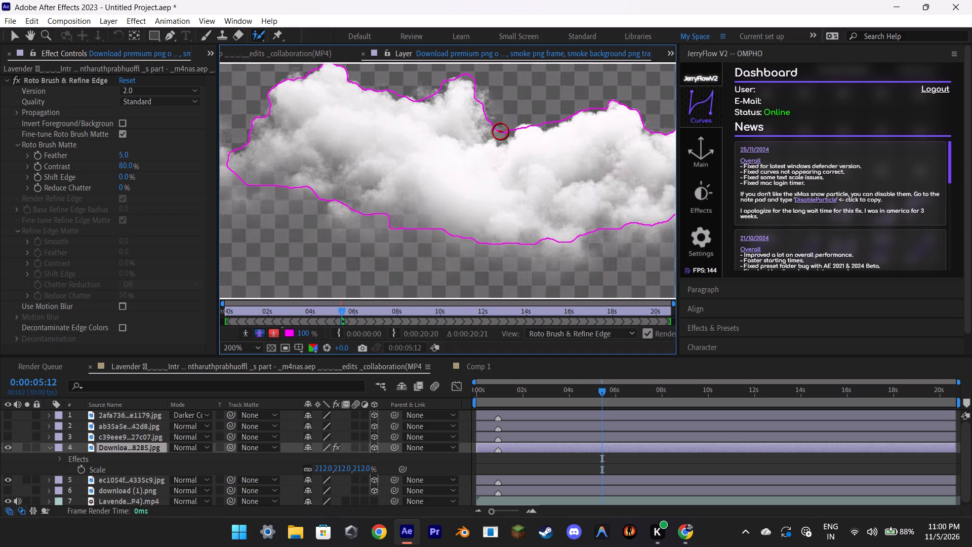
{"action": "left_click", "coordinate": [500, 131], "text": "alt"}
{"action": "middle_click_drag", "start_coordinate": [532, 198], "coordinate": [413, 238]}
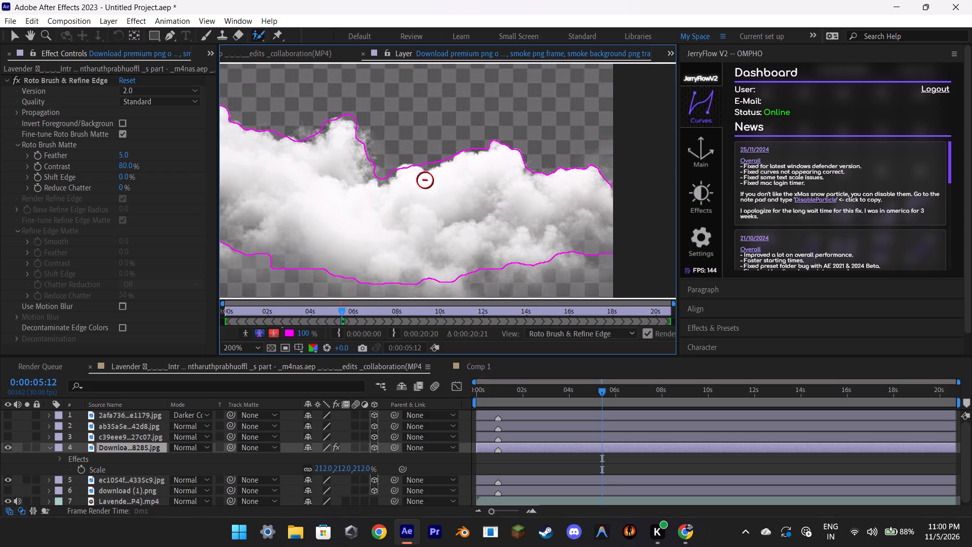
{"action": "left_click", "coordinate": [432, 160], "text": "alt"}
{"action": "left_click", "coordinate": [402, 167]}
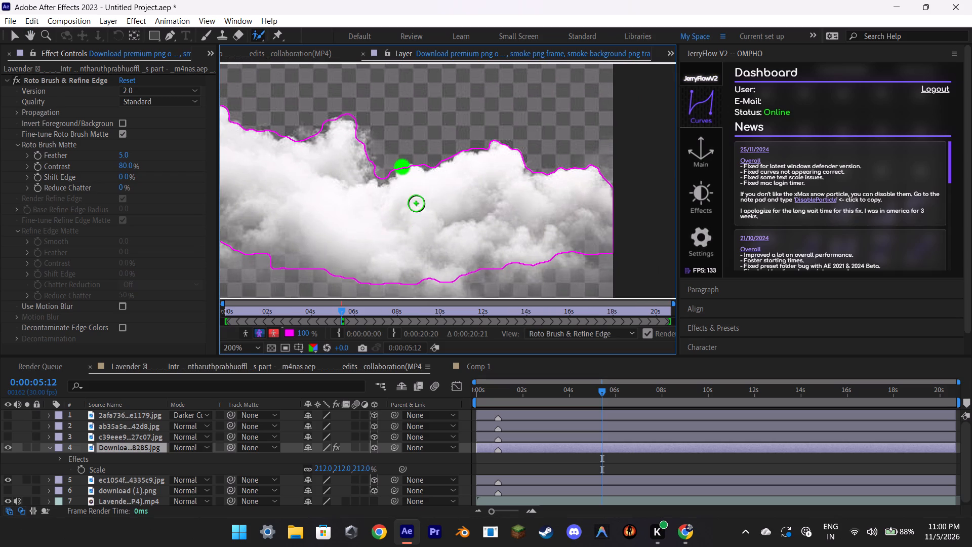
{"action": "left_click", "coordinate": [386, 167], "text": "alt"}
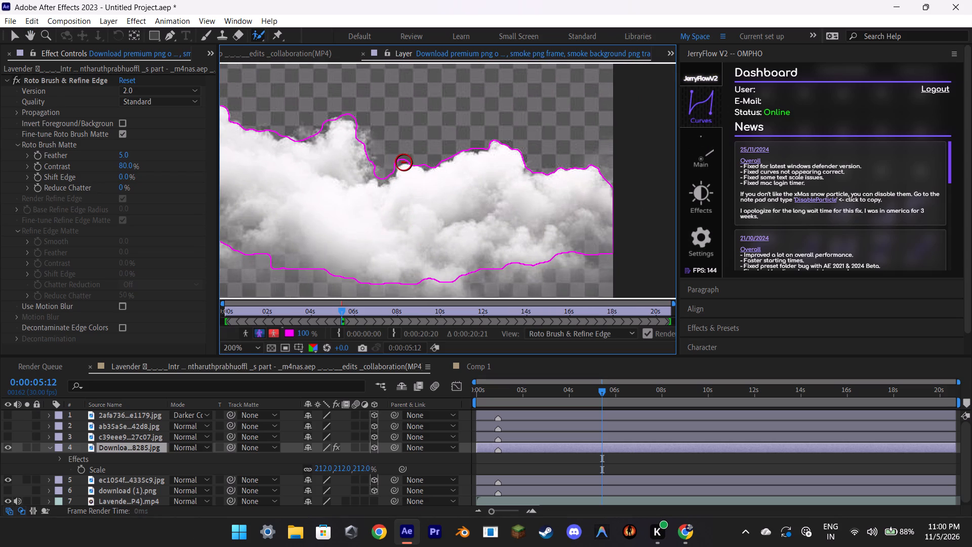
{"action": "left_click", "coordinate": [398, 156], "text": "alt"}
{"action": "scroll", "coordinate": [453, 231], "scroll_direction": "down", "scroll_amount": 1}
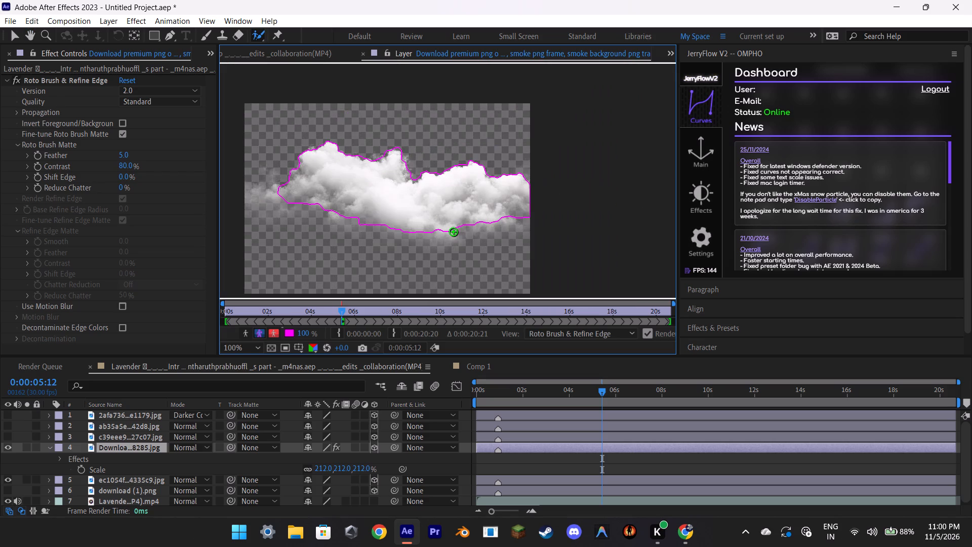
Back in the composition view, set the cloud layer's Roto Brush Matte Feather to 38.
{"action": "left_click", "coordinate": [314, 56]}
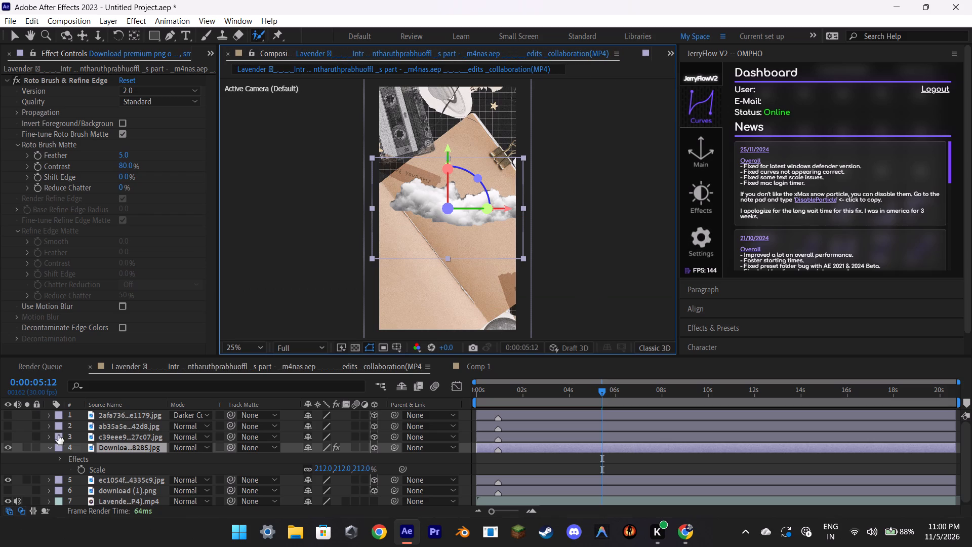
{"action": "left_click", "coordinate": [51, 446]}
{"action": "left_click", "coordinate": [46, 448]}
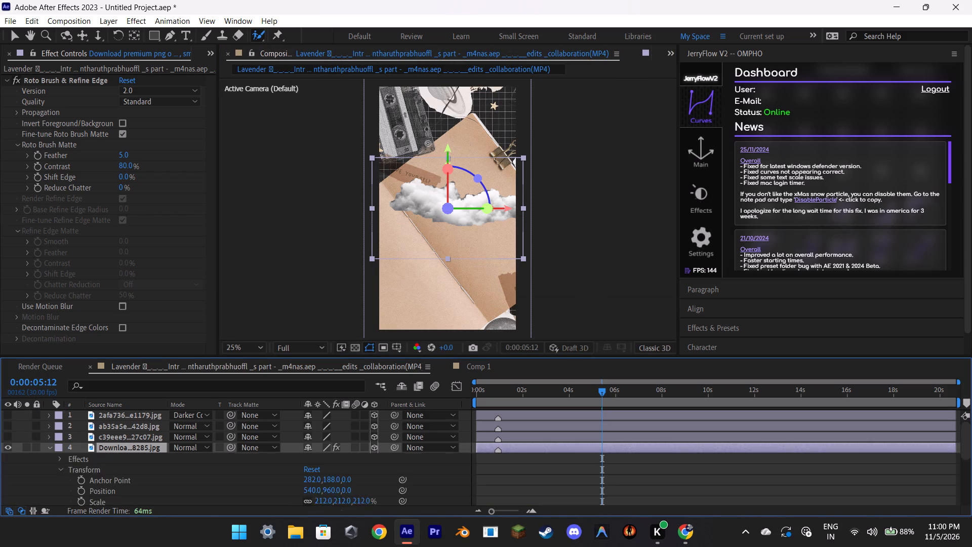
{"action": "left_click", "coordinate": [58, 435]}
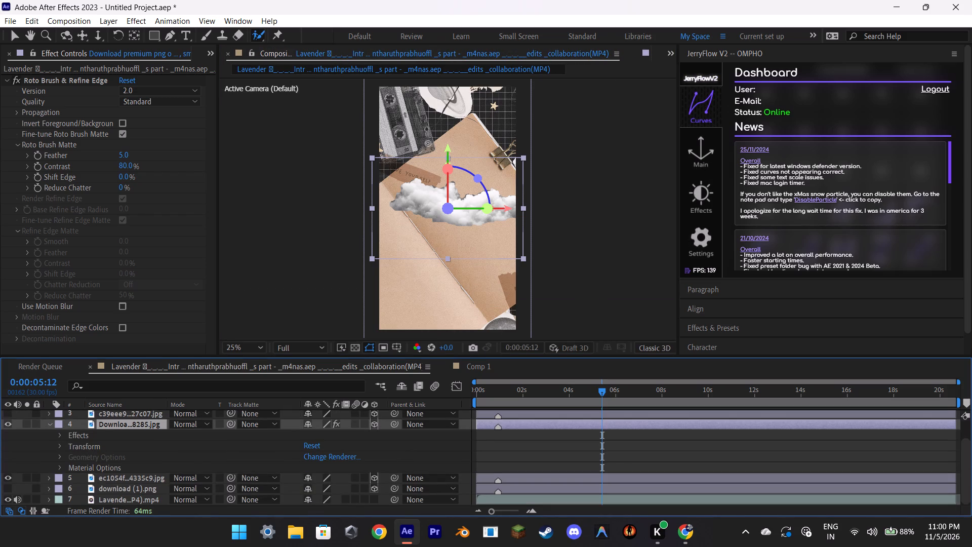
{"action": "left_click", "coordinate": [61, 434]}
{"action": "left_click", "coordinate": [69, 443]}
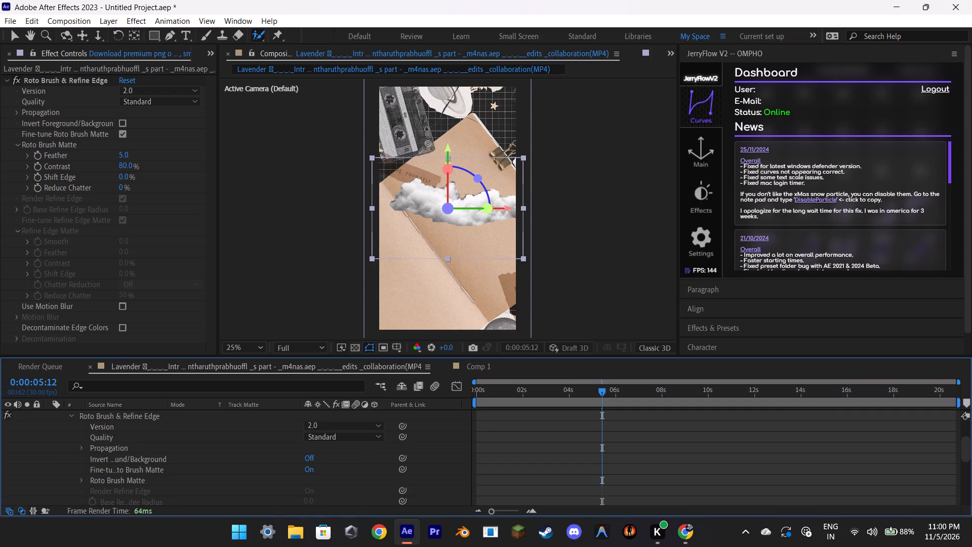
{"action": "scroll", "coordinate": [157, 468], "scroll_direction": "down", "scroll_amount": 4}
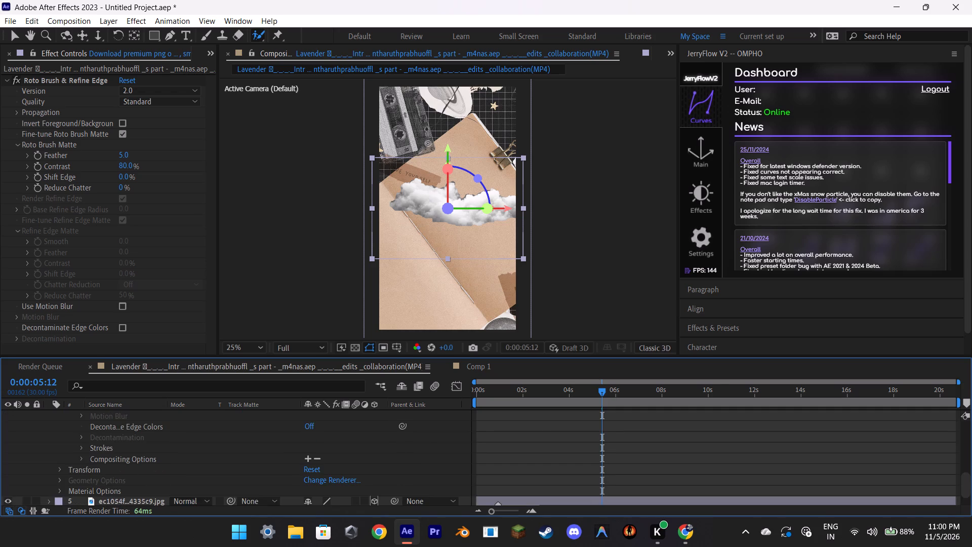
{"action": "scroll", "coordinate": [157, 468], "scroll_direction": "up", "scroll_amount": 4}
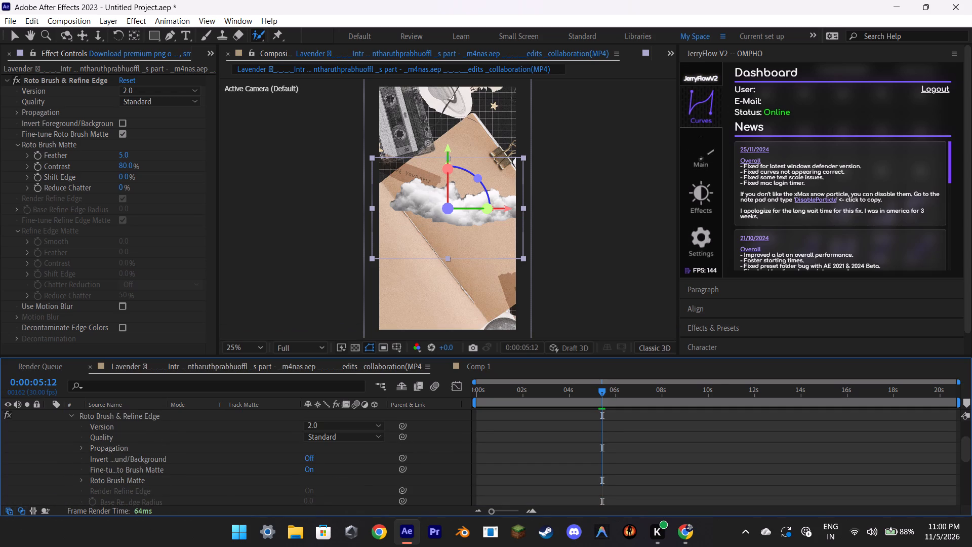
{"action": "left_click", "coordinate": [81, 450]}
{"action": "left_click", "coordinate": [83, 423]}
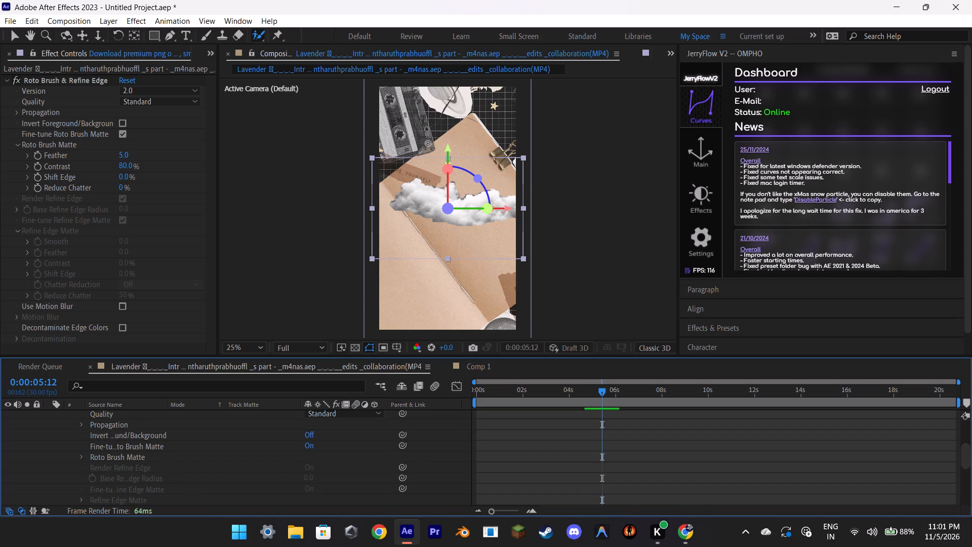
{"action": "left_click", "coordinate": [83, 459]}
{"action": "scroll", "coordinate": [84, 459], "scroll_direction": "down", "scroll_amount": 2}
{"action": "scroll", "coordinate": [90, 456], "scroll_direction": "up", "scroll_amount": 1}
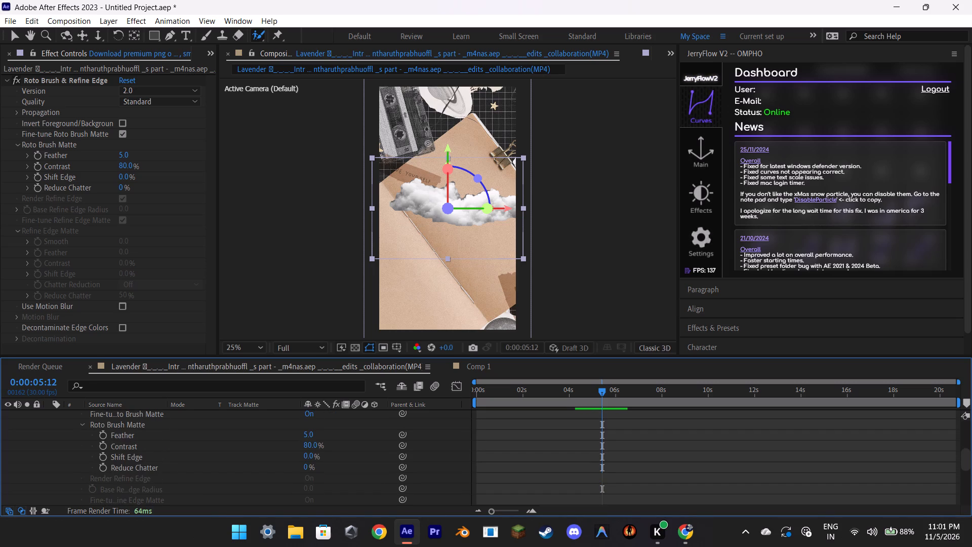
{"action": "left_click_drag", "start_coordinate": [309, 436], "coordinate": [390, 432]}
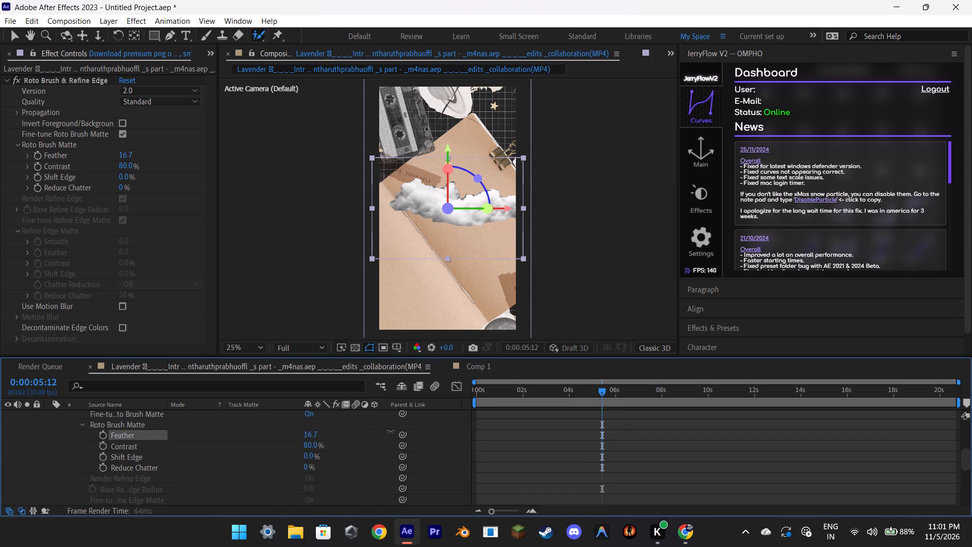
{"action": "left_click_drag", "start_coordinate": [390, 432], "coordinate": [725, 463]}
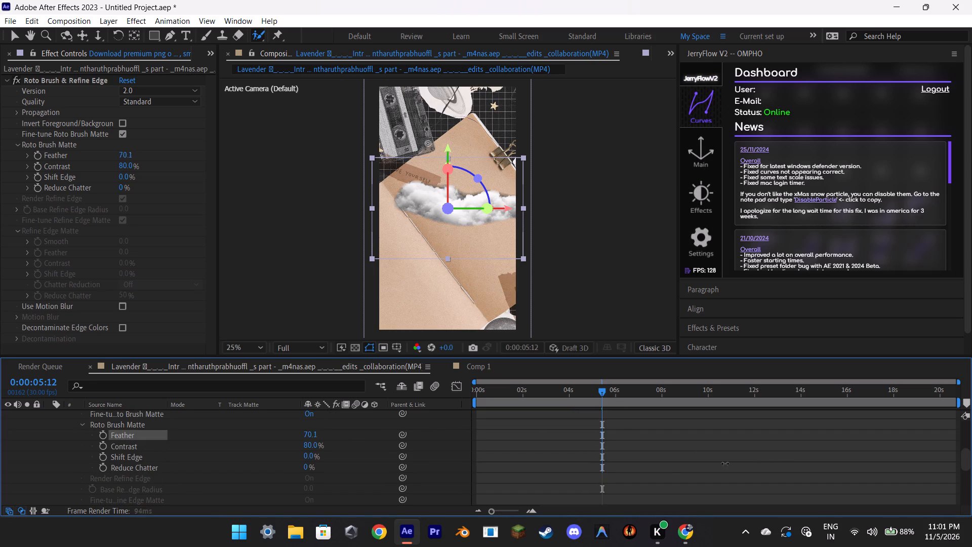
{"action": "left_click_drag", "start_coordinate": [725, 463], "coordinate": [563, 474]}
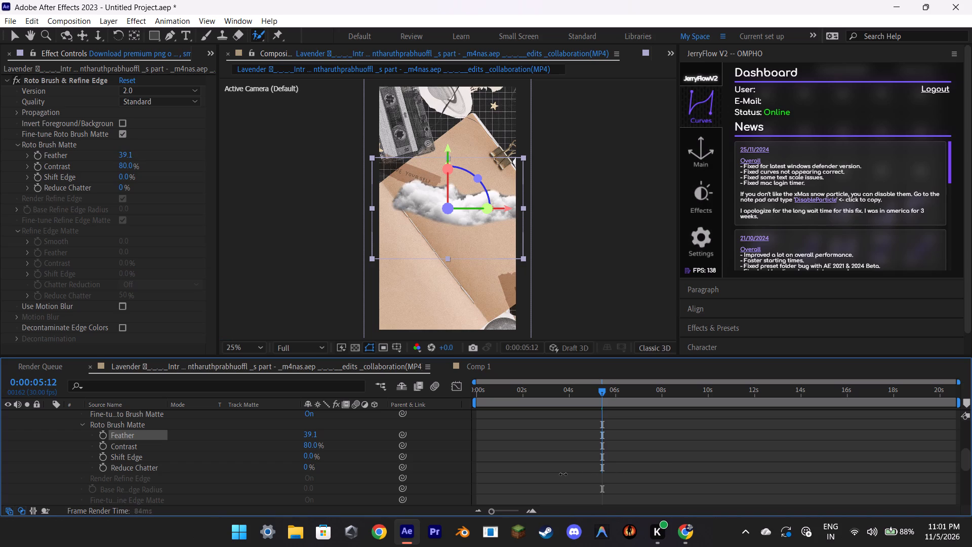
{"action": "left_click_drag", "start_coordinate": [563, 474], "coordinate": [556, 474]}
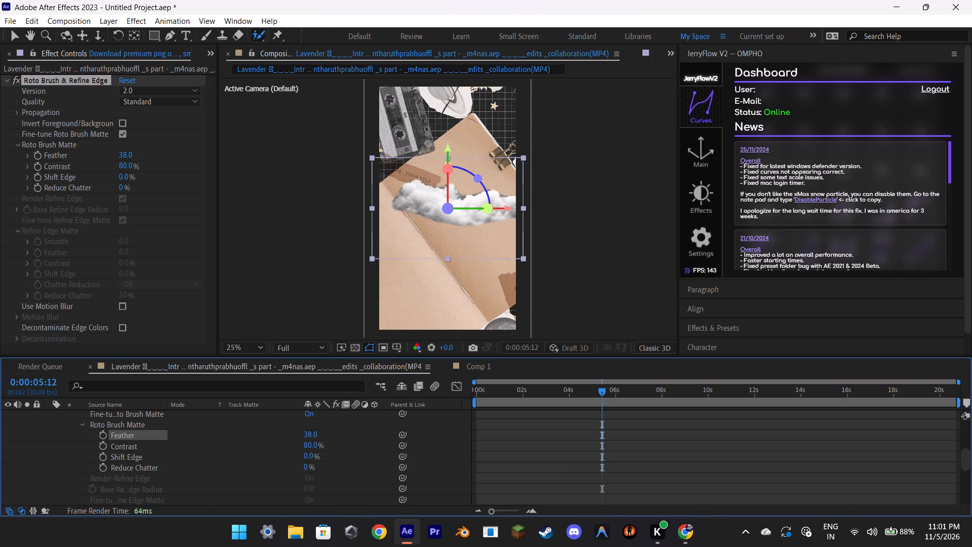
Collapse the cloud layer's Roto Brush effect and all its properties in the timeline.
{"action": "scroll", "coordinate": [92, 428], "scroll_direction": "up", "scroll_amount": 1}
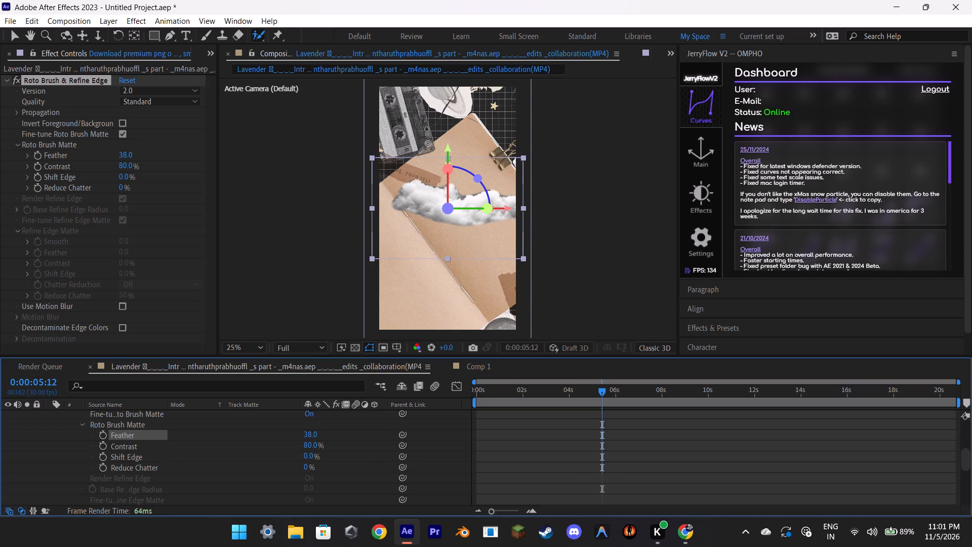
{"action": "scroll", "coordinate": [92, 428], "scroll_direction": "up", "scroll_amount": 1}
{"action": "left_click", "coordinate": [74, 428]}
{"action": "scroll", "coordinate": [77, 445], "scroll_direction": "up", "scroll_amount": 1}
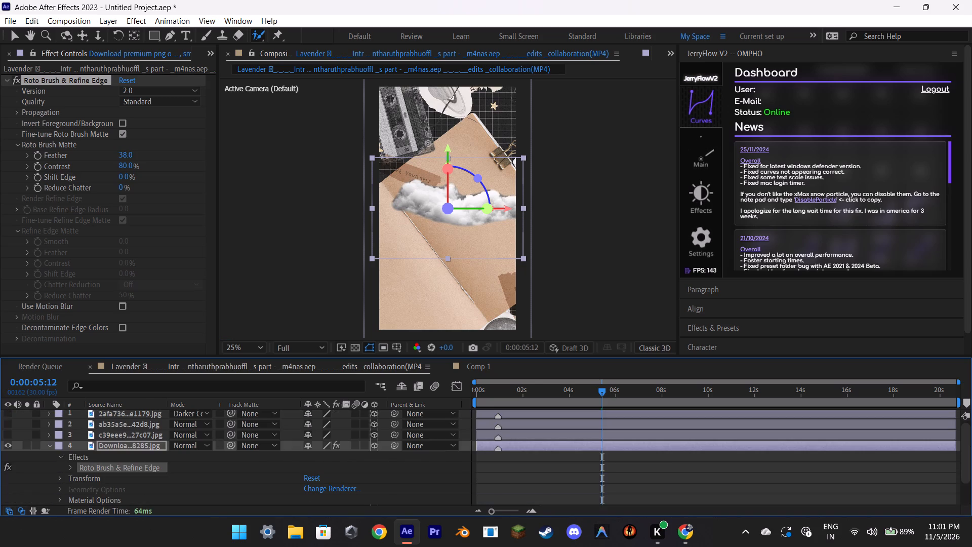
{"action": "left_click", "coordinate": [50, 447]}
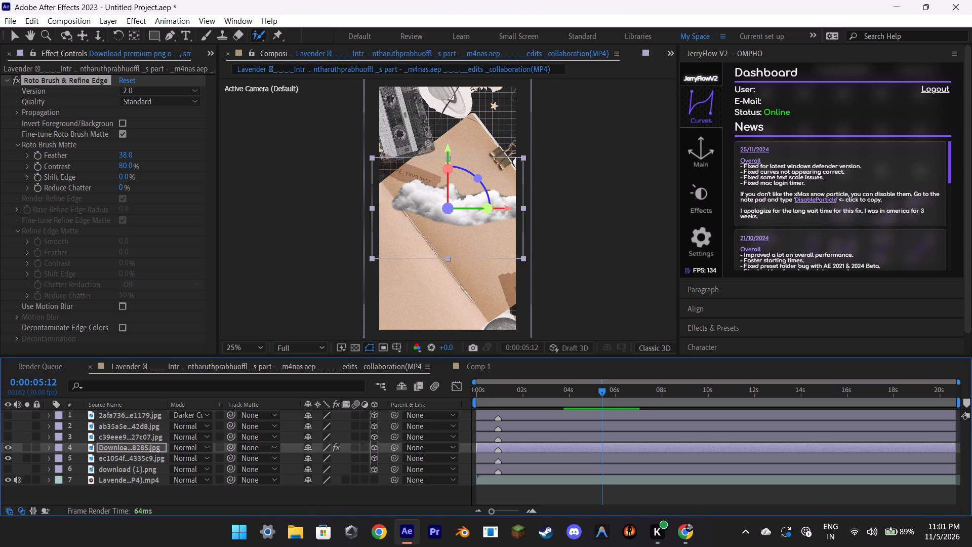
Add a new camera layer to the composition directly above the cloud layer.
{"action": "right_click", "coordinate": [183, 495]}
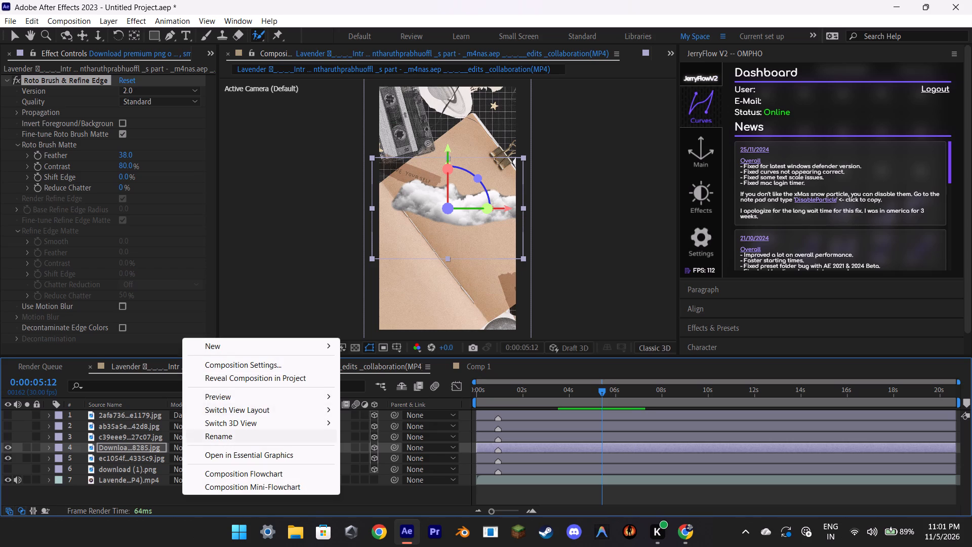
{"action": "left_click", "coordinate": [237, 349]}
{"action": "left_click", "coordinate": [383, 407]}
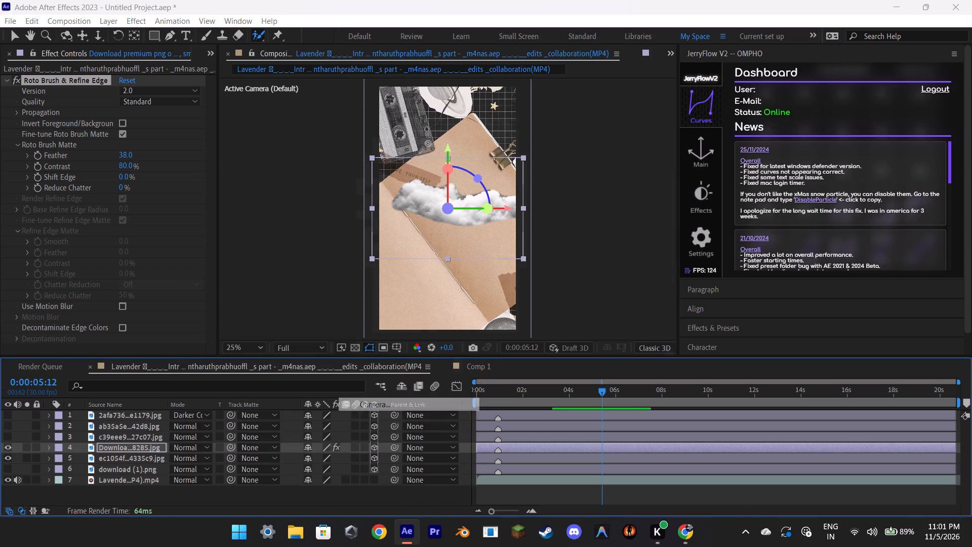
{"action": "left_click", "coordinate": [595, 405]}
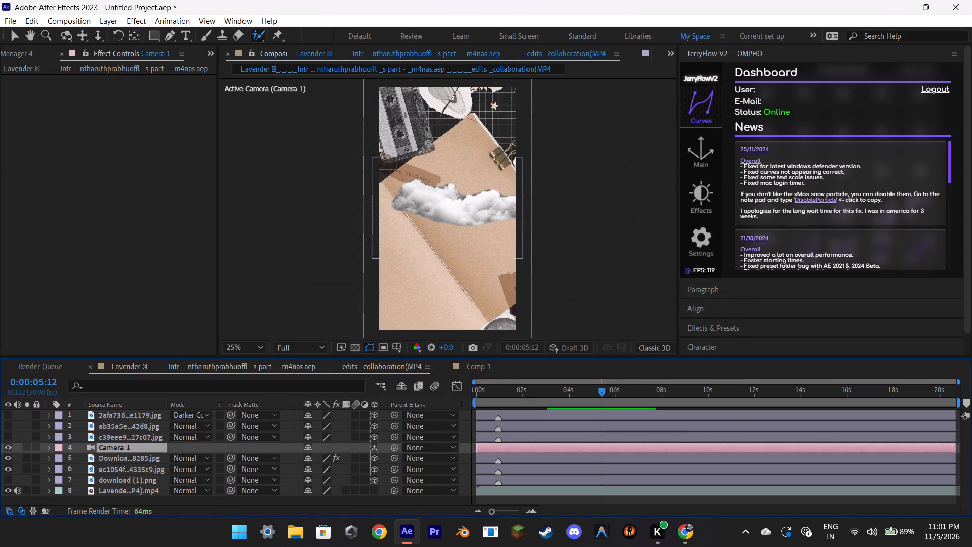
Move the Camera 1 layer to the top of the composition's layer stack.
{"action": "left_click_drag", "start_coordinate": [105, 448], "coordinate": [109, 419]}
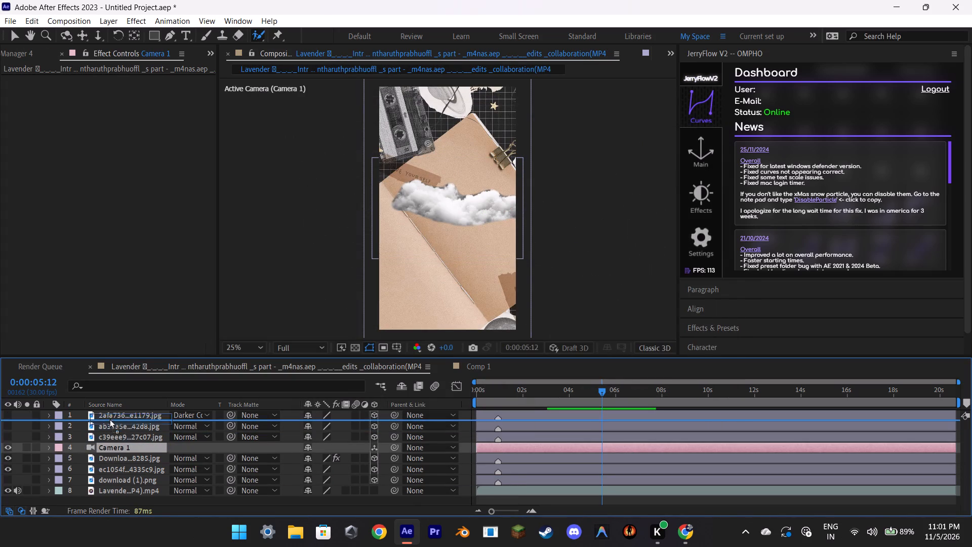
{"action": "left_click_drag", "start_coordinate": [109, 419], "coordinate": [109, 412]}
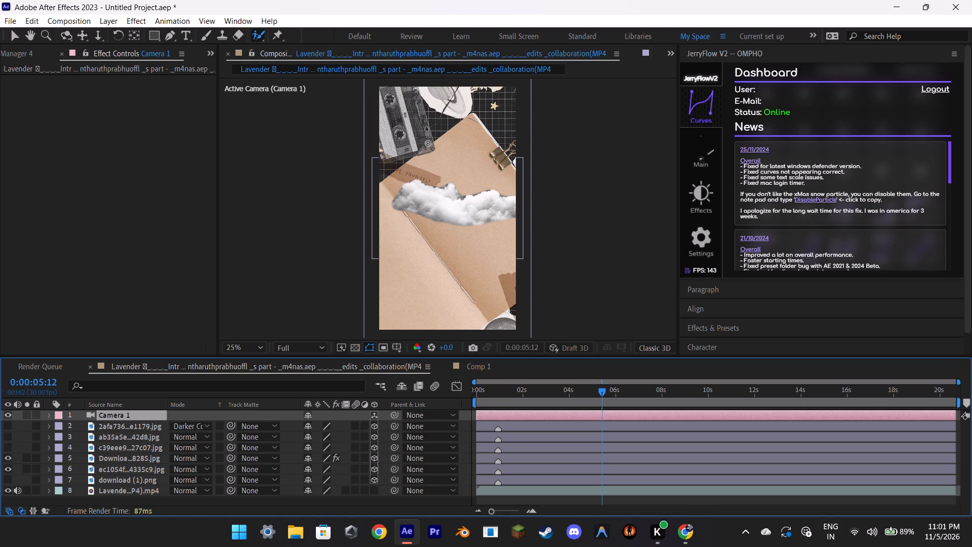
Select the cloud layer, try moving it in the composition view, and set the Roto Brush tool warning to Never Again.
{"action": "left_click", "coordinate": [145, 446]}
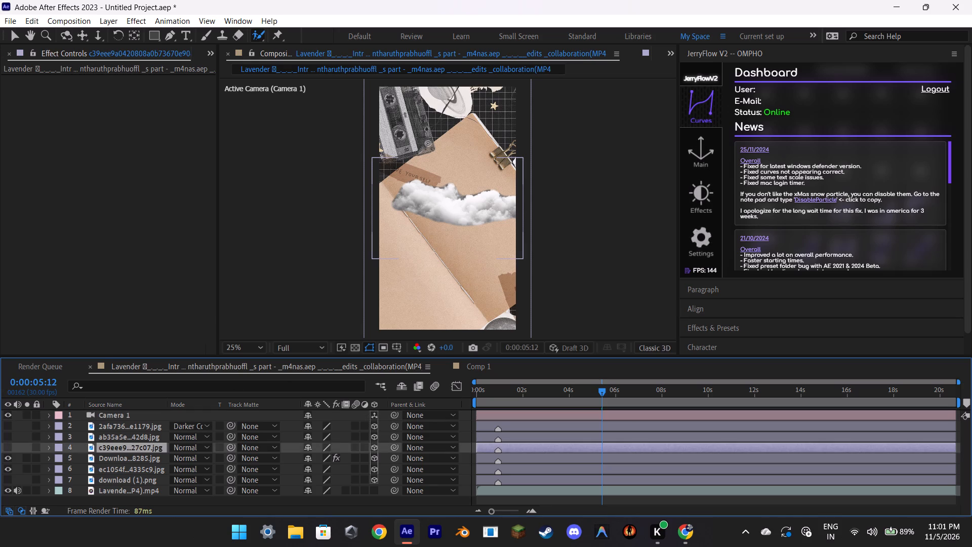
{"action": "left_click", "coordinate": [145, 457]}
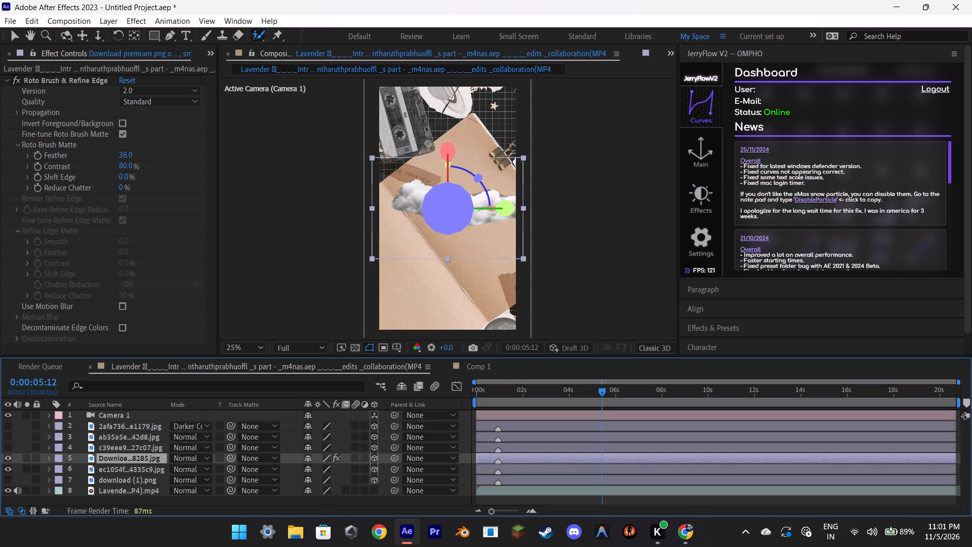
{"action": "left_click_drag", "start_coordinate": [441, 220], "coordinate": [441, 220]}
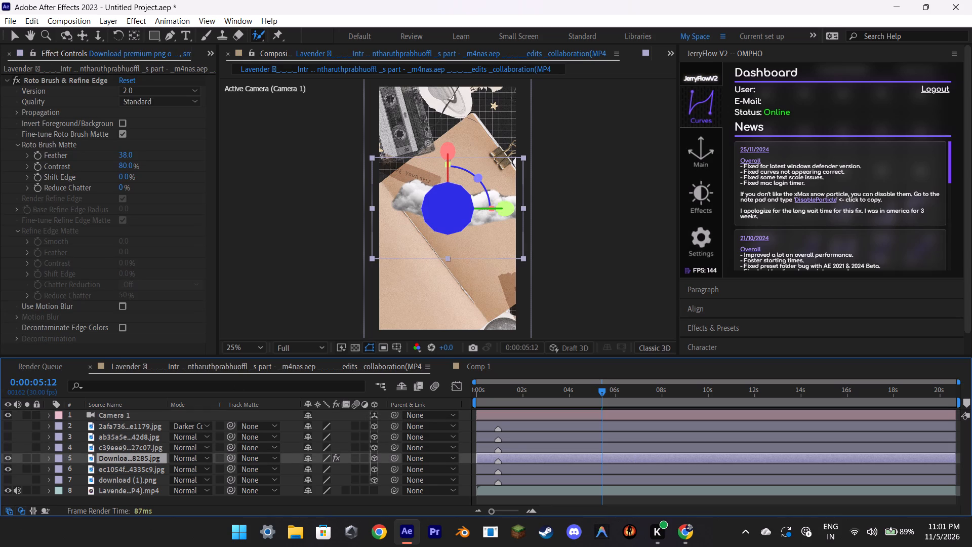
{"action": "left_click_drag", "start_coordinate": [441, 220], "coordinate": [447, 245]}
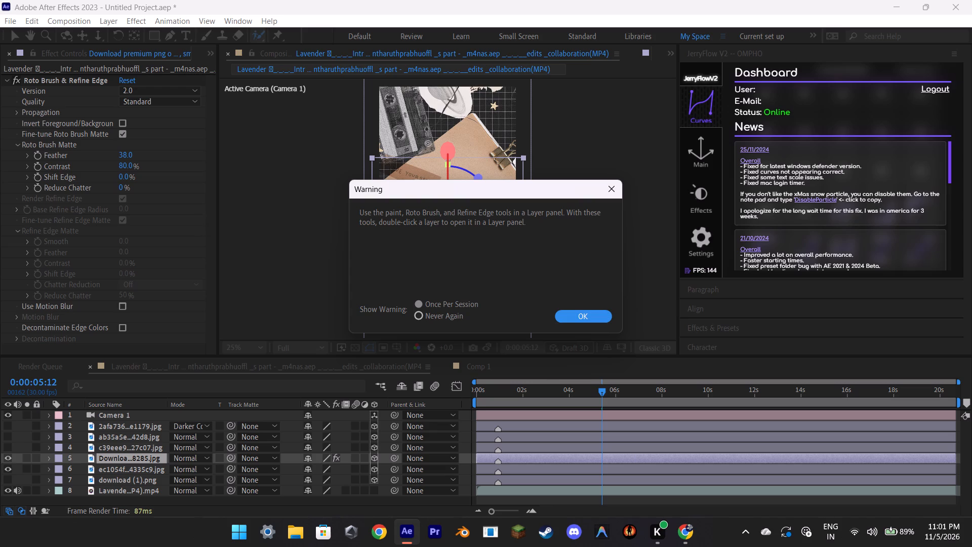
{"action": "left_click", "coordinate": [435, 319]}
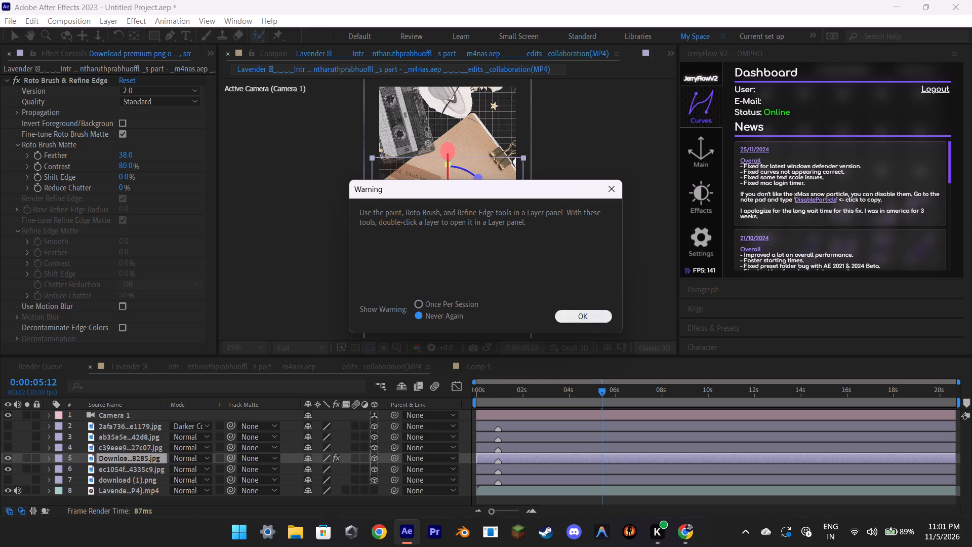
{"action": "left_click", "coordinate": [559, 311]}
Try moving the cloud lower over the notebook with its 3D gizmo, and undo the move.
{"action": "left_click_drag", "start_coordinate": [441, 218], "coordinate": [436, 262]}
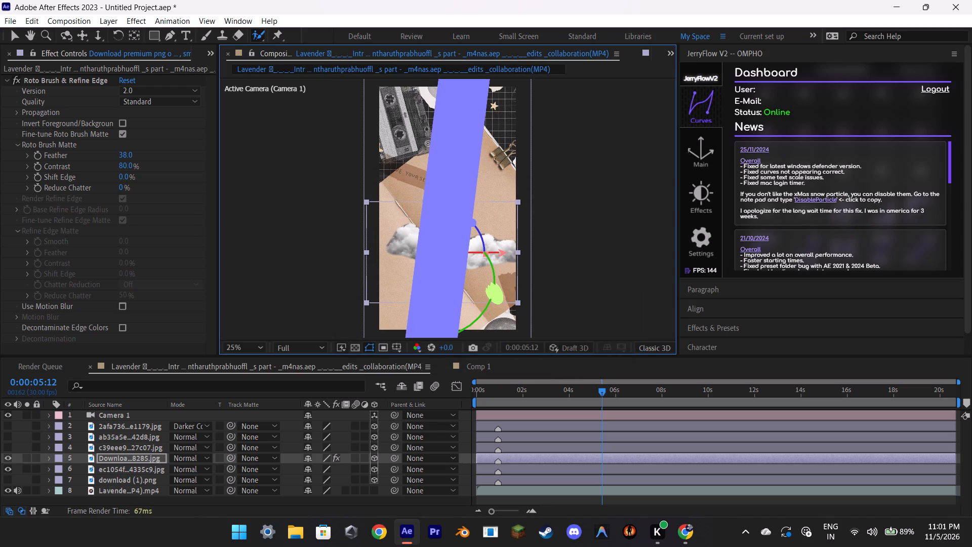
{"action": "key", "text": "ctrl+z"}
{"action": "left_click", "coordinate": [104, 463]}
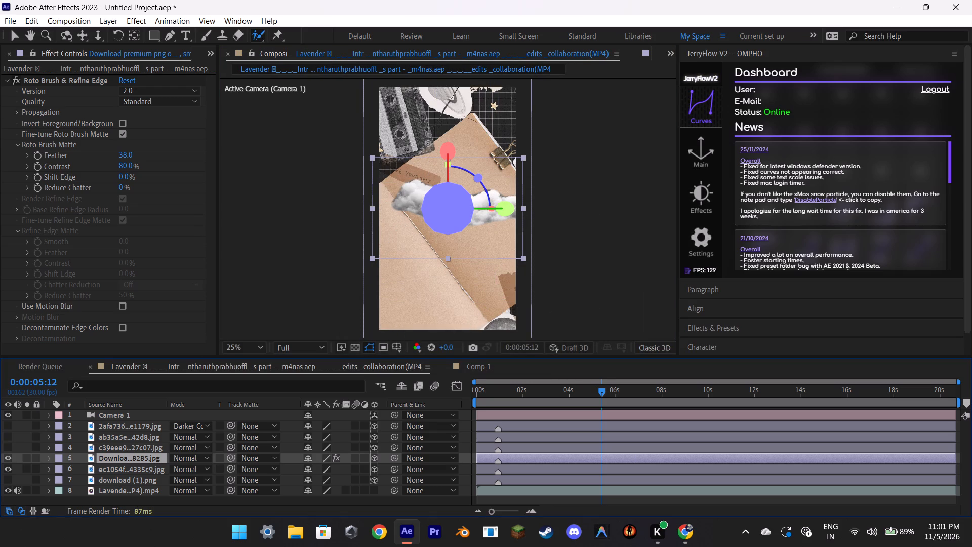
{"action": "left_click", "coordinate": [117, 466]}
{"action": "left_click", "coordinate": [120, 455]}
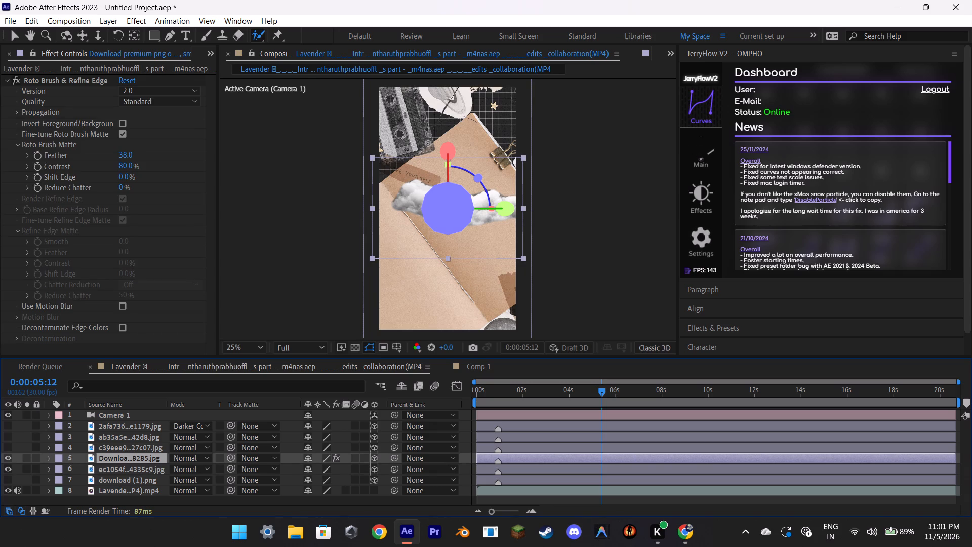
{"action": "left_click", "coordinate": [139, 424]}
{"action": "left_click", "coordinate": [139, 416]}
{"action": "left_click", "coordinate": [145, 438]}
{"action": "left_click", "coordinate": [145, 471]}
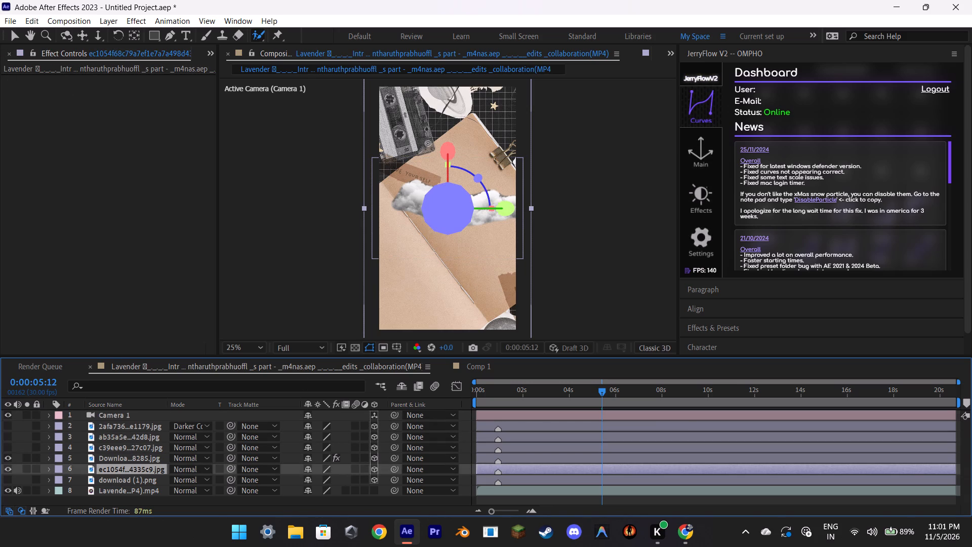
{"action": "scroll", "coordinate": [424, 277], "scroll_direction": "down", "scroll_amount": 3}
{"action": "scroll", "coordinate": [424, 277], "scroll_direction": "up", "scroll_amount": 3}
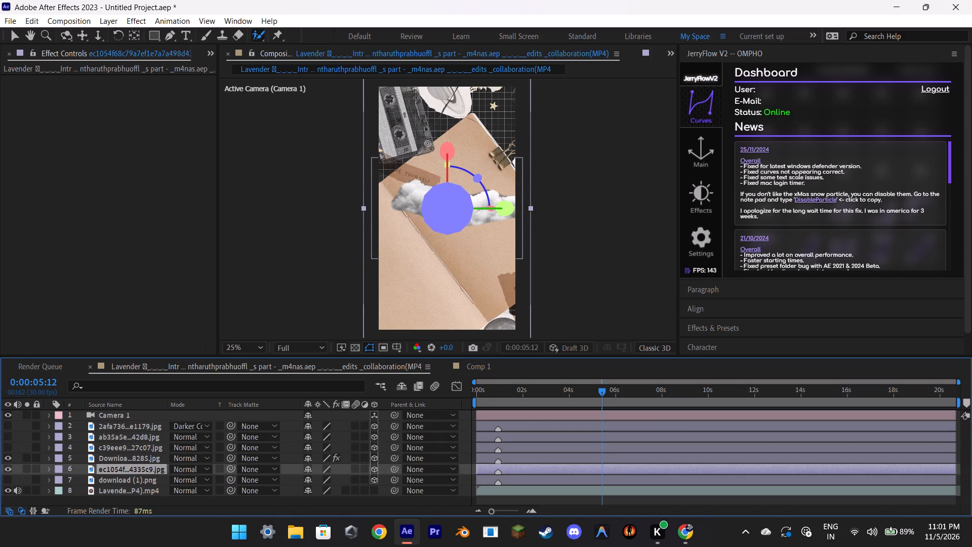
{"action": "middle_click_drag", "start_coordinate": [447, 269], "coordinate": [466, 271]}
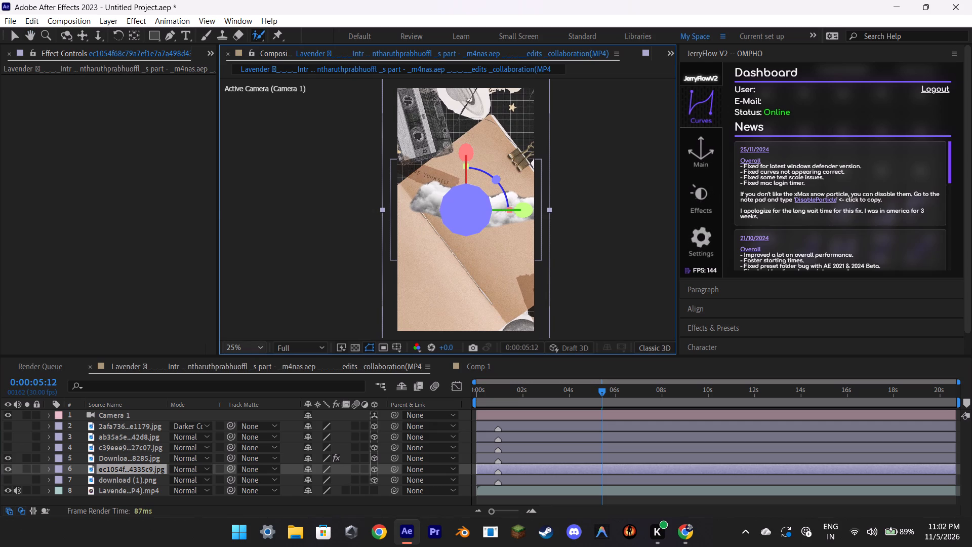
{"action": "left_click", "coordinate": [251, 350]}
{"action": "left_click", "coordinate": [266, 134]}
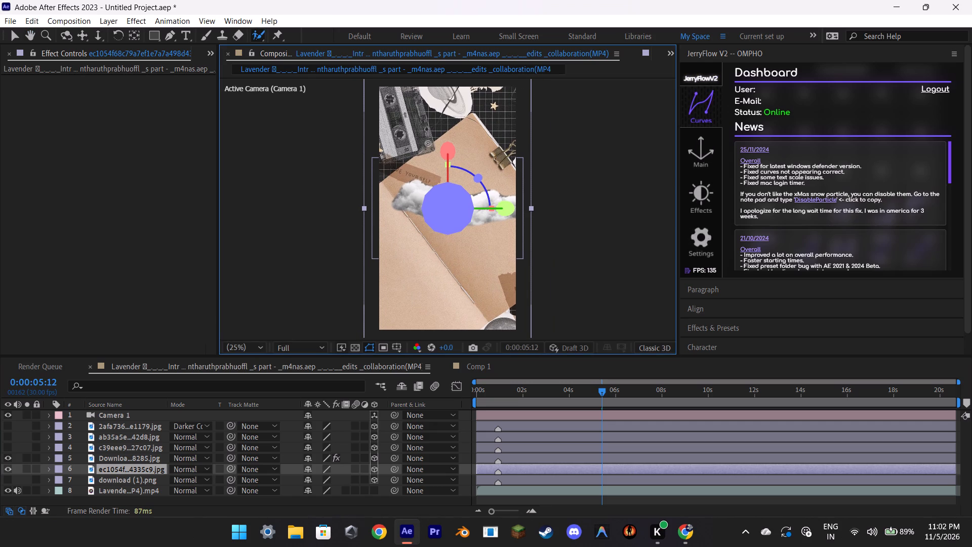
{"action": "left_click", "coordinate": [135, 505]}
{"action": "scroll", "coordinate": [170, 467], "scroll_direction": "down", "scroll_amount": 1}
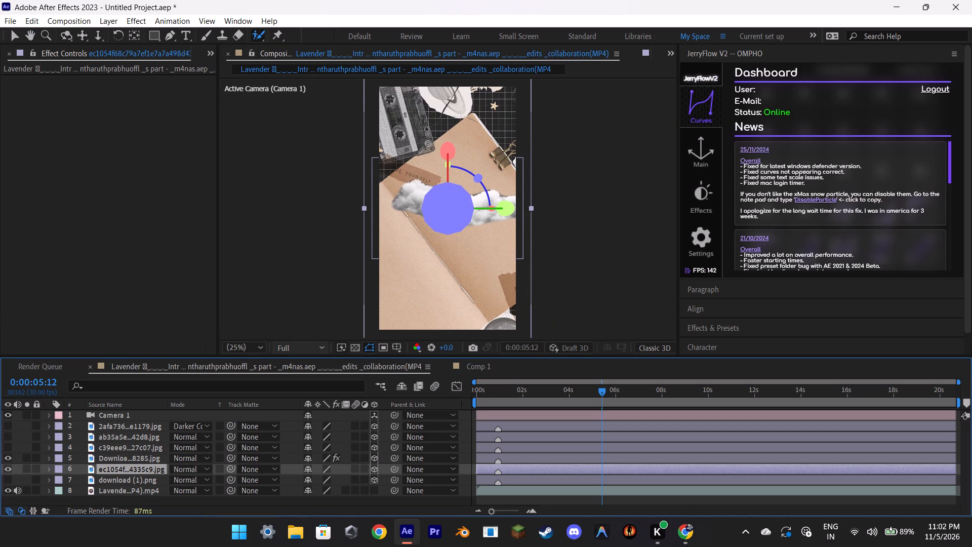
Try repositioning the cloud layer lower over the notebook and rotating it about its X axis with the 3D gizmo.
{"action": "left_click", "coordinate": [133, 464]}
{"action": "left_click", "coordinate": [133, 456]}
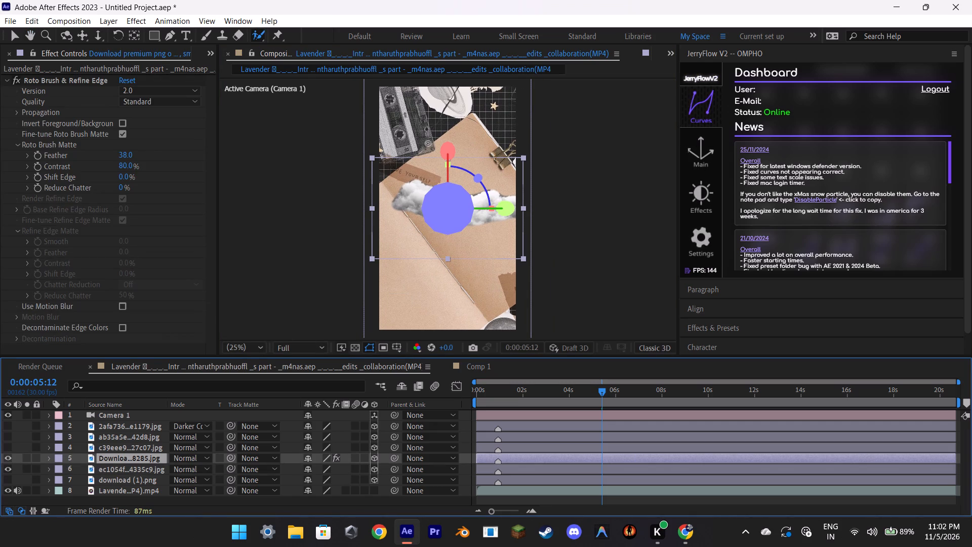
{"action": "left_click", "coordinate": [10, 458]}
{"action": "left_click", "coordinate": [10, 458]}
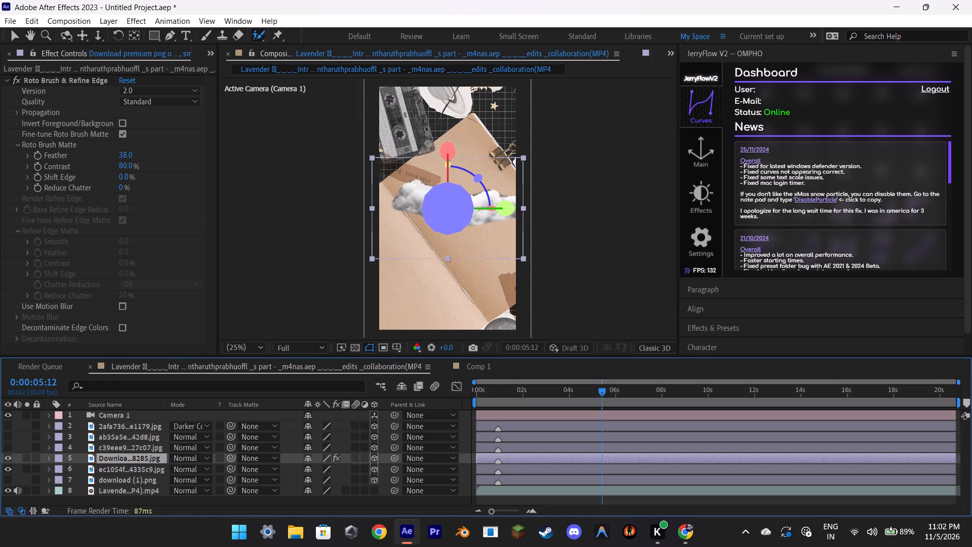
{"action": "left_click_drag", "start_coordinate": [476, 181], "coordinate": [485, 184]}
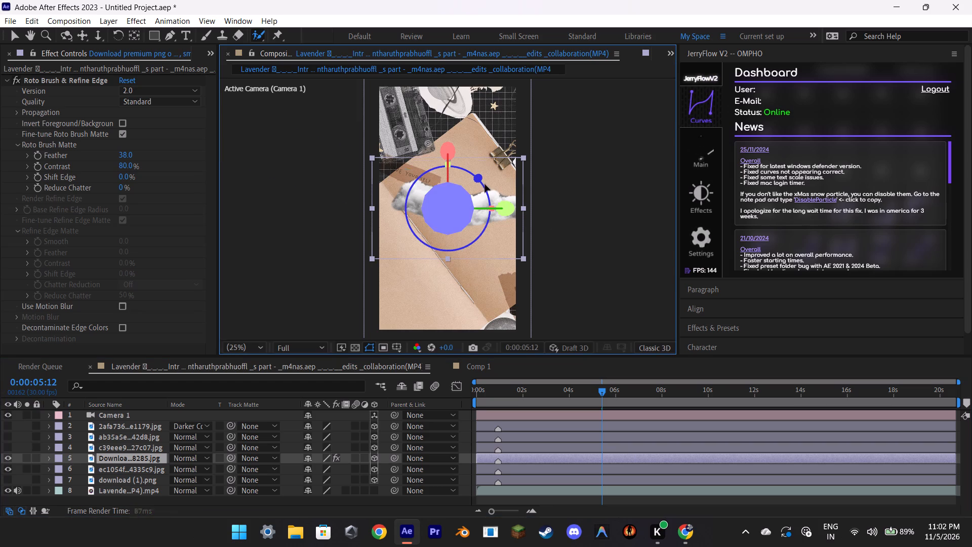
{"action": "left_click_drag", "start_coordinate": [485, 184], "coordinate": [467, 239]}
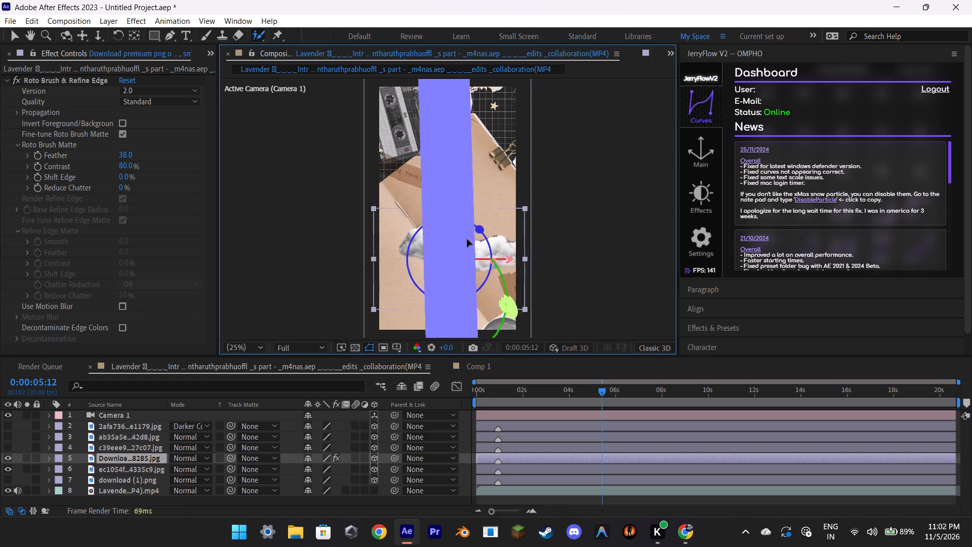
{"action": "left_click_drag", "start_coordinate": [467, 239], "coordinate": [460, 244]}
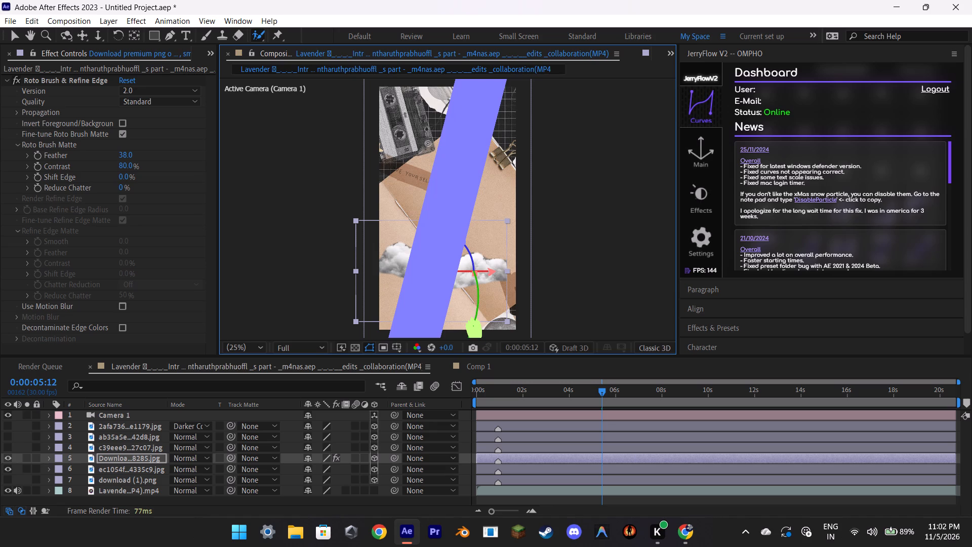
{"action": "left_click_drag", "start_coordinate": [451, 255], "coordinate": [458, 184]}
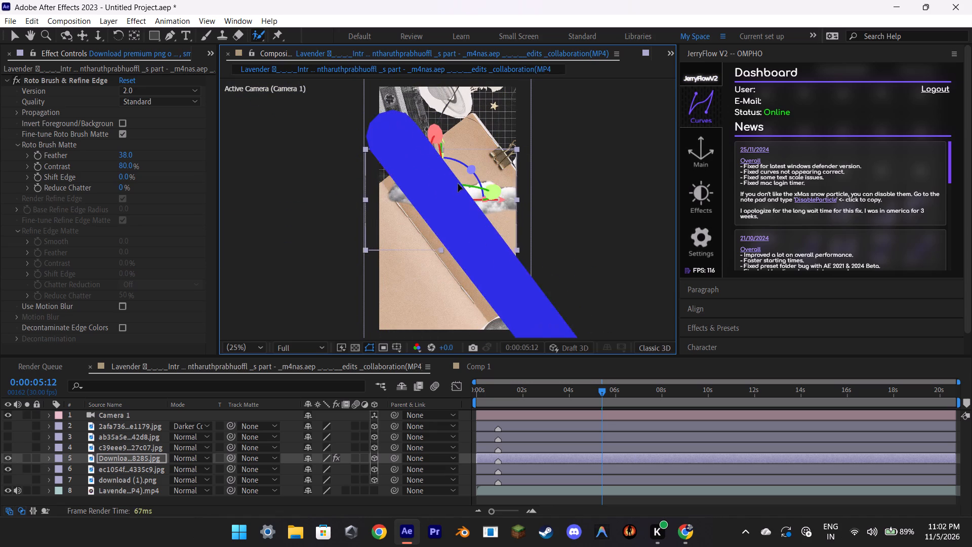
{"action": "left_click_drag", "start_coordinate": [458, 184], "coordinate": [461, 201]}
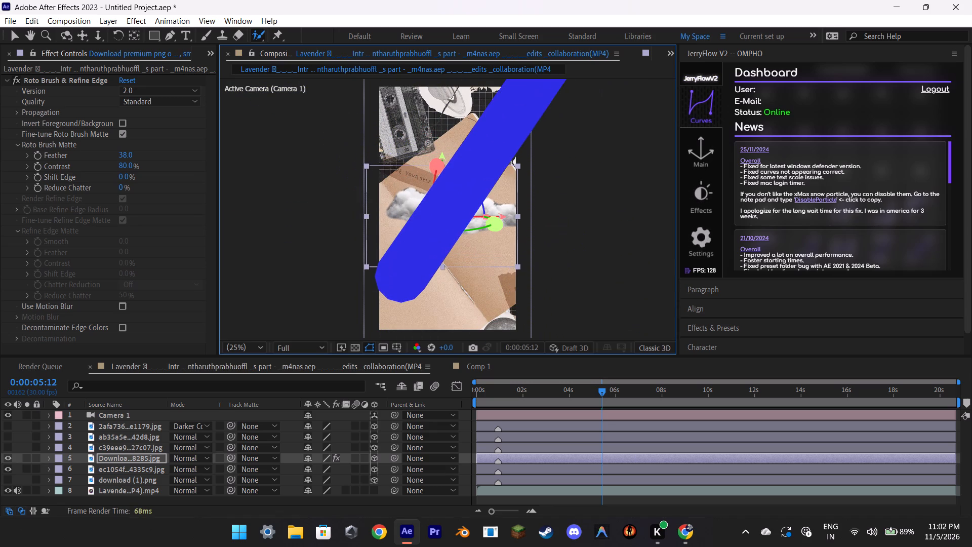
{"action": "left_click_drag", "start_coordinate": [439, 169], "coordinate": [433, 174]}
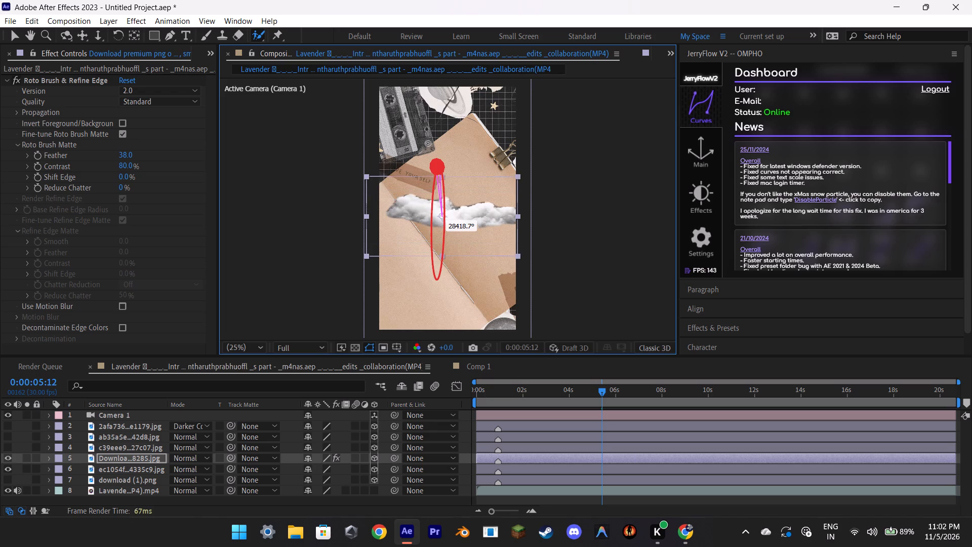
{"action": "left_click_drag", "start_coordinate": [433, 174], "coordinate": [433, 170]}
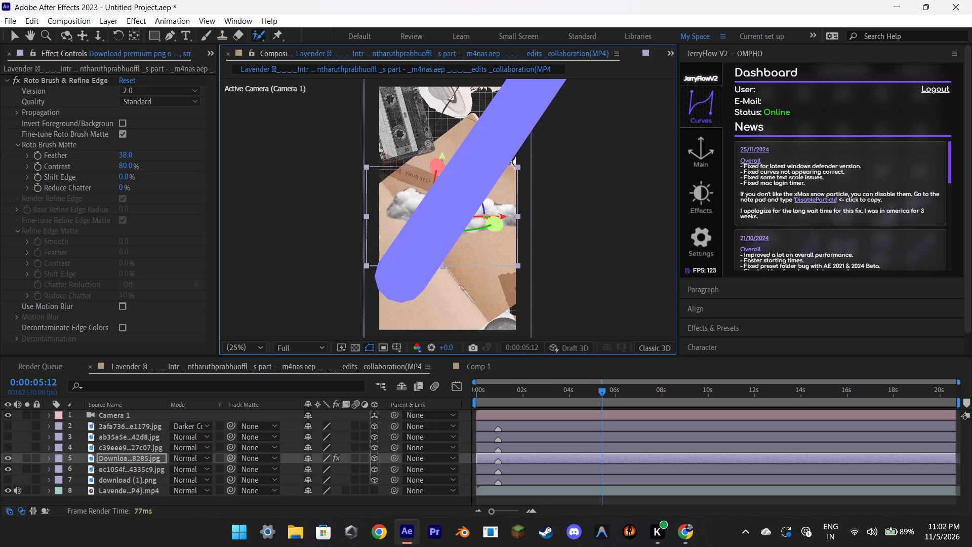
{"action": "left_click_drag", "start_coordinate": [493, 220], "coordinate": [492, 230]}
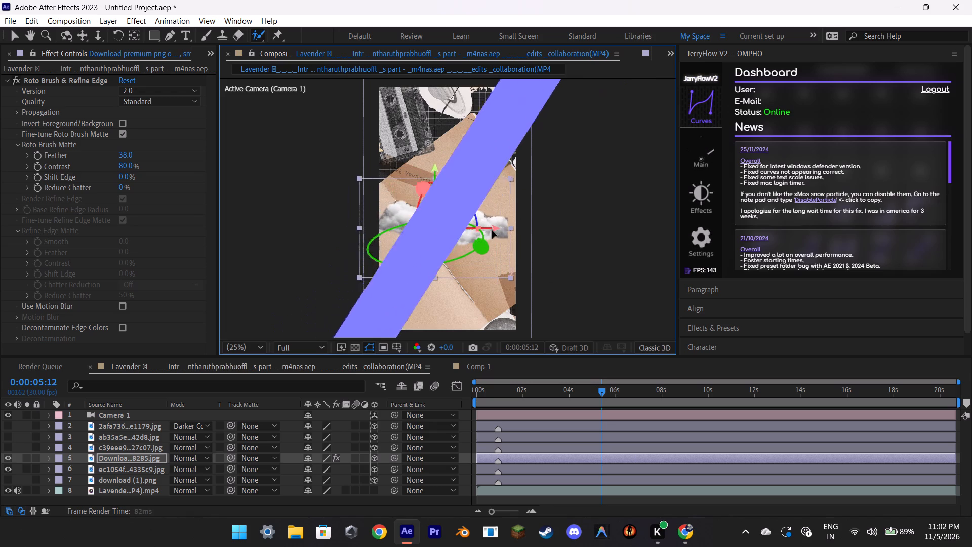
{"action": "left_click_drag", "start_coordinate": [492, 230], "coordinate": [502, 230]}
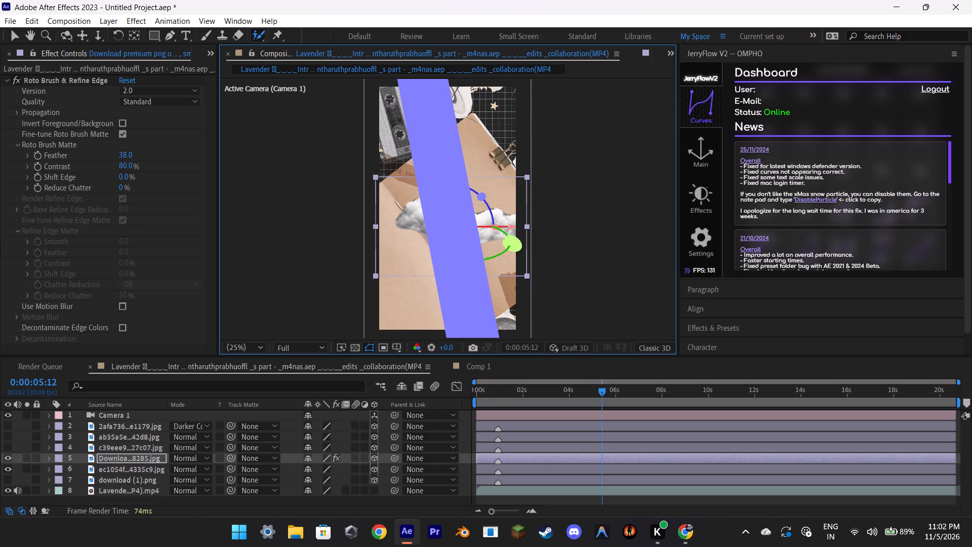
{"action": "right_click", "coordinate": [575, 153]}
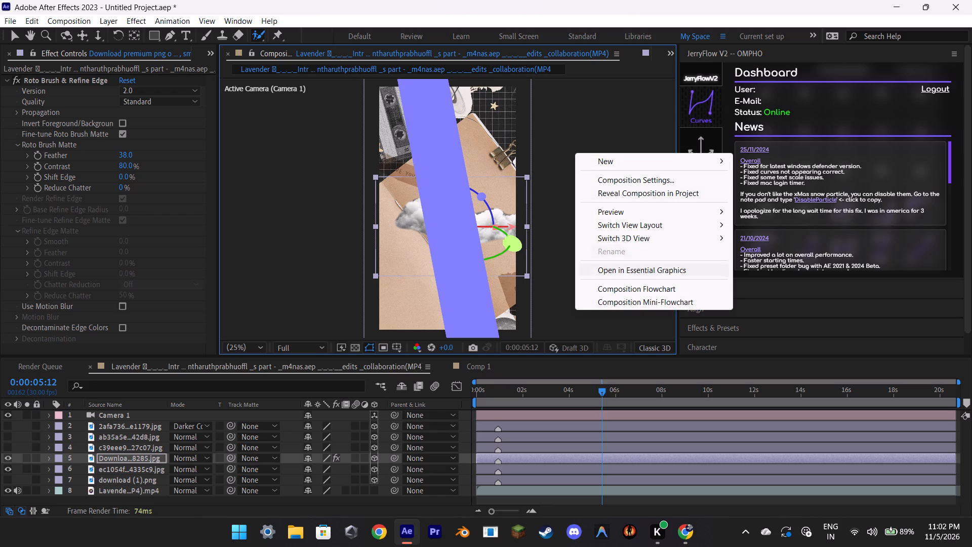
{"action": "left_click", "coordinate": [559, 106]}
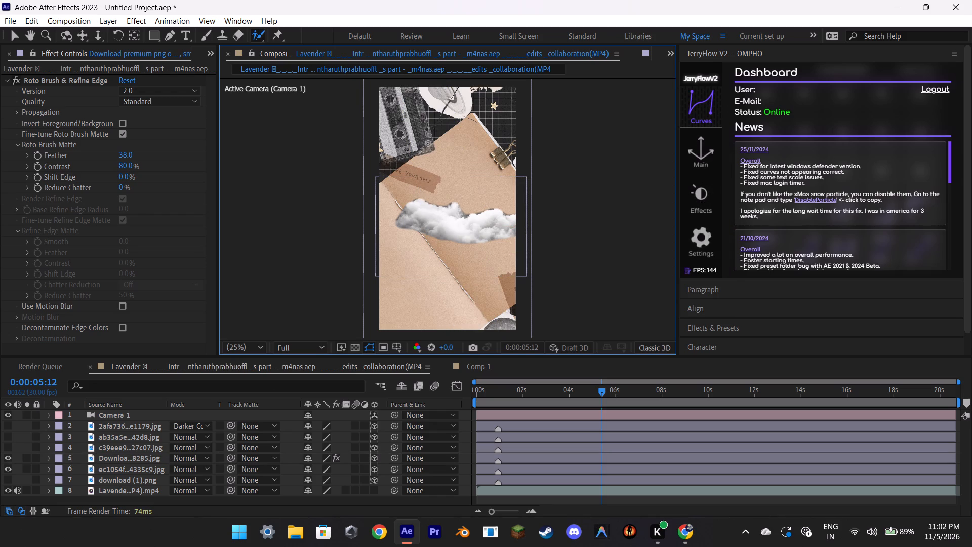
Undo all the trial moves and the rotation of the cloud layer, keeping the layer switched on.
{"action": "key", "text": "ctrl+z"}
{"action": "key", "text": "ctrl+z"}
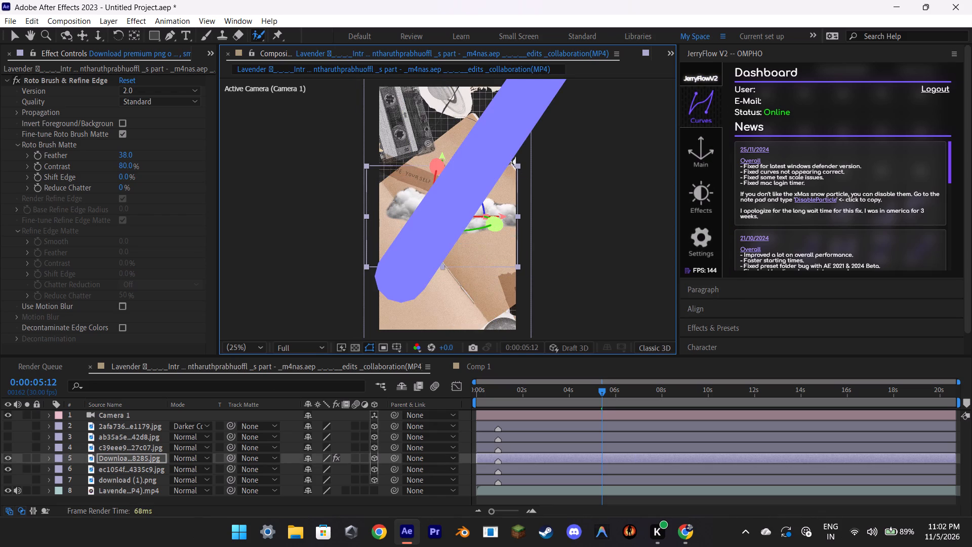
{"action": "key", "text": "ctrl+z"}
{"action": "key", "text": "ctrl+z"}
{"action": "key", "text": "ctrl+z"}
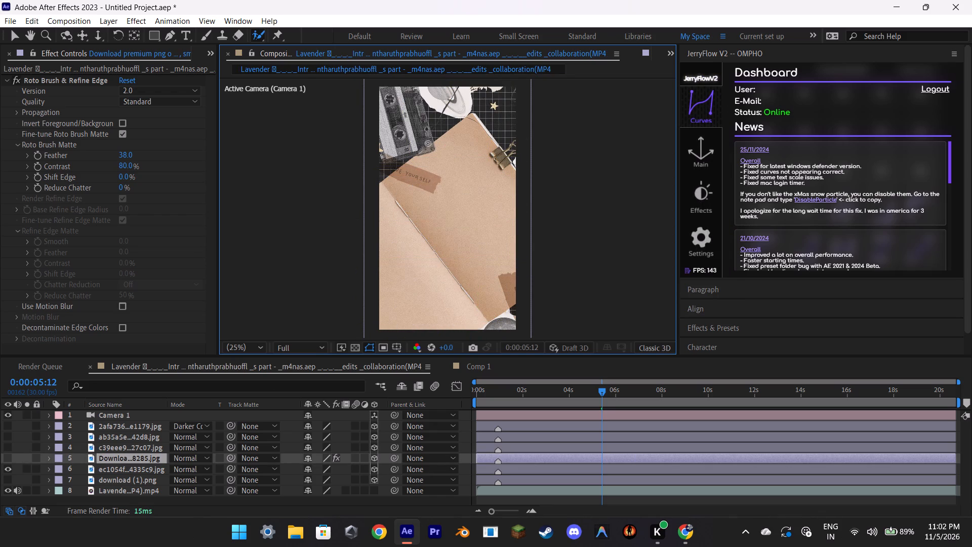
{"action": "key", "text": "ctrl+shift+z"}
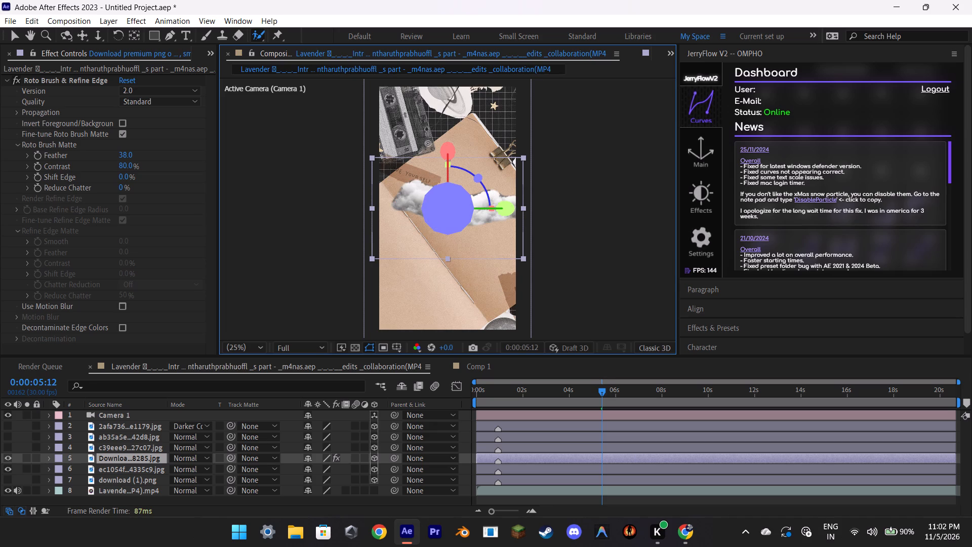
Deselect the cloud layer and widen the composition viewer enough to show the renderer, active camera and view layout options.
{"action": "left_click", "coordinate": [227, 502]}
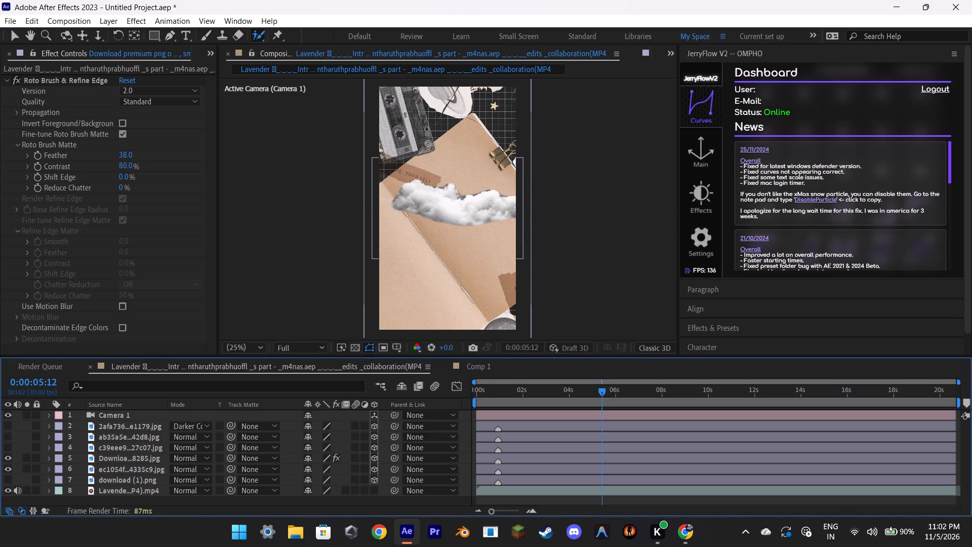
{"action": "left_click", "coordinate": [666, 345]}
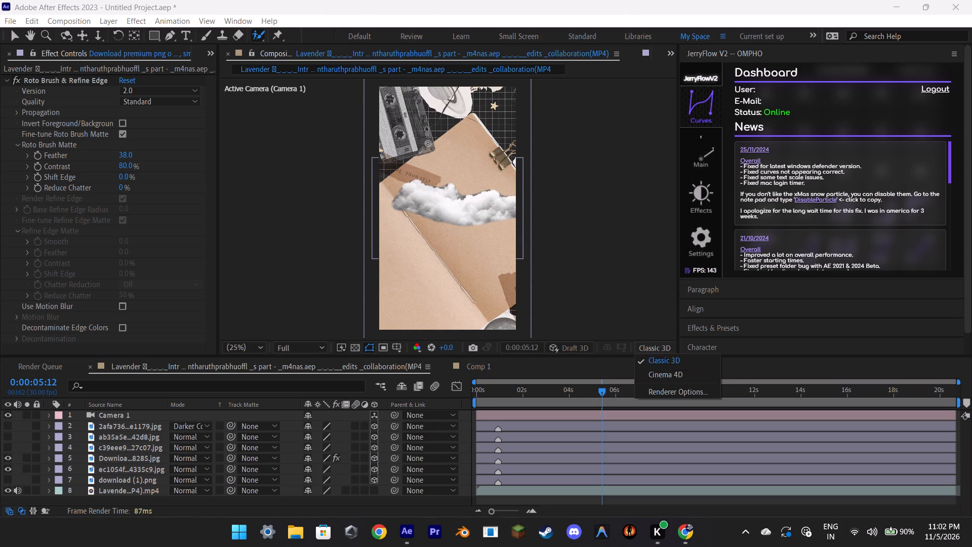
{"action": "left_click", "coordinate": [656, 325]}
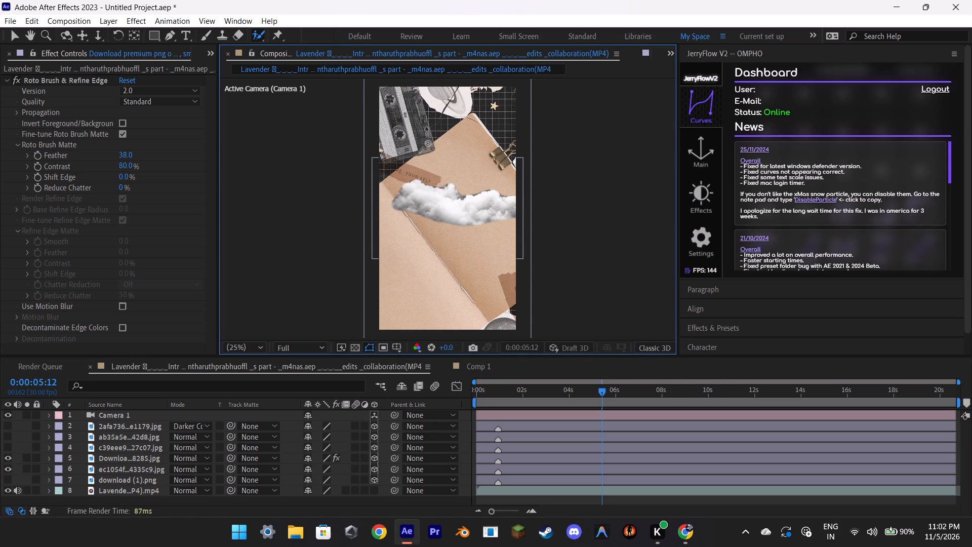
{"action": "left_click", "coordinate": [676, 332]}
{"action": "left_click_drag", "start_coordinate": [677, 332], "coordinate": [817, 327]}
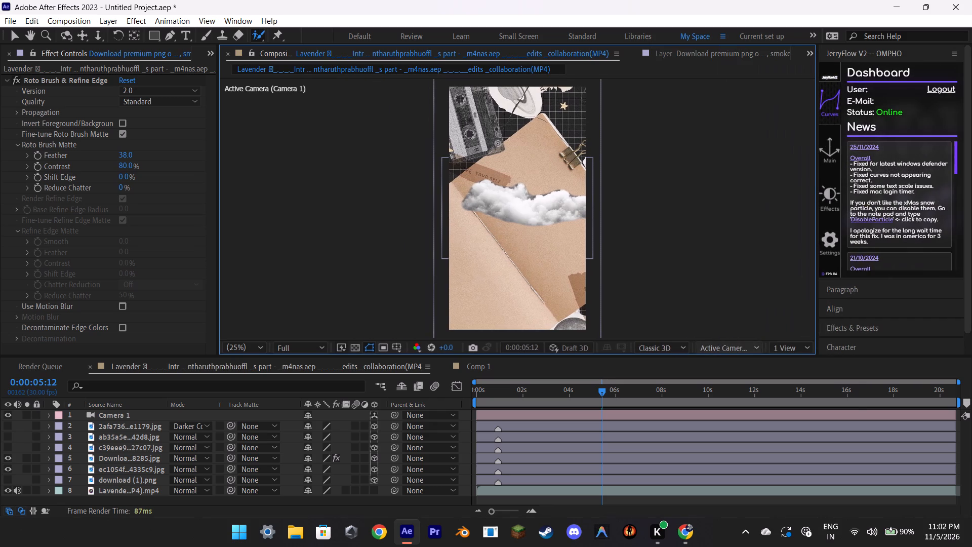
Show the composition in two views, Active Camera at 25% zoom and Custom View 1 at 50%, in a narrower viewer.
{"action": "left_click", "coordinate": [775, 352]}
{"action": "left_click", "coordinate": [784, 373]}
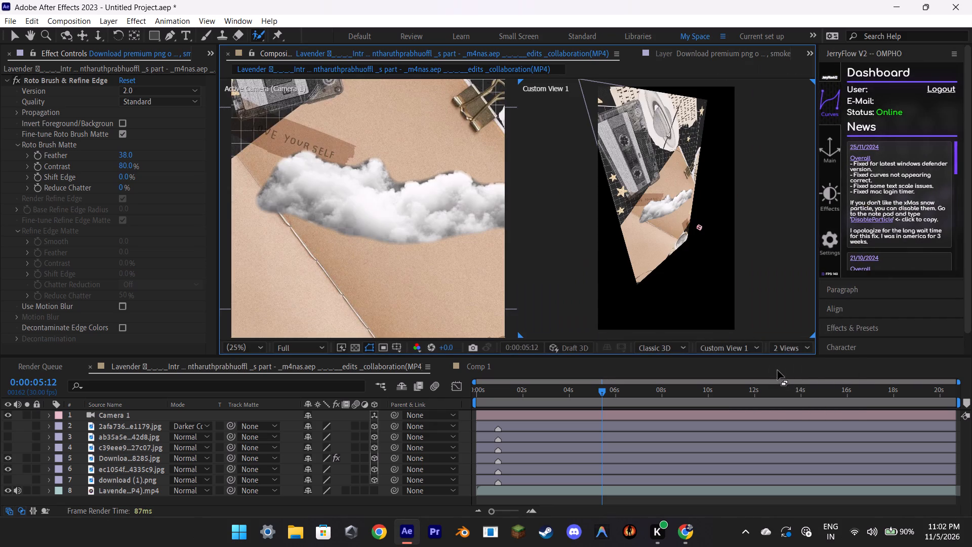
{"action": "left_click_drag", "start_coordinate": [816, 300], "coordinate": [746, 302]}
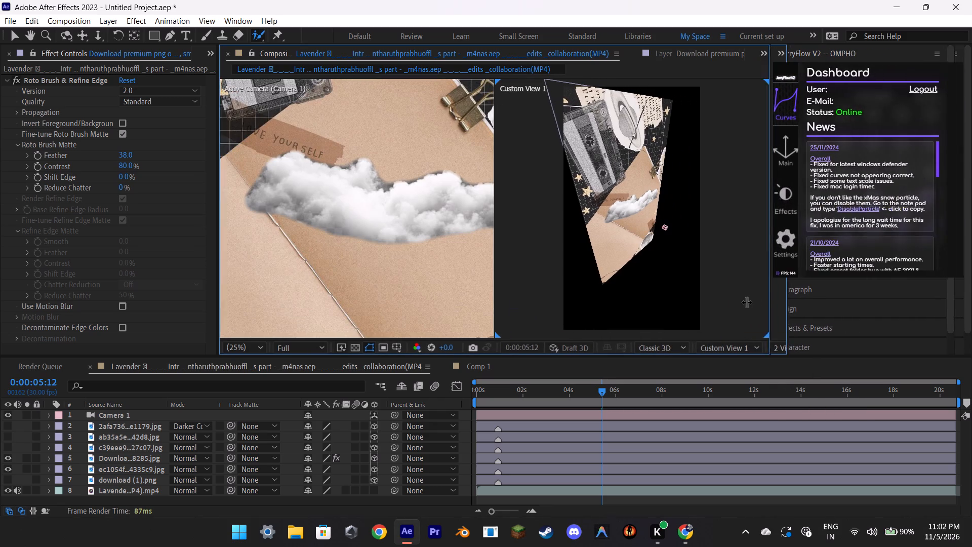
{"action": "left_click_drag", "start_coordinate": [746, 302], "coordinate": [702, 296]}
{"action": "scroll", "coordinate": [336, 242], "scroll_direction": "down", "scroll_amount": 1}
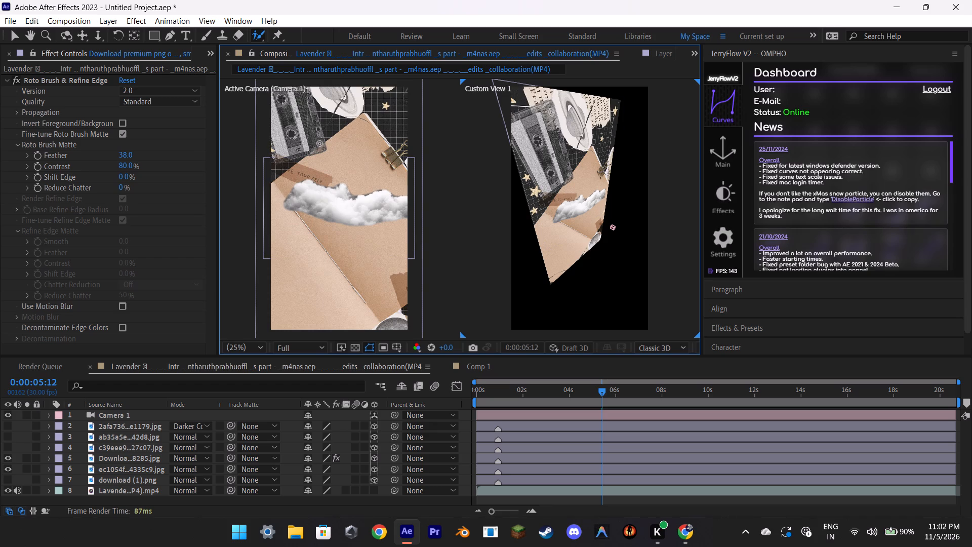
{"action": "scroll", "coordinate": [657, 260], "scroll_direction": "up", "scroll_amount": 3}
{"action": "scroll", "coordinate": [657, 260], "scroll_direction": "down", "scroll_amount": 2}
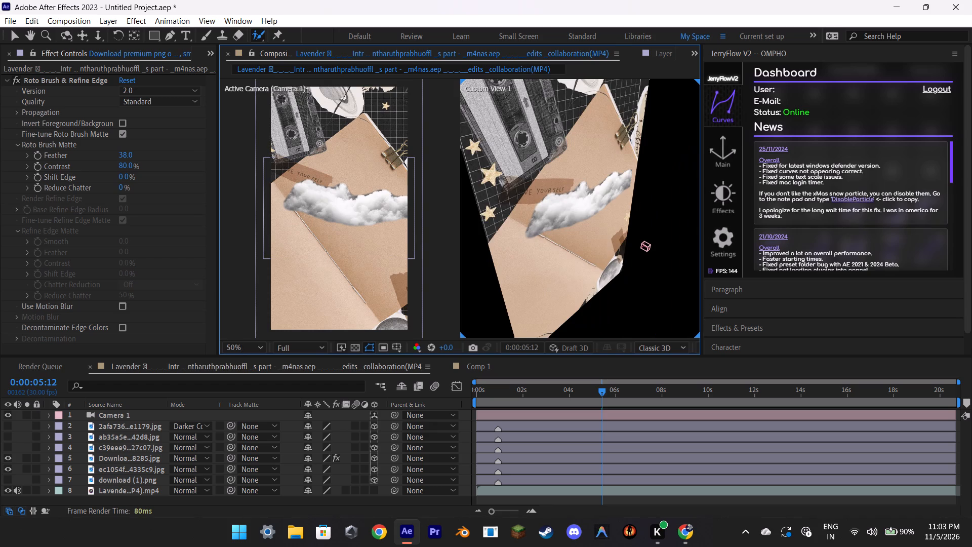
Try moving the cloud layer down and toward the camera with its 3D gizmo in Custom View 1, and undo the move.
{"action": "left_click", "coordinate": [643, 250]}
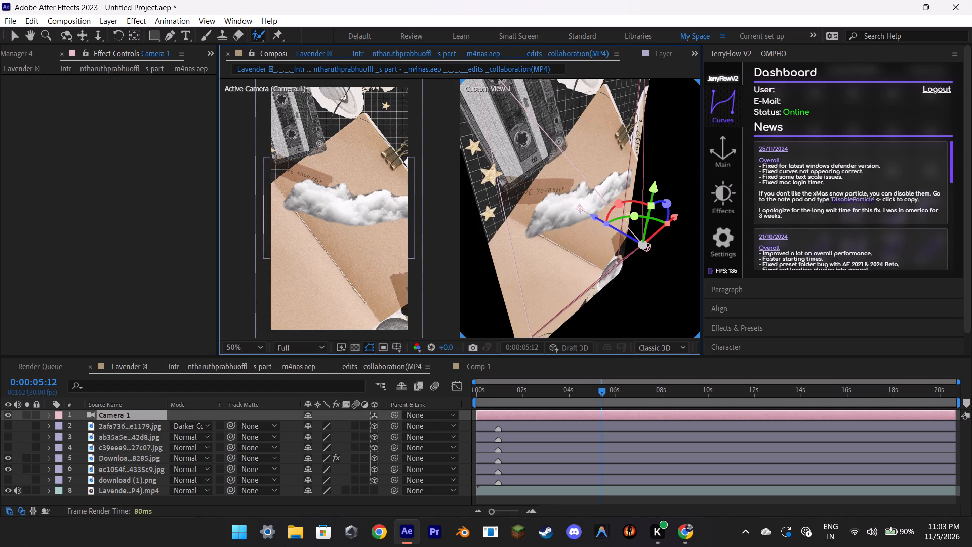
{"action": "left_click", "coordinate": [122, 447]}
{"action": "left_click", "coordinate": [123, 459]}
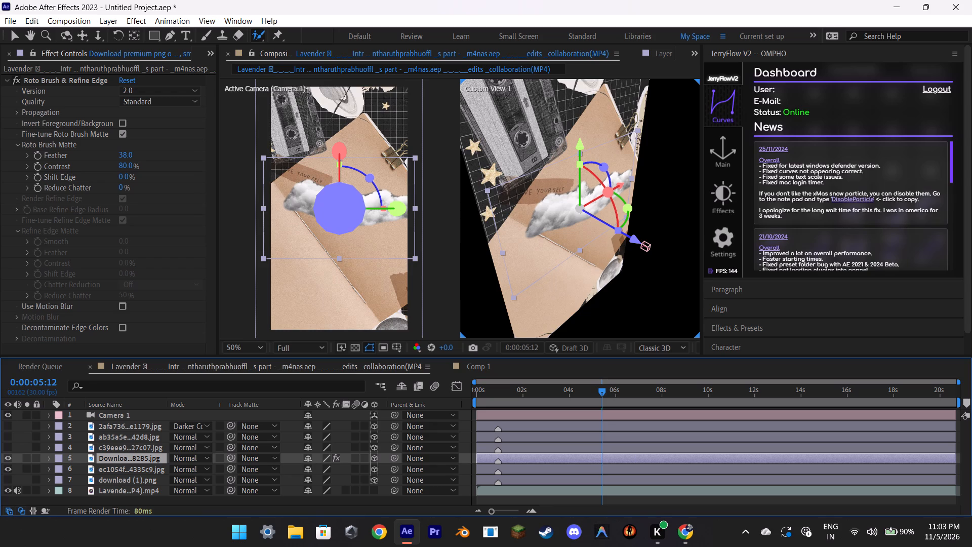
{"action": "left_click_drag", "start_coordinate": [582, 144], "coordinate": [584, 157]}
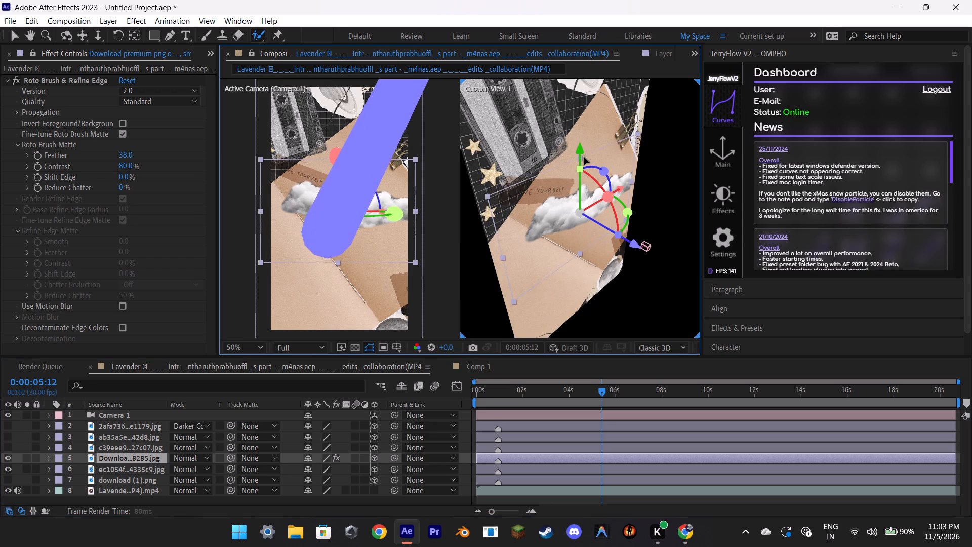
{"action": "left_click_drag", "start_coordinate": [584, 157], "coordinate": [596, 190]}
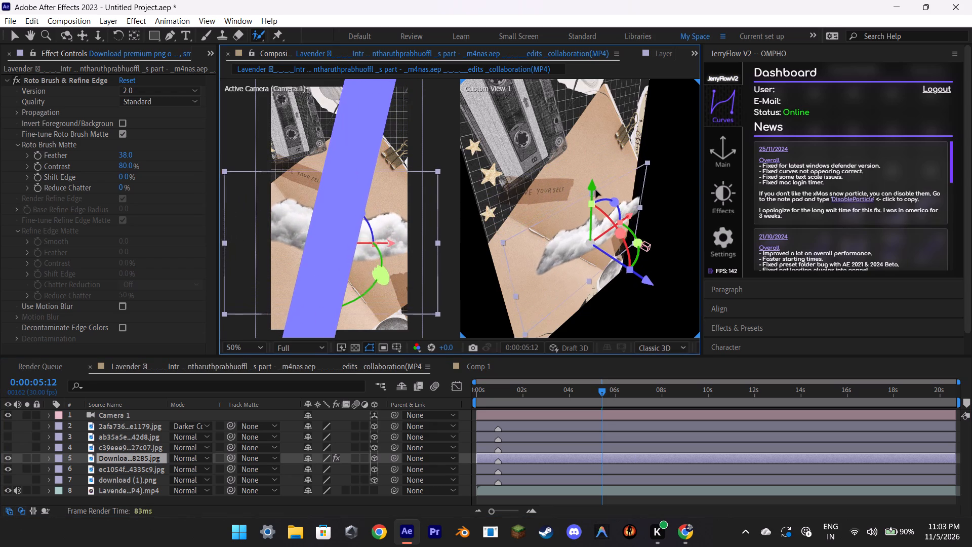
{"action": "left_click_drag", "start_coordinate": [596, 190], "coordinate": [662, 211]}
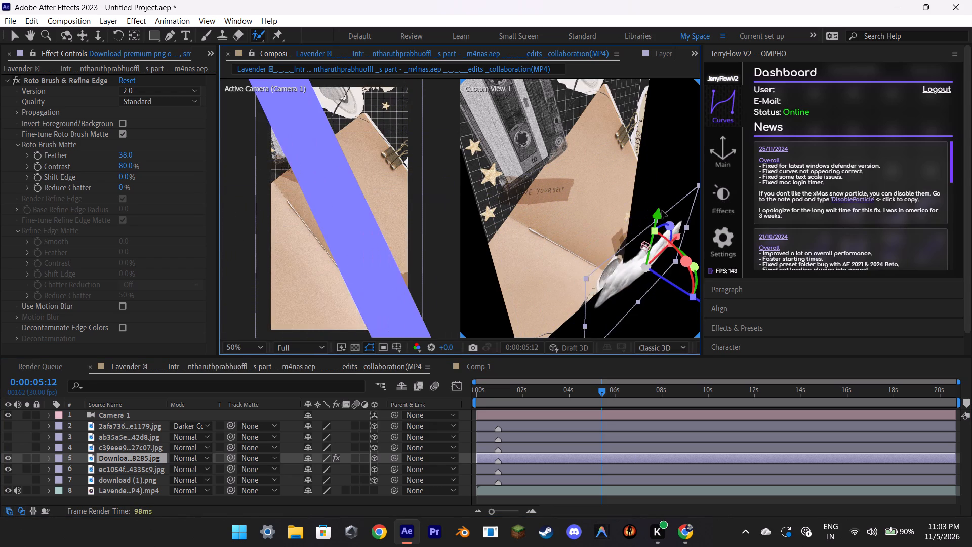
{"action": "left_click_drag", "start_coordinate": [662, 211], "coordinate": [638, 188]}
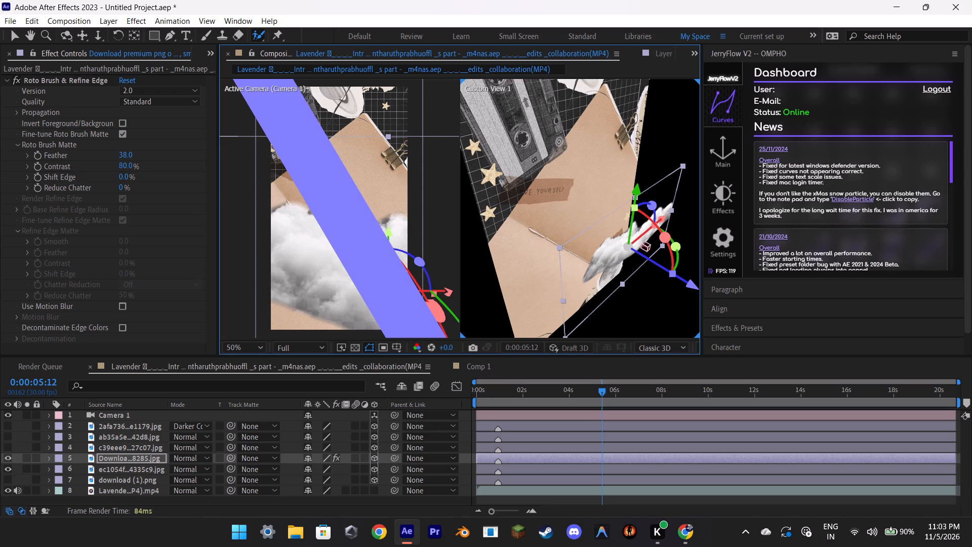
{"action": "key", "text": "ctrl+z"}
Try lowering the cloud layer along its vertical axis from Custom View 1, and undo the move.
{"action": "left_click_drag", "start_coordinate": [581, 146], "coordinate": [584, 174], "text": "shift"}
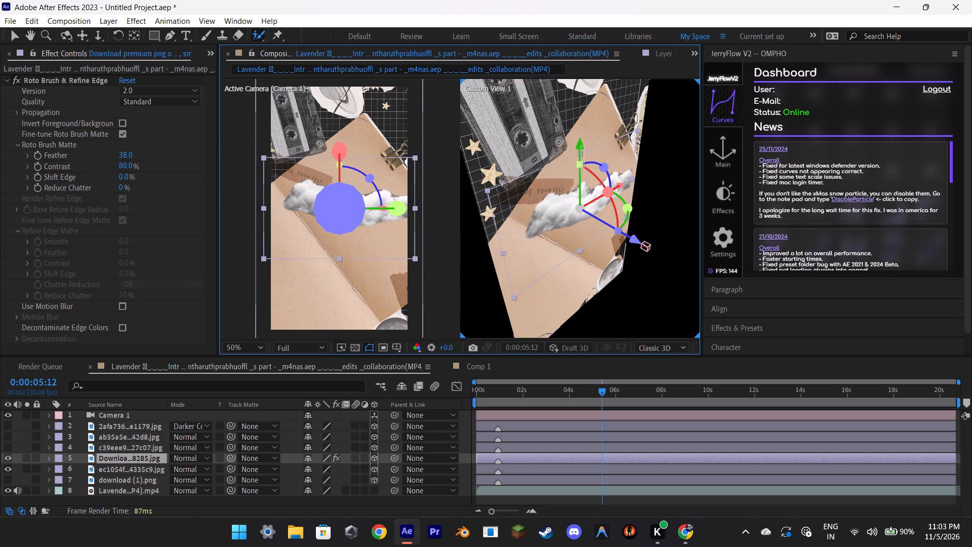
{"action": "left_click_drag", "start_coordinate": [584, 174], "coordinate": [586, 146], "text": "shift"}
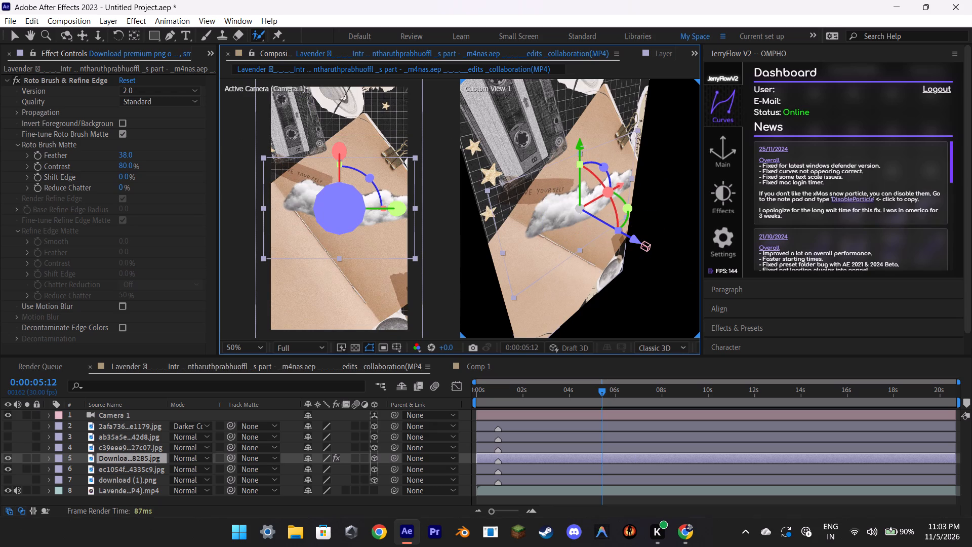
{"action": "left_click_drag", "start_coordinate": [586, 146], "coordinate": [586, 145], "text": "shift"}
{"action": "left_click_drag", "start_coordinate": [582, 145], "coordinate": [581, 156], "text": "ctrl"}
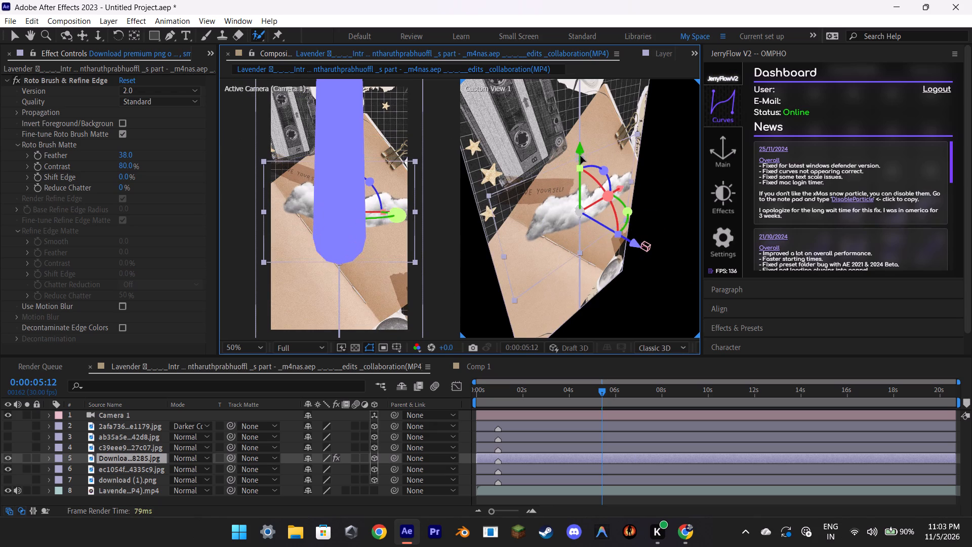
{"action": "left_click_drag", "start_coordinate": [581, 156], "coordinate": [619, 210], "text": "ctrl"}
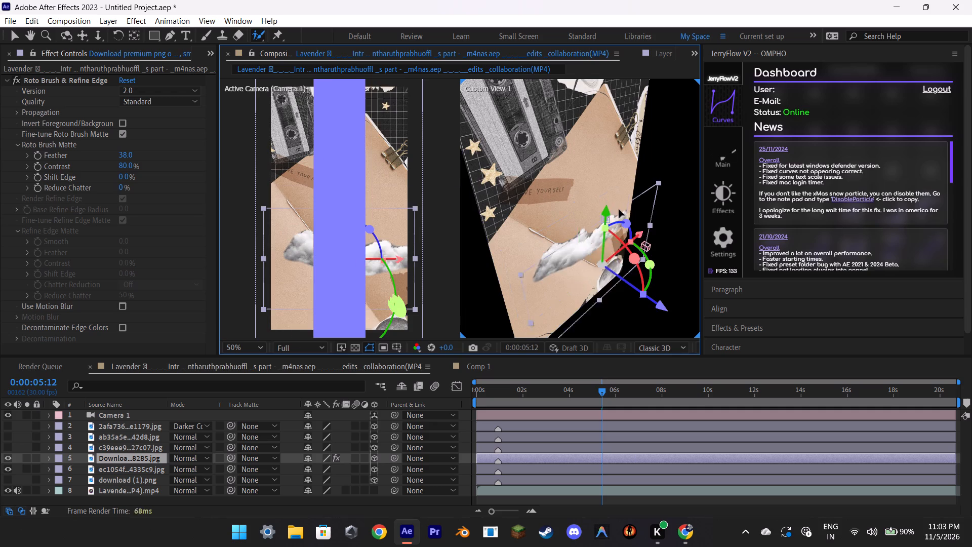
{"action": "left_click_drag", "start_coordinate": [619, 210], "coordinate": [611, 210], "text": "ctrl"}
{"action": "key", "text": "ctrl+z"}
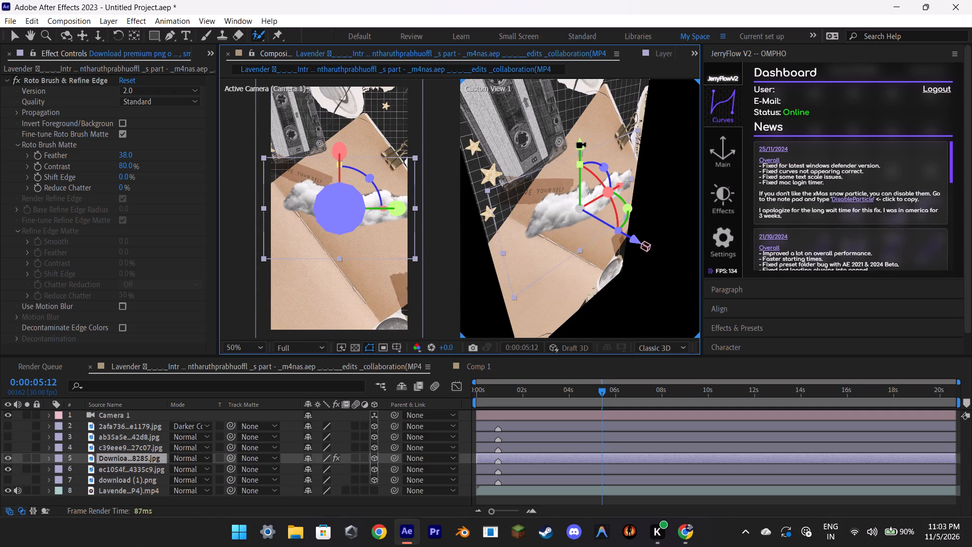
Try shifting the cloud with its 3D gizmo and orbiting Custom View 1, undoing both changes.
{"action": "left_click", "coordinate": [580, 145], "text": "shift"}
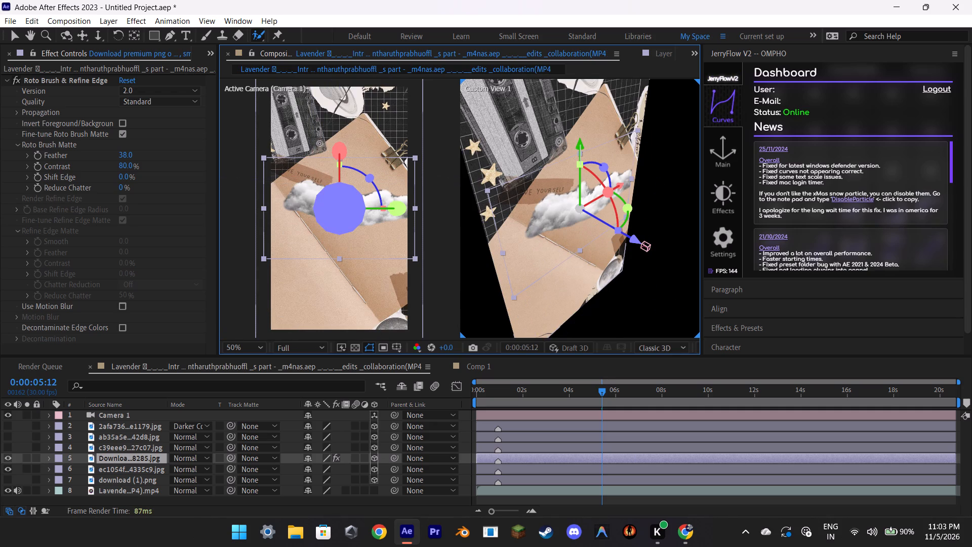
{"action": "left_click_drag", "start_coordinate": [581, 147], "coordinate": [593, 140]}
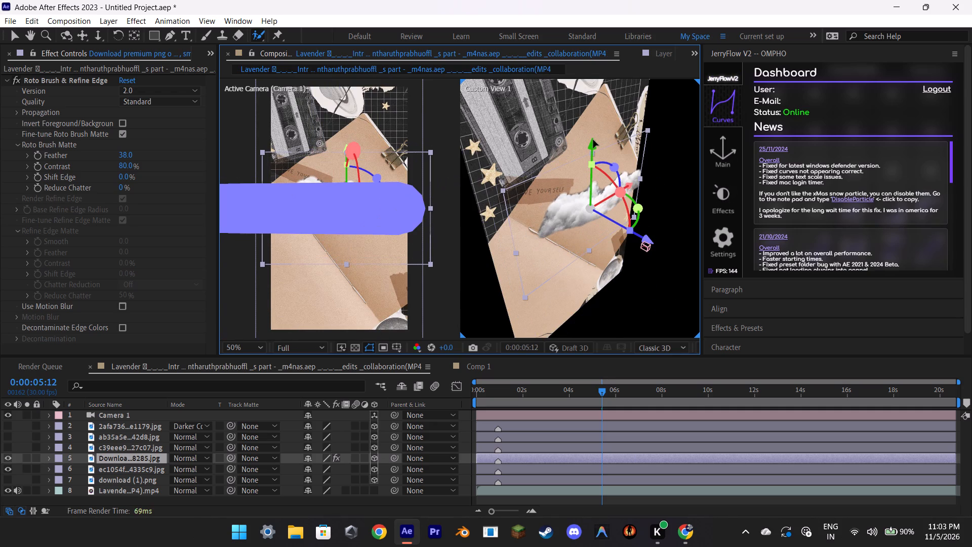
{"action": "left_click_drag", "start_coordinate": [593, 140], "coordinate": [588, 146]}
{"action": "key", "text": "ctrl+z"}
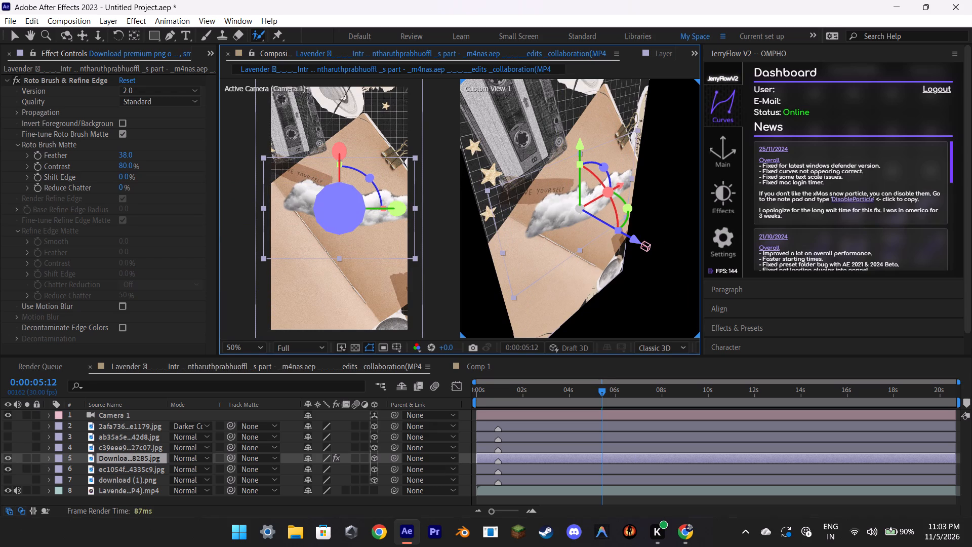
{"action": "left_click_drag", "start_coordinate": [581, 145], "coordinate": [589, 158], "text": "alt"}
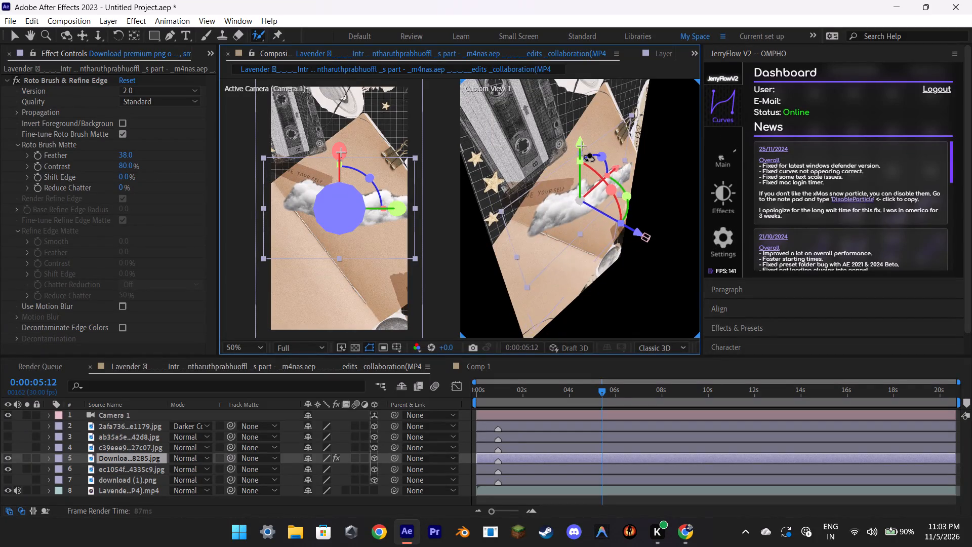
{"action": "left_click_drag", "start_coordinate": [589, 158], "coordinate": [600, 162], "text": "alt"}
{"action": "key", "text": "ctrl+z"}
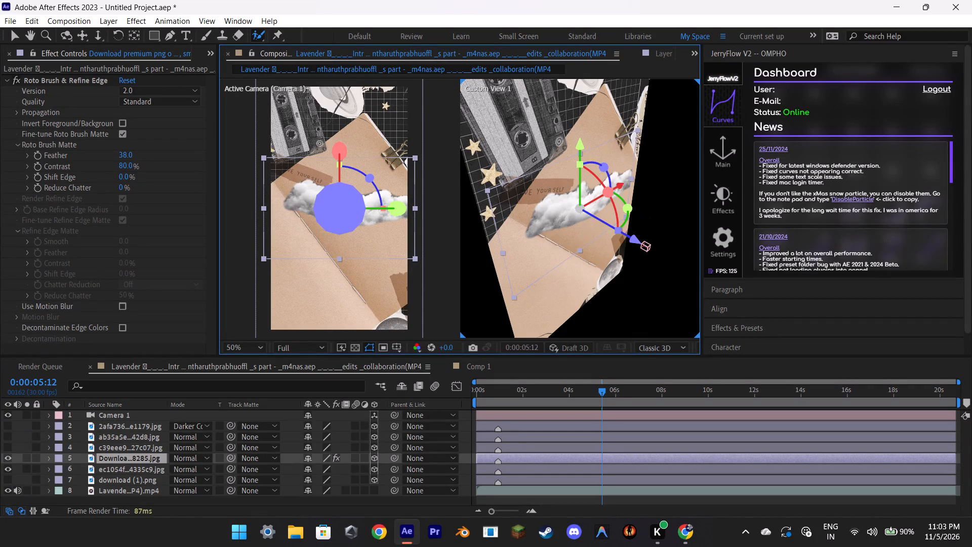
Move the cloud layer straight down to the bottom of the frame, to a Y position of about 1805.
{"action": "left_click_drag", "start_coordinate": [583, 145], "coordinate": [585, 153], "text": "ctrl"}
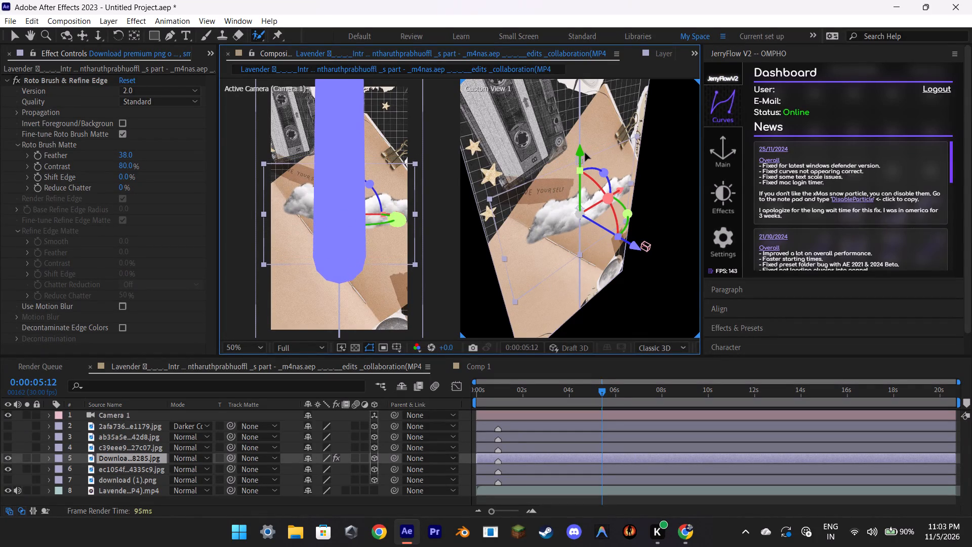
{"action": "left_click_drag", "start_coordinate": [585, 153], "coordinate": [589, 152], "text": "ctrl"}
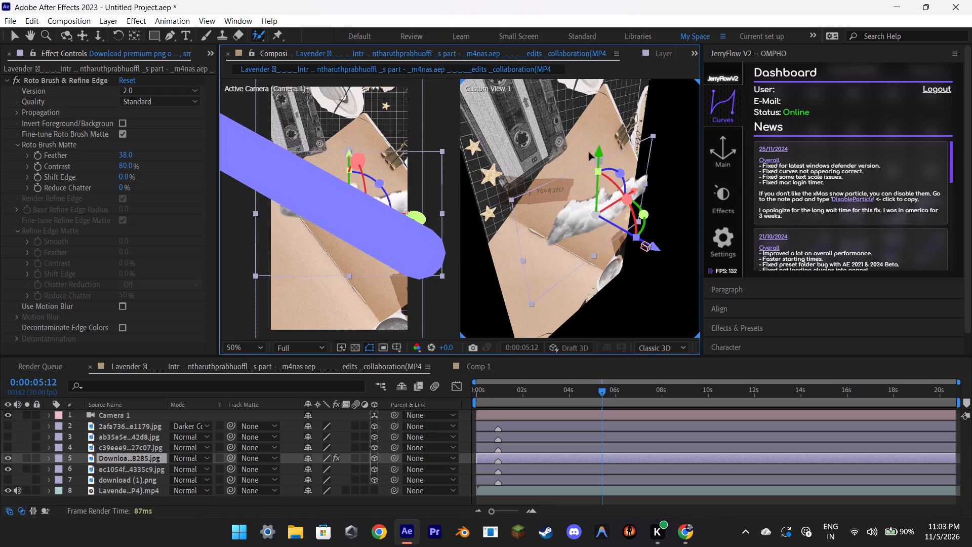
{"action": "left_click_drag", "start_coordinate": [589, 152], "coordinate": [592, 144], "text": "ctrl"}
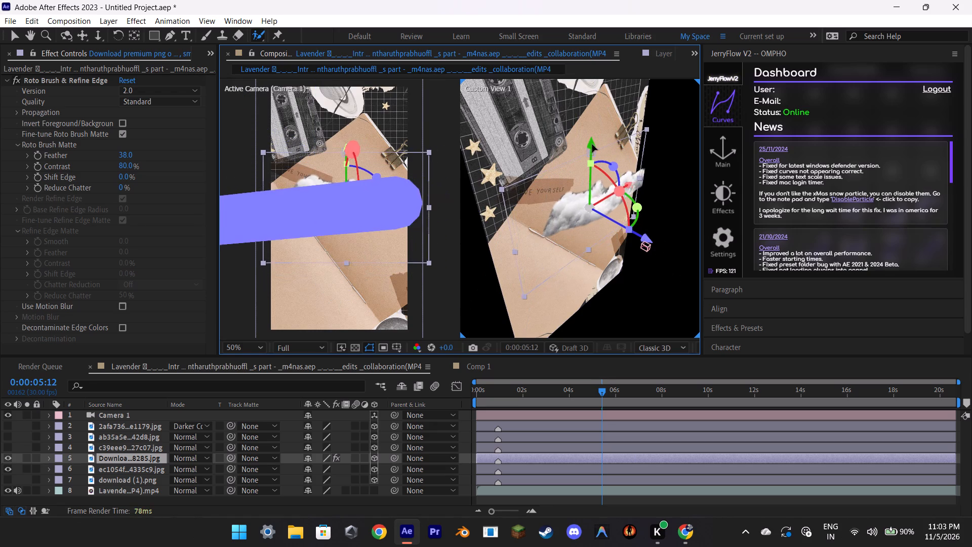
{"action": "left_click_drag", "start_coordinate": [592, 144], "coordinate": [590, 169], "text": "ctrl"}
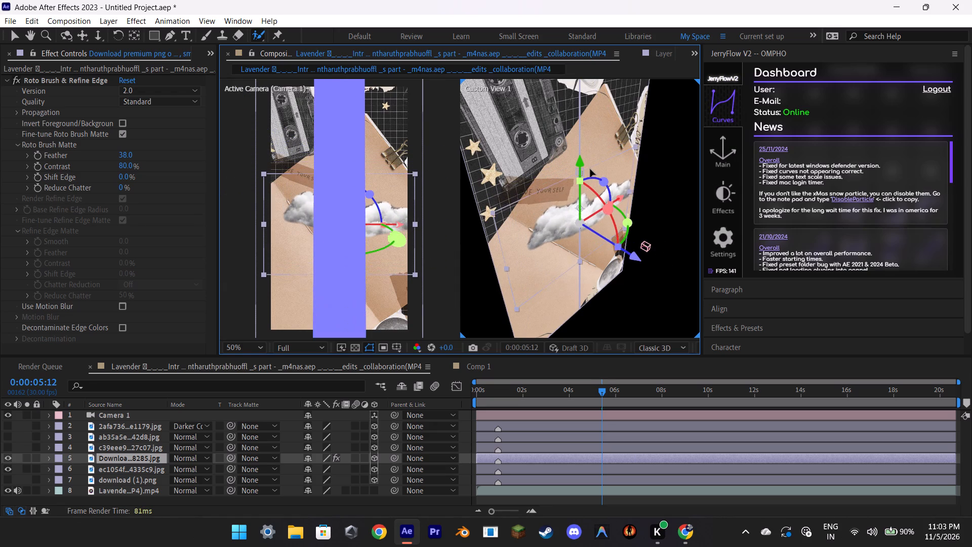
{"action": "left_click_drag", "start_coordinate": [590, 169], "coordinate": [594, 200], "text": "ctrl"}
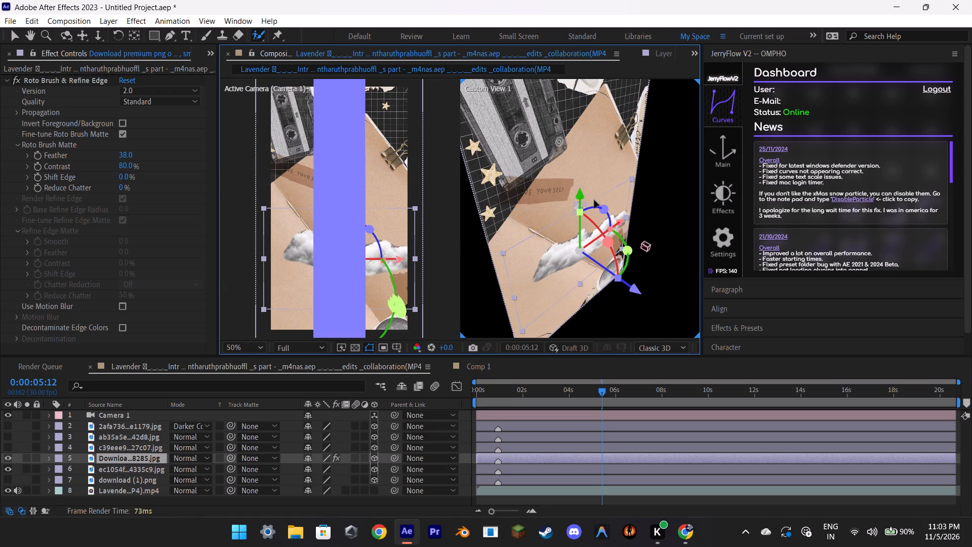
{"action": "left_click_drag", "start_coordinate": [594, 200], "coordinate": [597, 223], "text": "ctrl"}
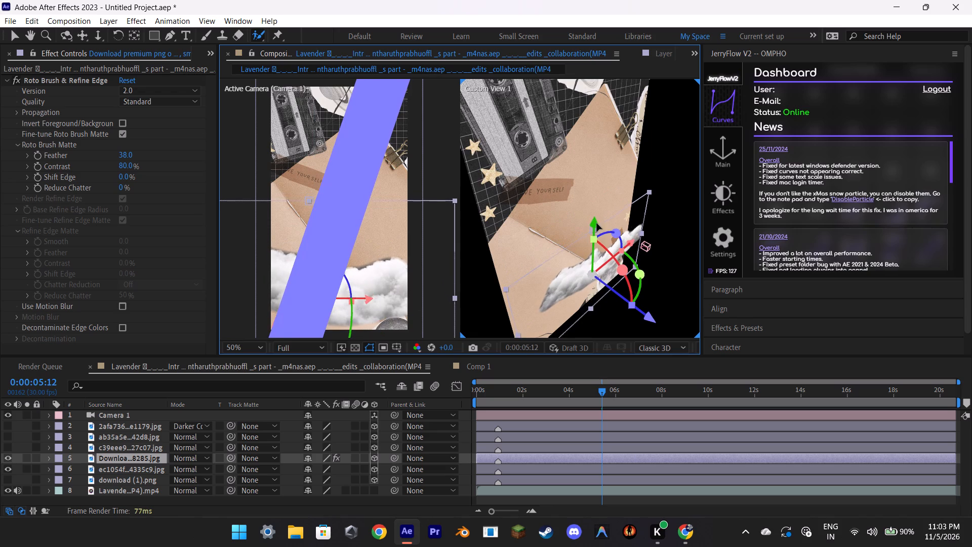
{"action": "left_click_drag", "start_coordinate": [597, 223], "coordinate": [591, 226], "text": "ctrl"}
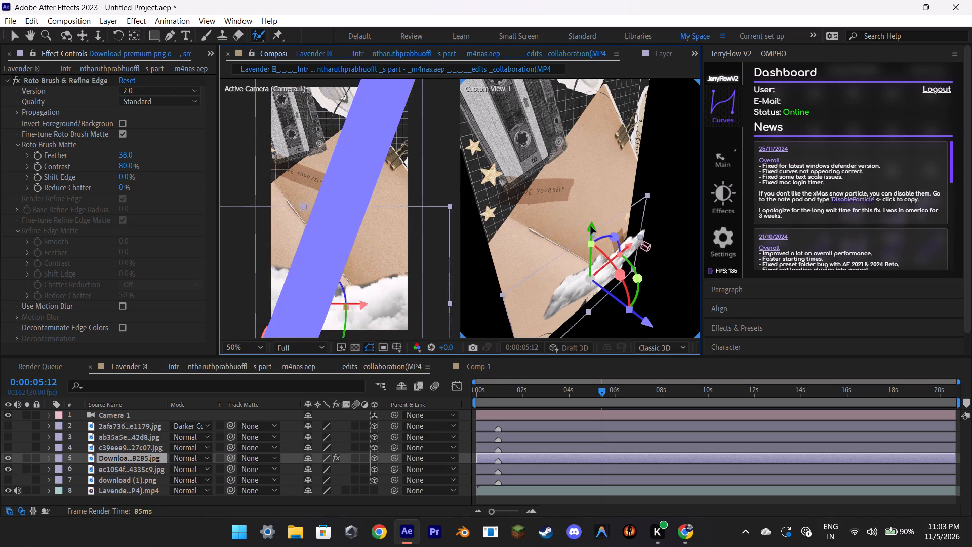
{"action": "left_click_drag", "start_coordinate": [591, 226], "coordinate": [590, 236], "text": "ctrl"}
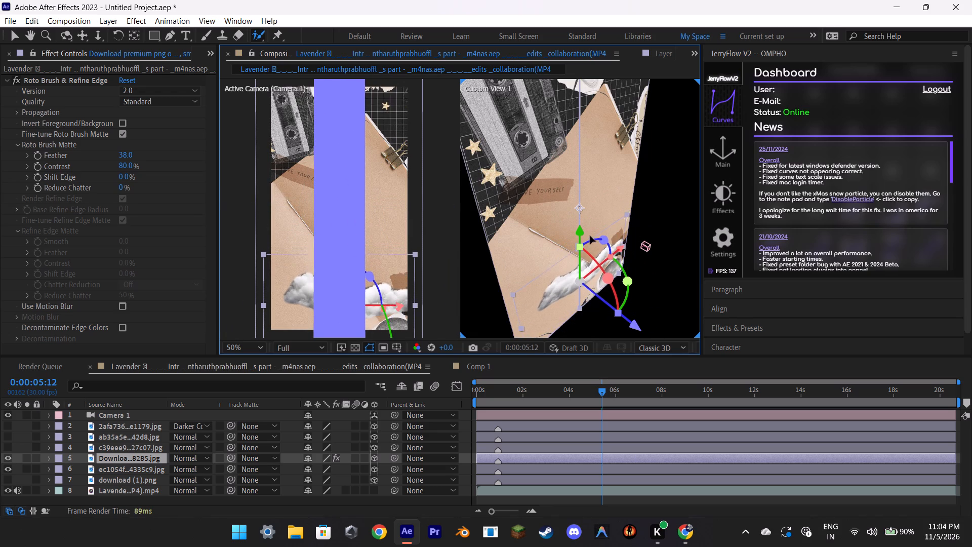
{"action": "left_click_drag", "start_coordinate": [590, 236], "coordinate": [590, 242], "text": "ctrl"}
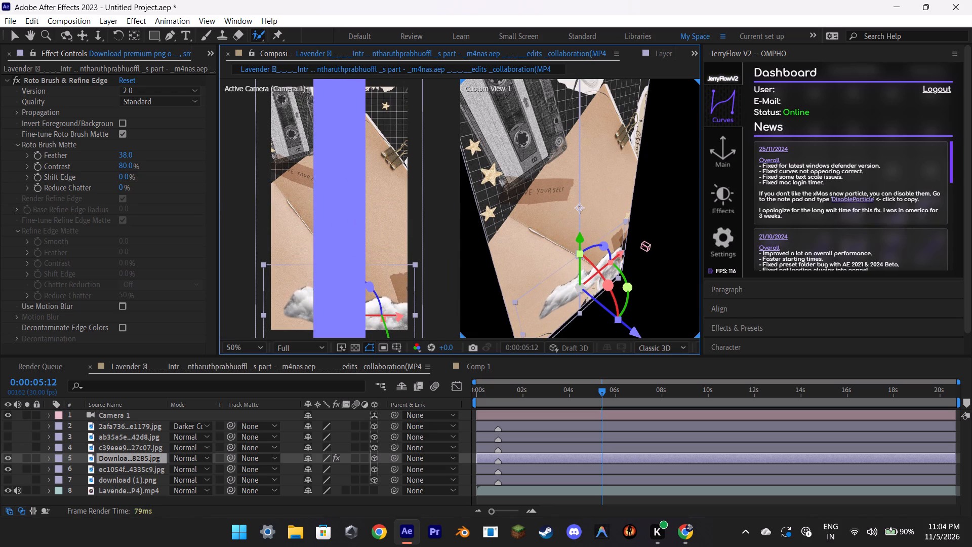
Scale the cloud layer up uniformly to 315% so it spans the width of the frame.
{"action": "key", "text": "s"}
{"action": "left_click_drag", "start_coordinate": [322, 471], "coordinate": [325, 471]}
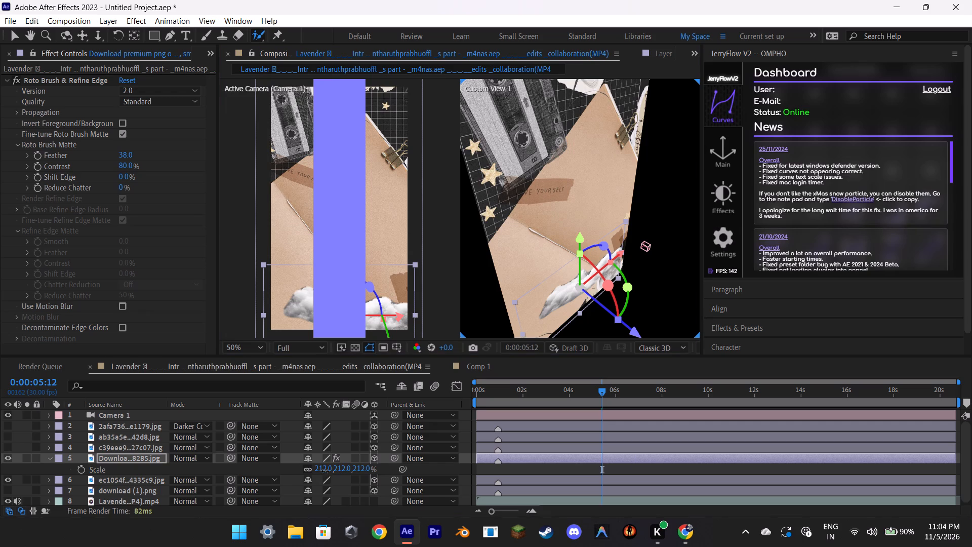
{"action": "left_click_drag", "start_coordinate": [325, 471], "coordinate": [358, 464]}
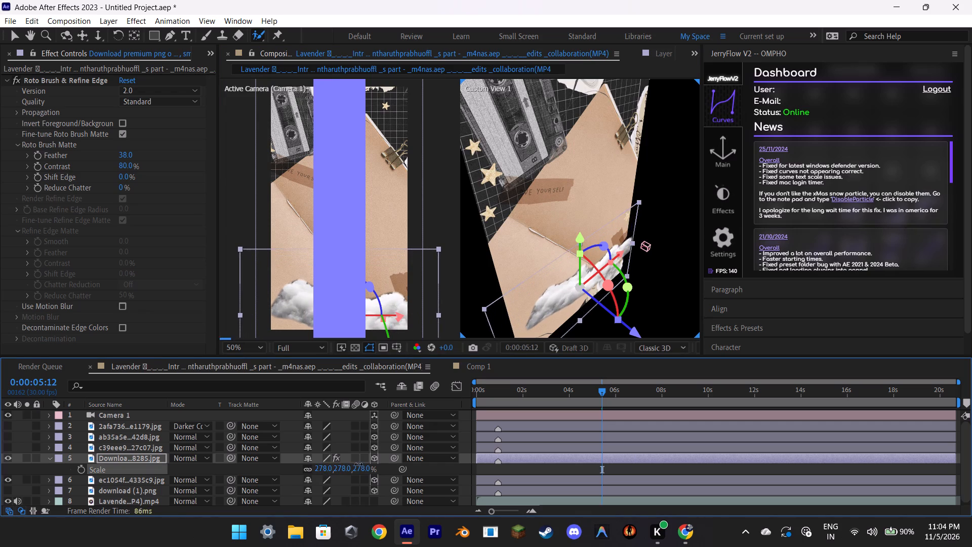
{"action": "left_click_drag", "start_coordinate": [358, 464], "coordinate": [368, 460]}
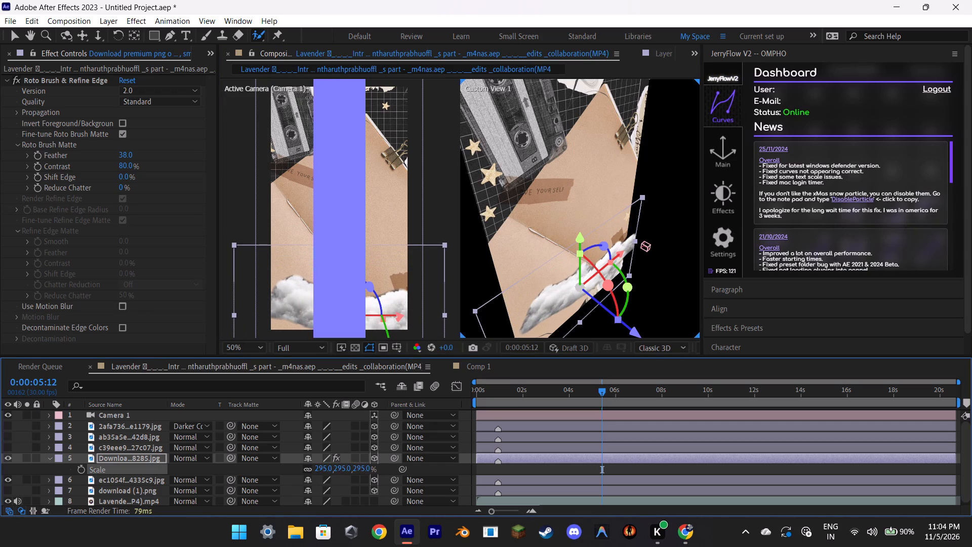
{"action": "left_click_drag", "start_coordinate": [328, 467], "coordinate": [334, 467]}
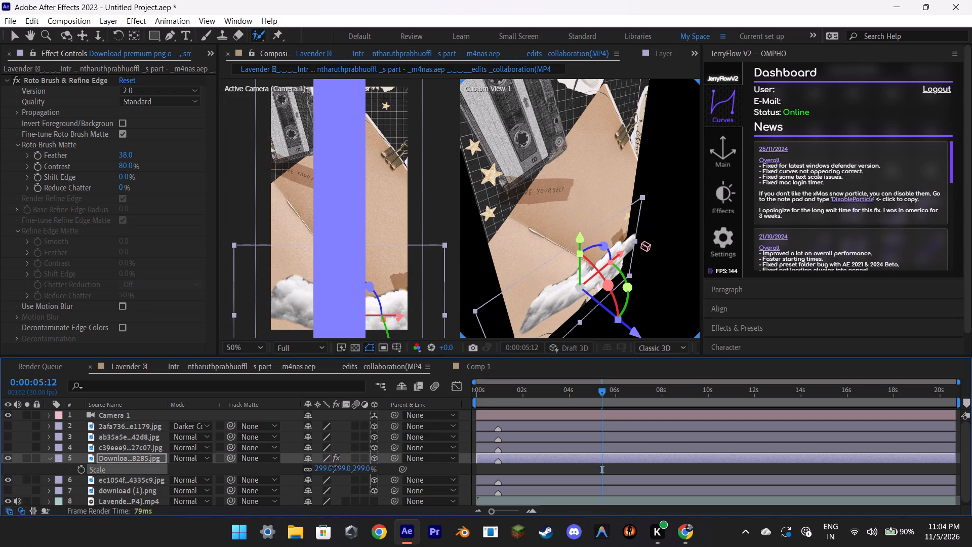
{"action": "left_click_drag", "start_coordinate": [334, 467], "coordinate": [341, 467]}
Slide the cloud layer horizontally to an X position of 319, keeping it at the frame's bottom.
{"action": "key", "text": "p"}
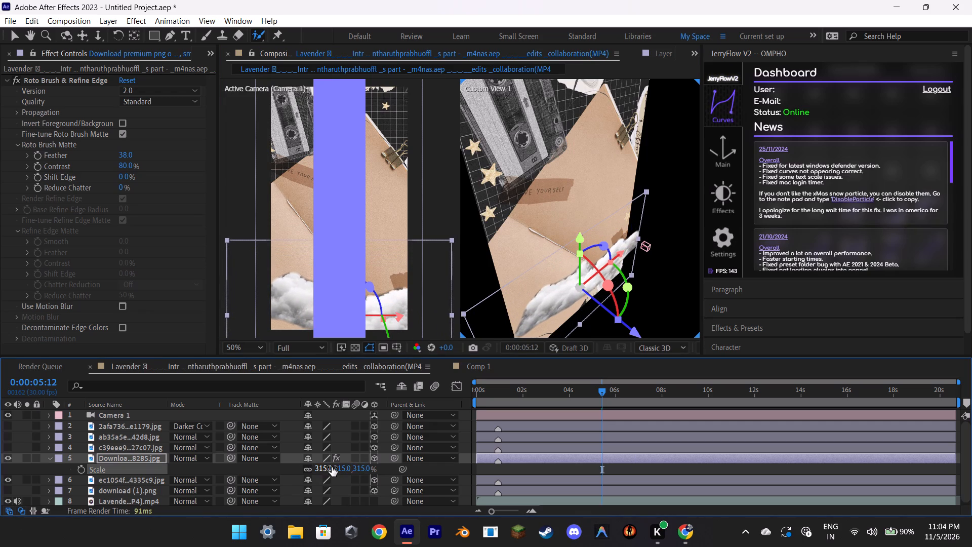
{"action": "left_click_drag", "start_coordinate": [317, 470], "coordinate": [306, 470]}
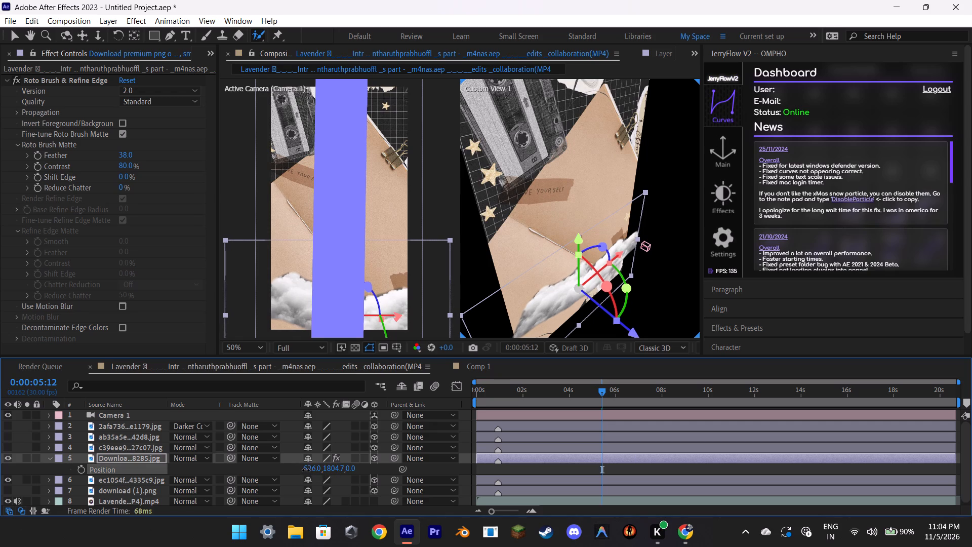
{"action": "left_click_drag", "start_coordinate": [306, 470], "coordinate": [250, 478]}
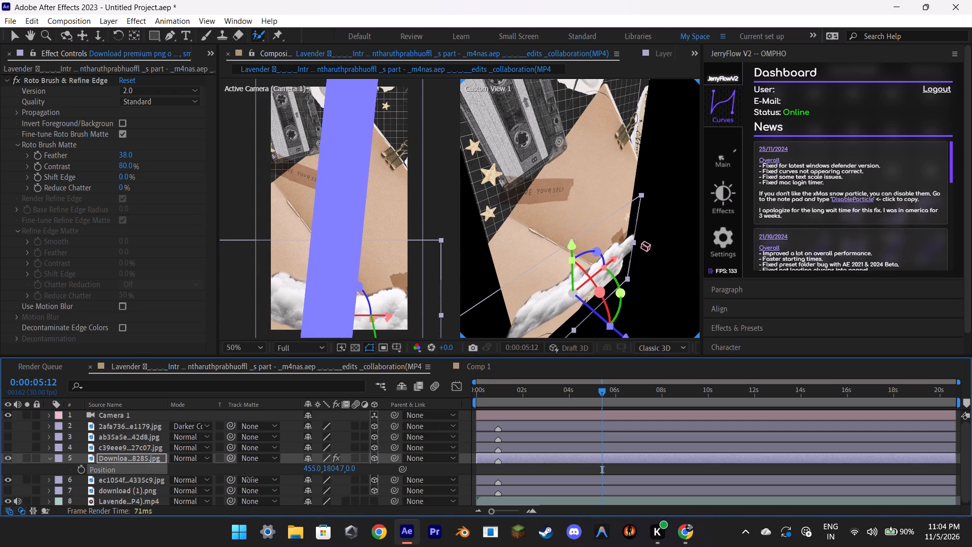
{"action": "left_click_drag", "start_coordinate": [250, 478], "coordinate": [218, 482]}
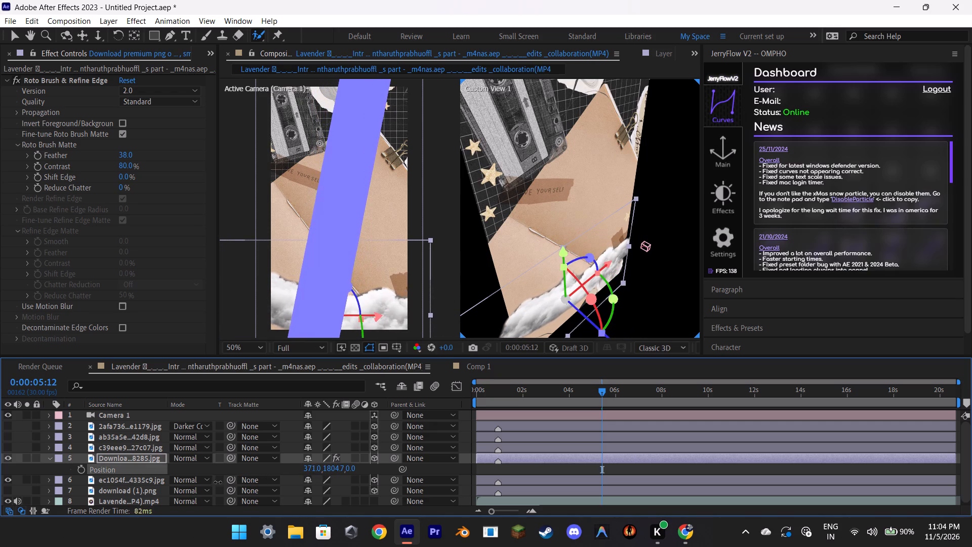
{"action": "left_click_drag", "start_coordinate": [218, 482], "coordinate": [194, 485]}
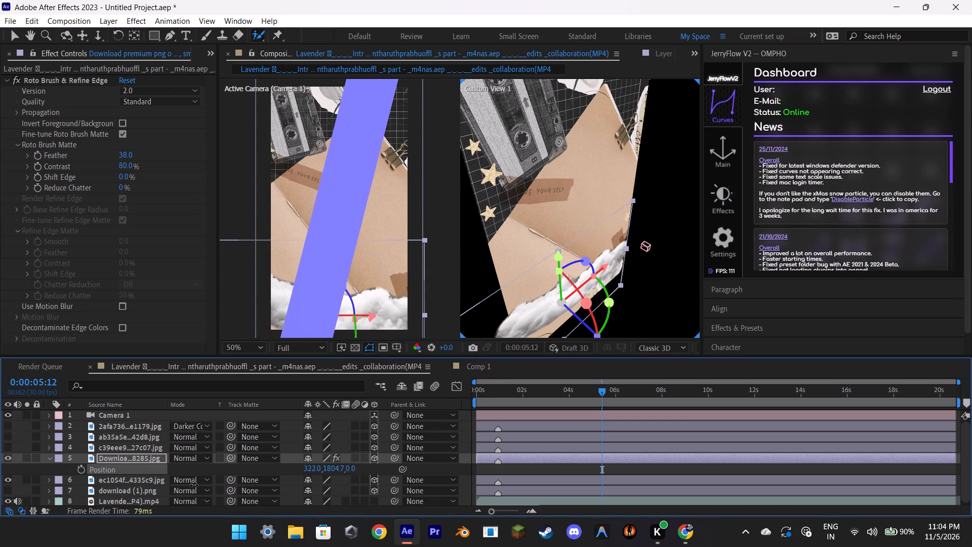
{"action": "left_click_drag", "start_coordinate": [194, 485], "coordinate": [193, 485]}
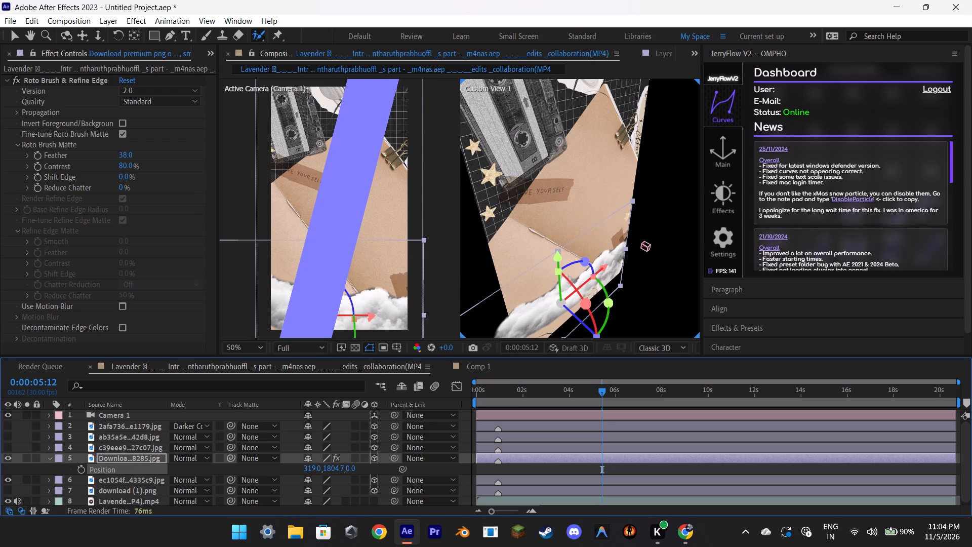
{"action": "left_click", "coordinate": [45, 461]}
{"action": "left_click", "coordinate": [178, 503]}
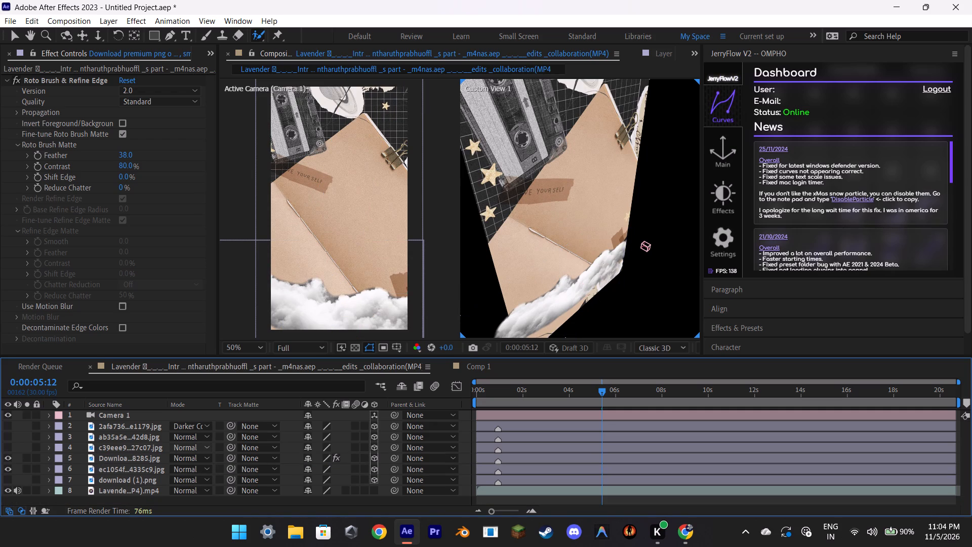
Make the bow image on layer 4 visible over the notebook background.
{"action": "left_click", "coordinate": [113, 447]}
{"action": "left_click", "coordinate": [6, 448]}
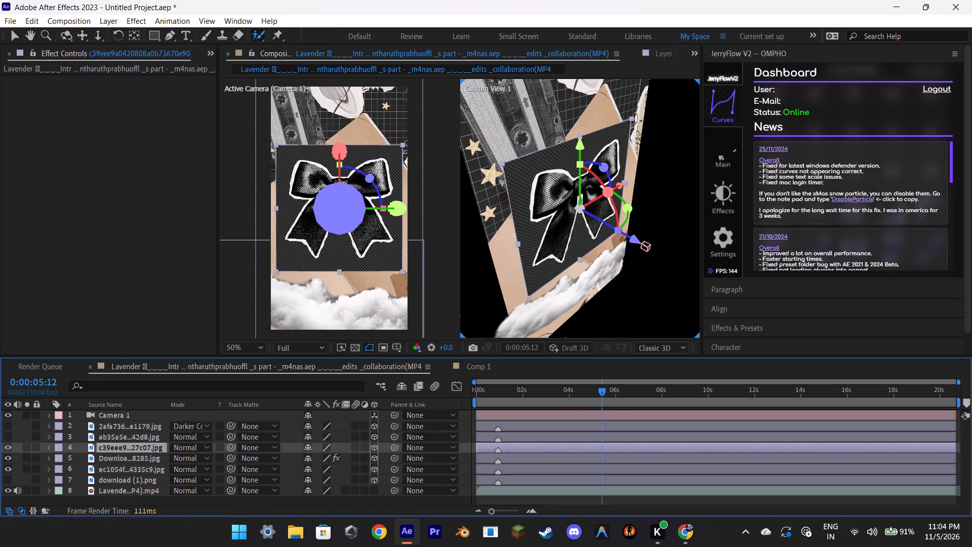
Open the bow image in its layer view and trace both loops and tails with Roto Brush foreground strokes.
{"action": "double_click", "coordinate": [156, 451]}
{"action": "middle_click_drag", "start_coordinate": [344, 228], "coordinate": [348, 226]}
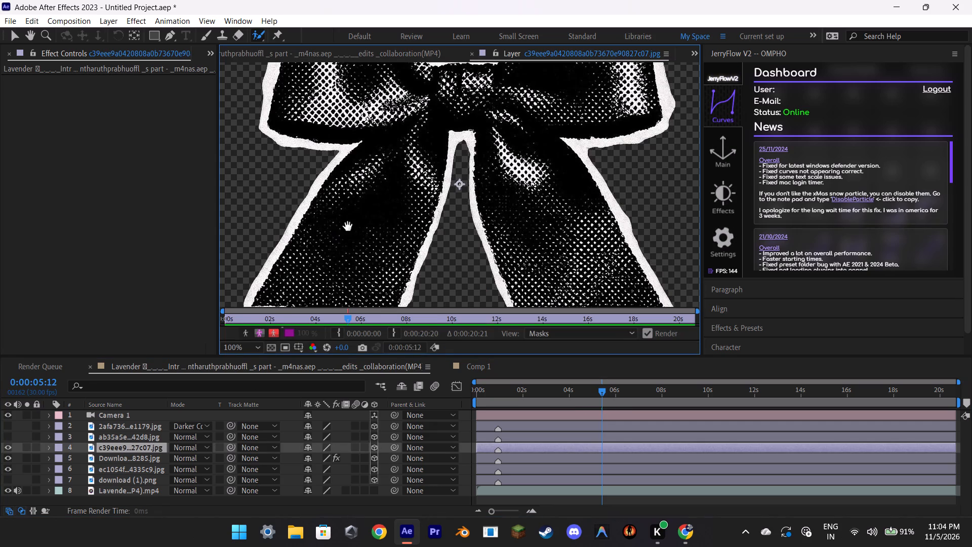
{"action": "middle_click_drag", "start_coordinate": [348, 226], "coordinate": [352, 225]}
{"action": "scroll", "coordinate": [352, 225], "scroll_direction": "down", "scroll_amount": 1}
{"action": "left_click_drag", "start_coordinate": [369, 241], "coordinate": [400, 158]}
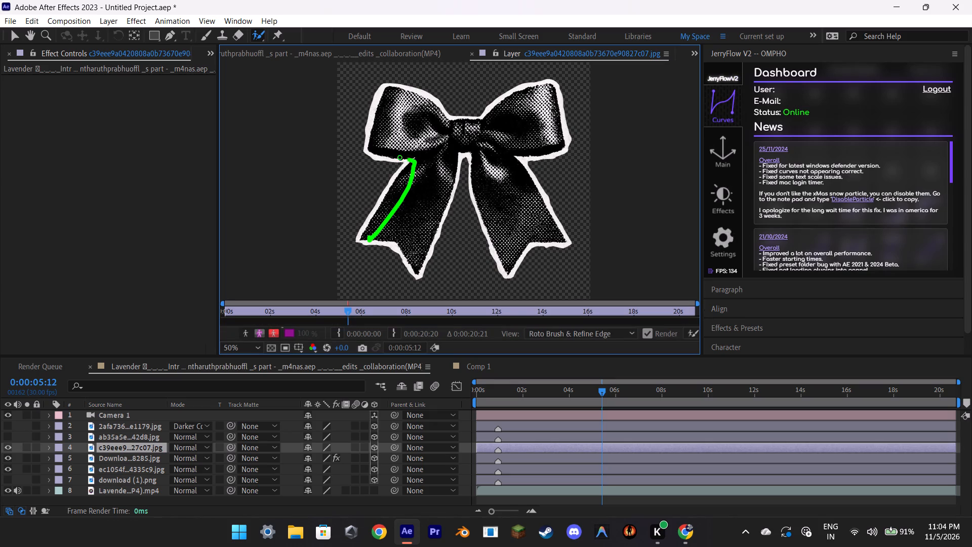
{"action": "left_click_drag", "start_coordinate": [400, 158], "coordinate": [511, 91]}
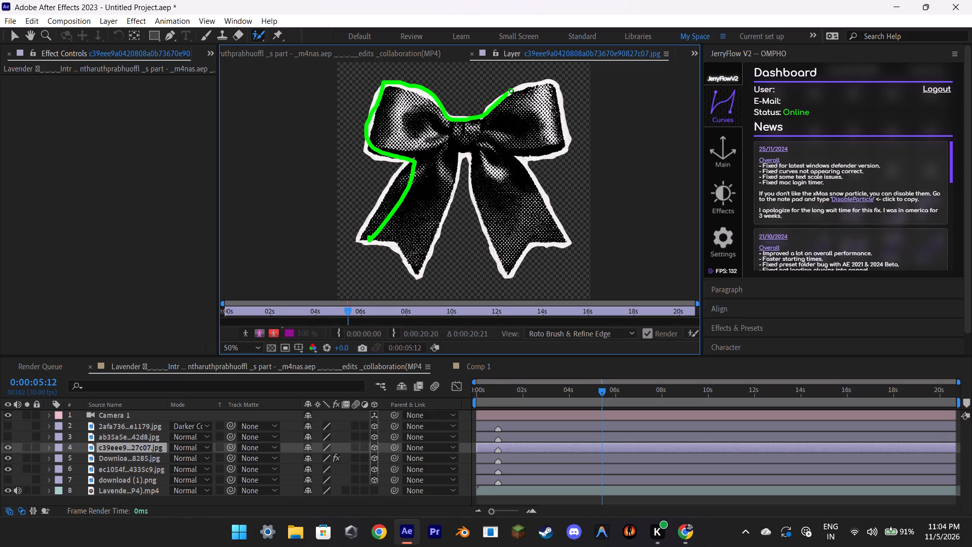
{"action": "left_click_drag", "start_coordinate": [511, 91], "coordinate": [552, 238]}
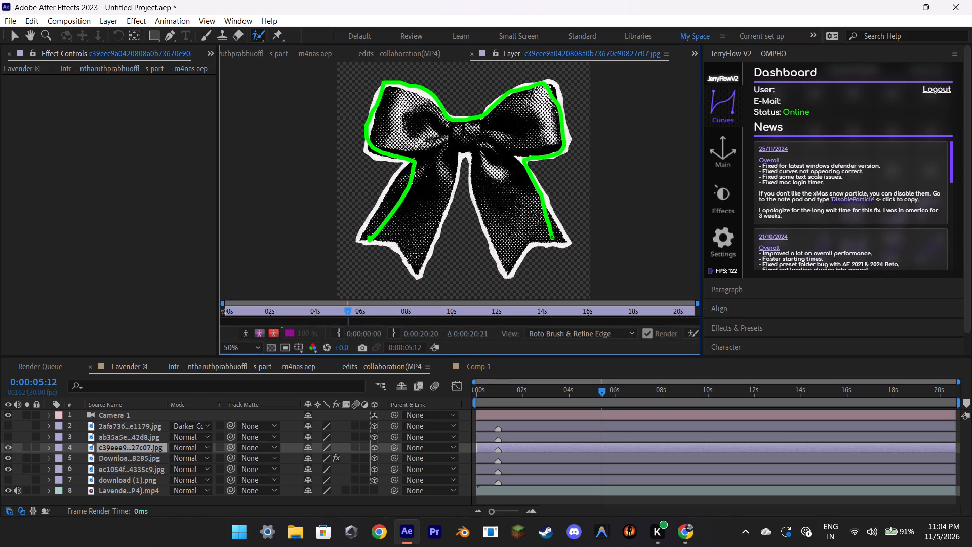
{"action": "left_click_drag", "start_coordinate": [552, 238], "coordinate": [426, 263]}
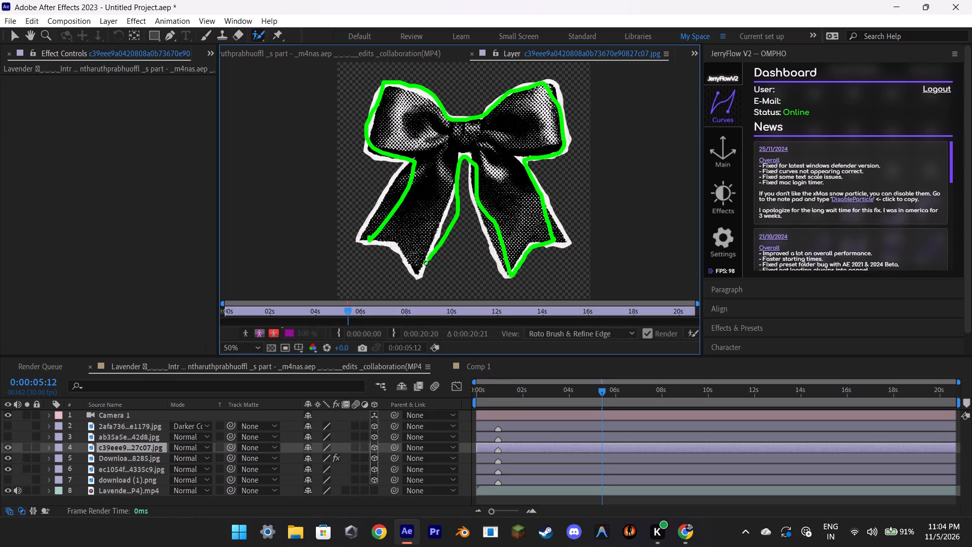
{"action": "left_click_drag", "start_coordinate": [426, 263], "coordinate": [364, 239]}
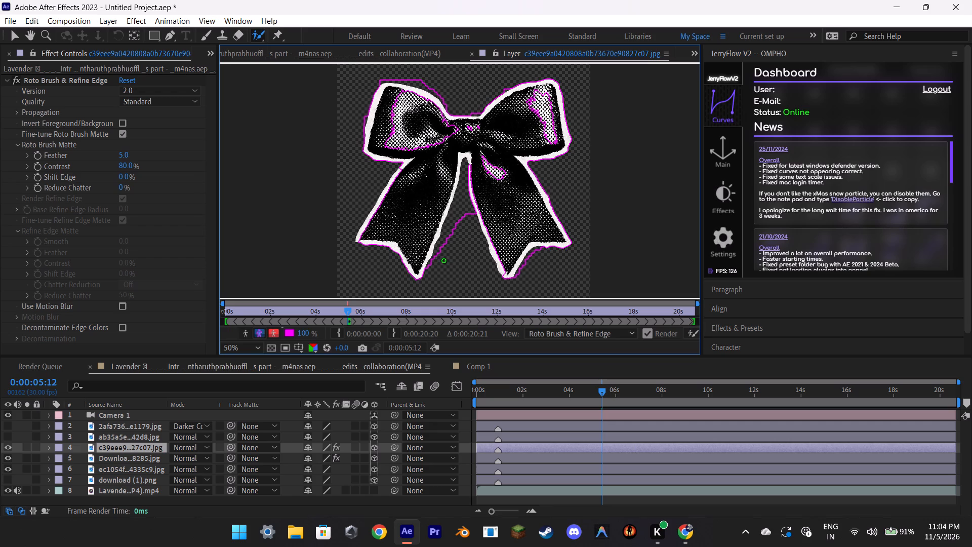
{"action": "left_click_drag", "start_coordinate": [436, 251], "coordinate": [460, 197], "text": "shift"}
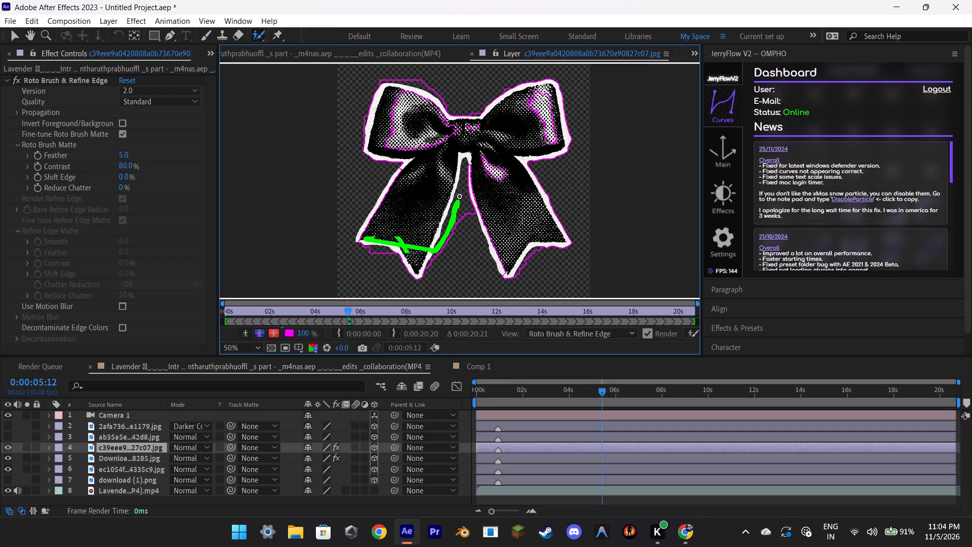
{"action": "left_click_drag", "start_coordinate": [460, 197], "coordinate": [460, 193], "text": "shift"}
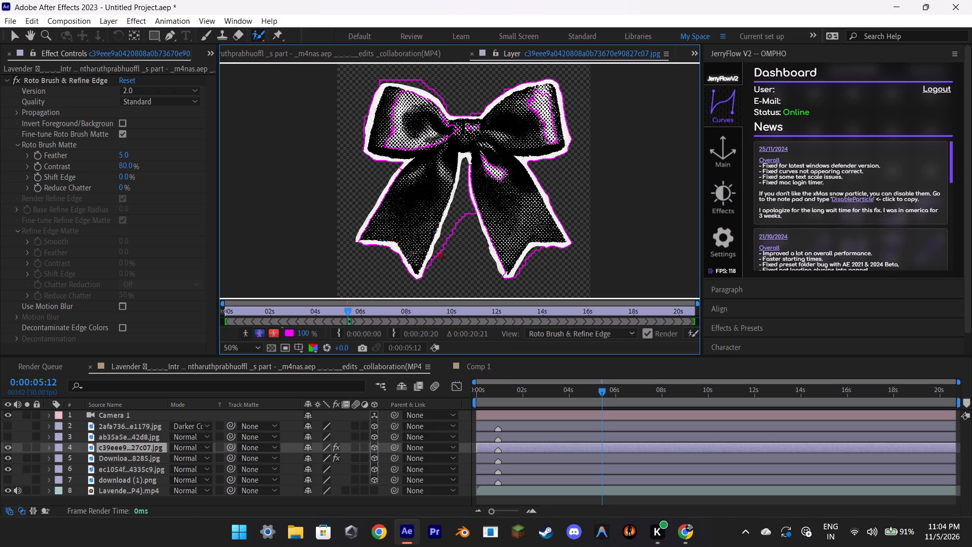
Subtract the gap between the bow's two tails from the Roto Brush selection with background strokes.
{"action": "left_click_drag", "start_coordinate": [433, 262], "coordinate": [476, 235], "text": "alt"}
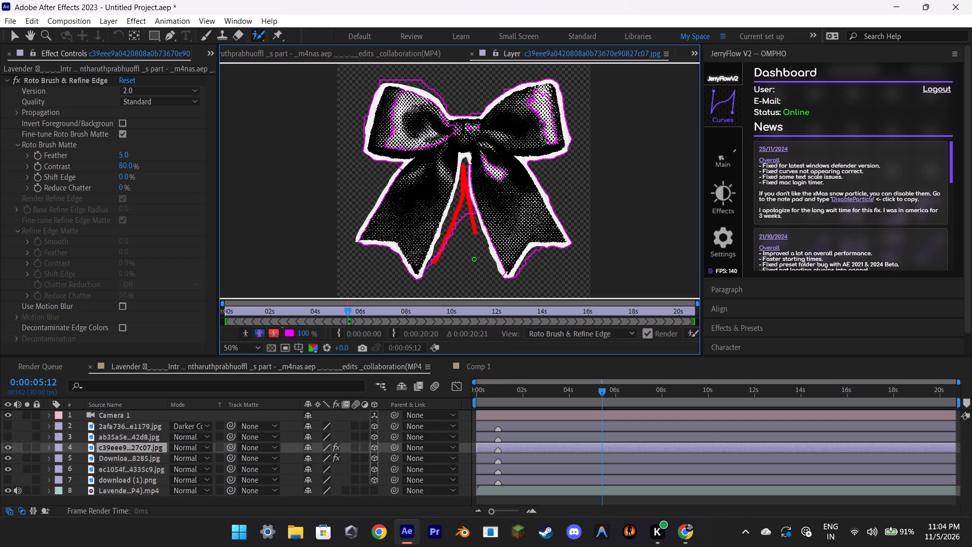
{"action": "left_click_drag", "start_coordinate": [460, 184], "coordinate": [441, 275], "text": "alt"}
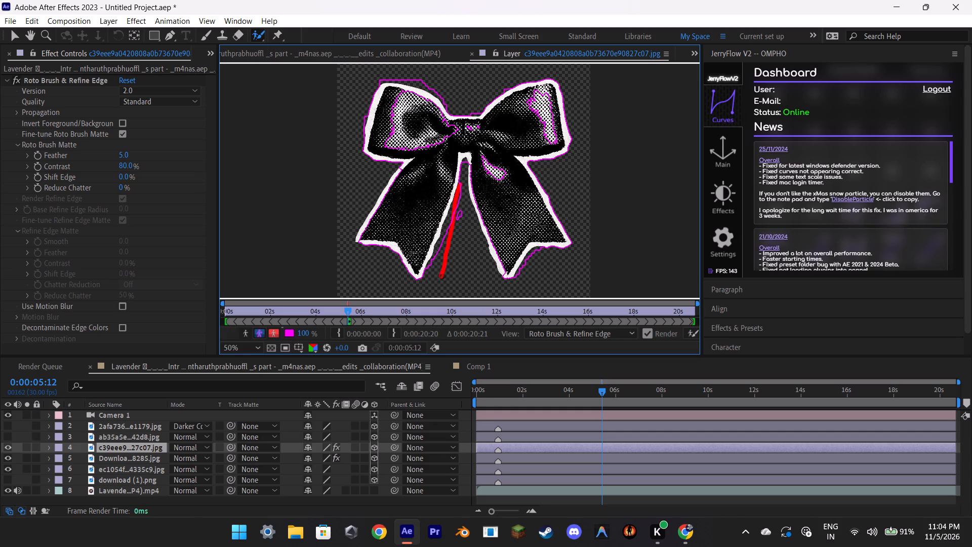
{"action": "left_click_drag", "start_coordinate": [463, 195], "coordinate": [461, 198], "text": "alt"}
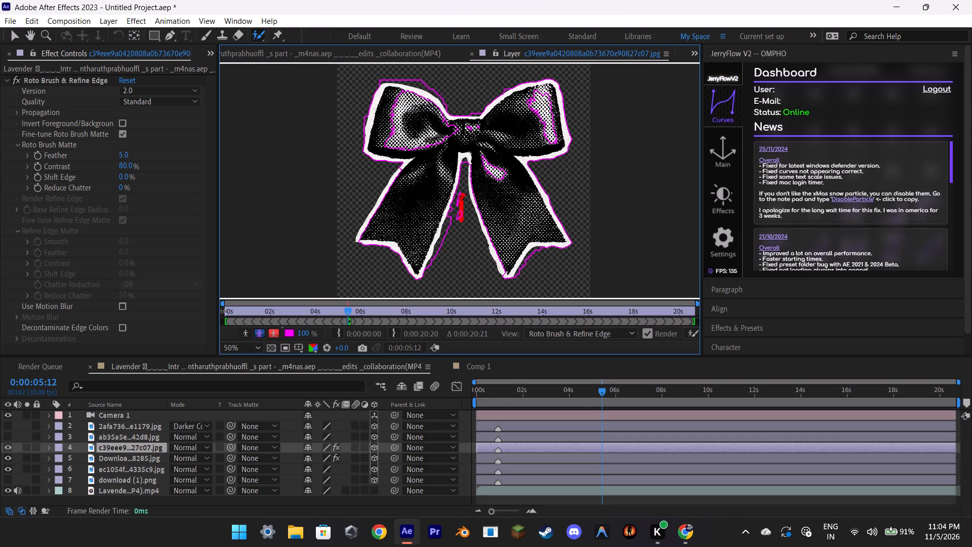
{"action": "left_click_drag", "start_coordinate": [461, 198], "coordinate": [428, 268], "text": "alt"}
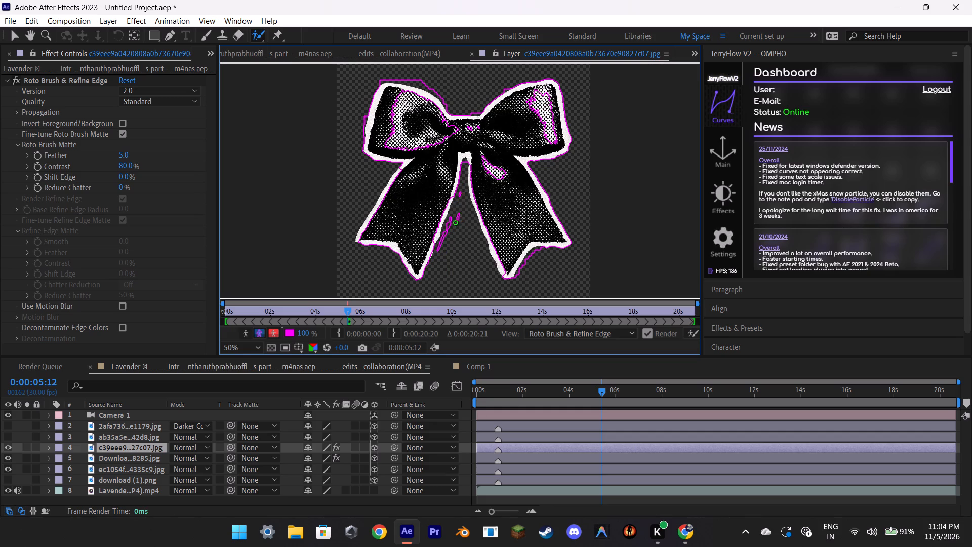
{"action": "left_click_drag", "start_coordinate": [460, 192], "coordinate": [445, 244], "text": "alt"}
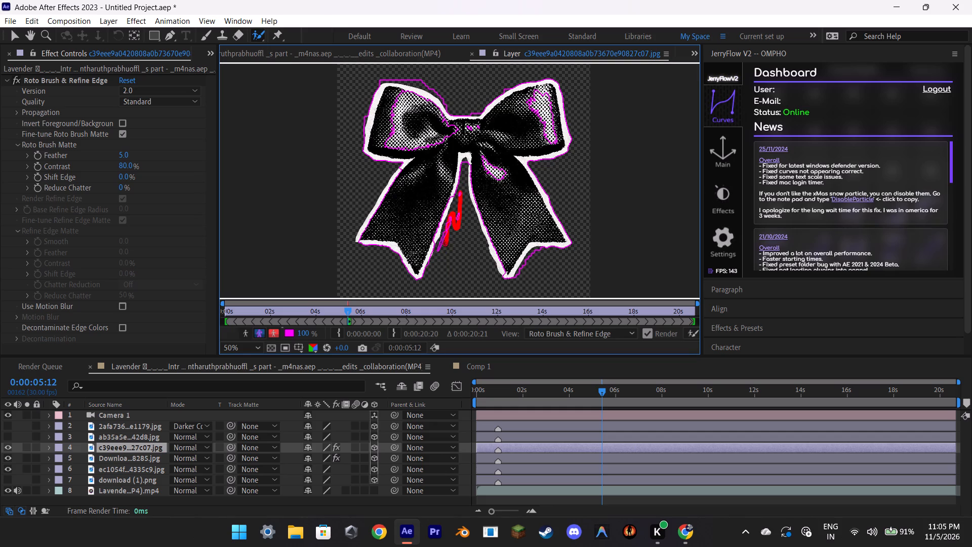
{"action": "left_click_drag", "start_coordinate": [445, 244], "coordinate": [439, 253], "text": "alt"}
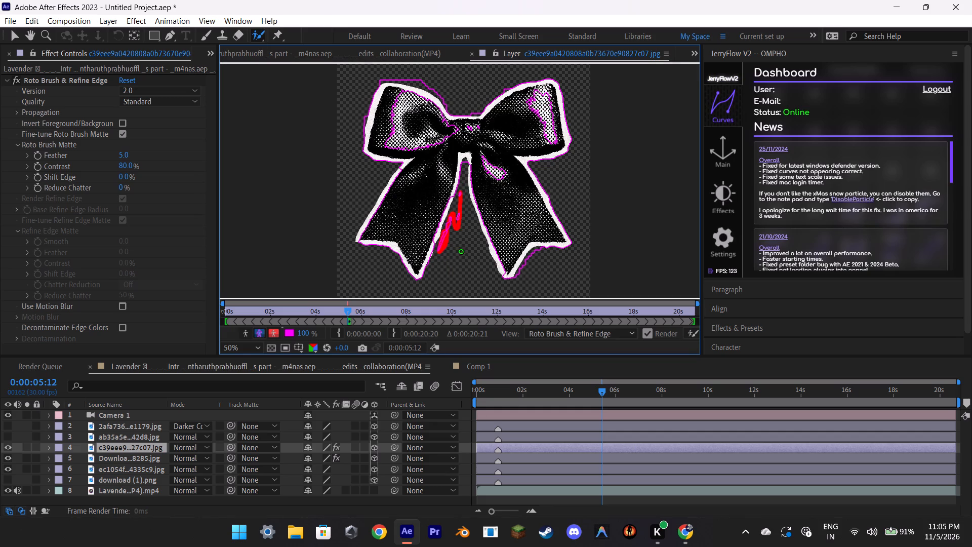
Refine the right tail's Roto Brush edge with a foreground stroke along its inner edge and background strokes just outside it.
{"action": "left_click_drag", "start_coordinate": [474, 163], "coordinate": [473, 165]}
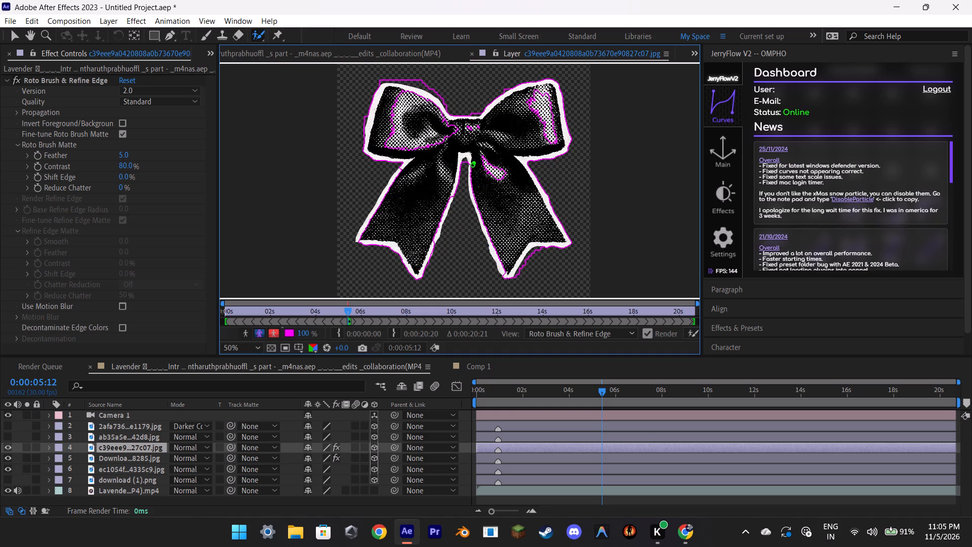
{"action": "left_click_drag", "start_coordinate": [473, 165], "coordinate": [529, 252]}
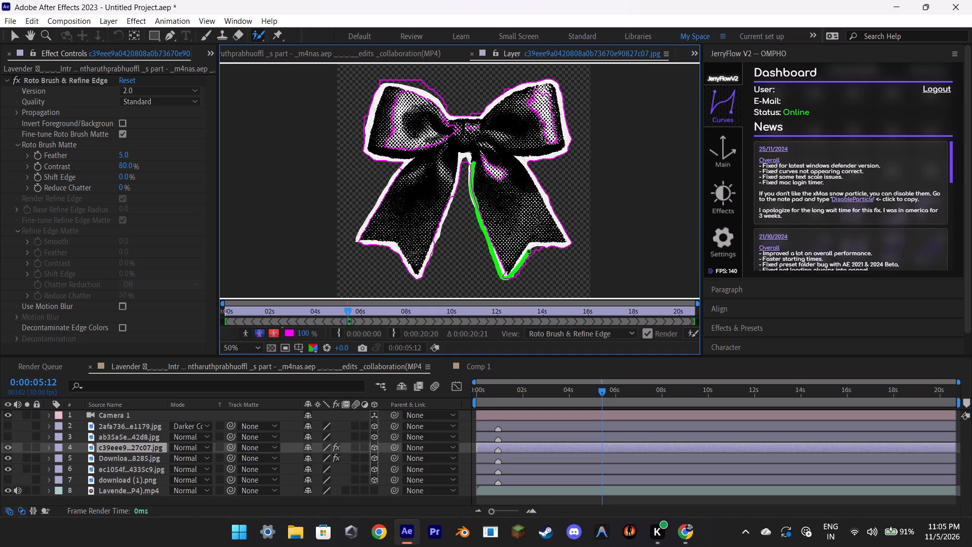
{"action": "left_click_drag", "start_coordinate": [529, 252], "coordinate": [533, 246]}
{"action": "left_click_drag", "start_coordinate": [535, 252], "coordinate": [520, 269], "text": "alt"}
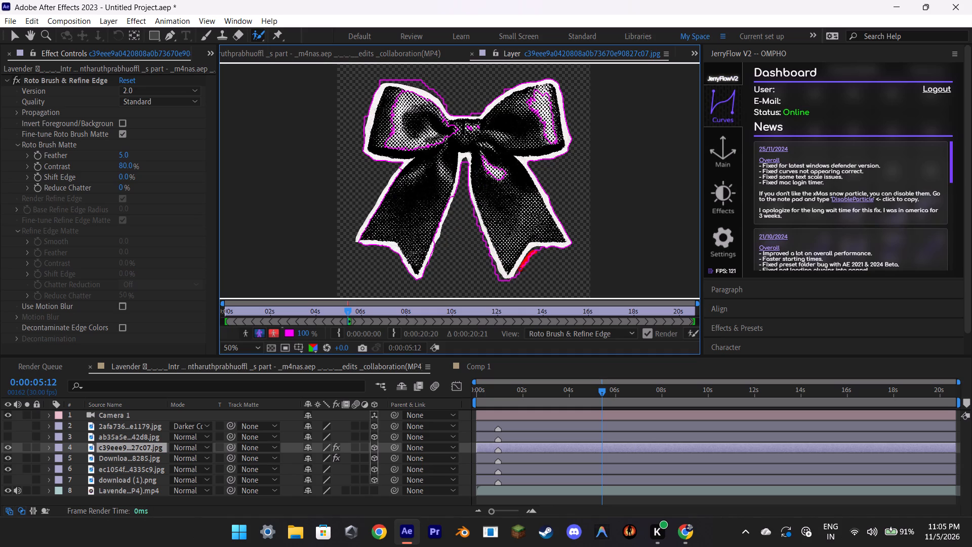
{"action": "left_click_drag", "start_coordinate": [520, 269], "coordinate": [473, 213], "text": "alt"}
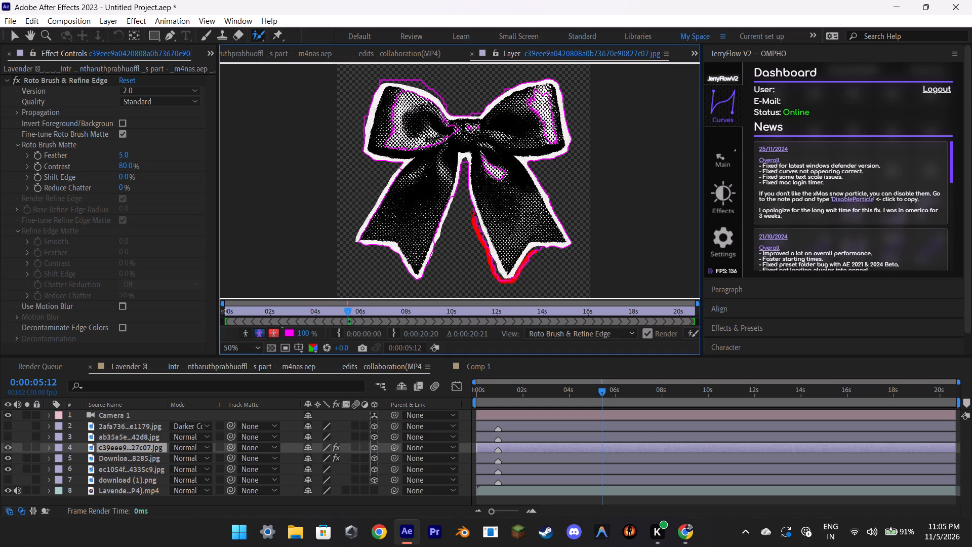
{"action": "left_click_drag", "start_coordinate": [473, 213], "coordinate": [472, 208], "text": "alt"}
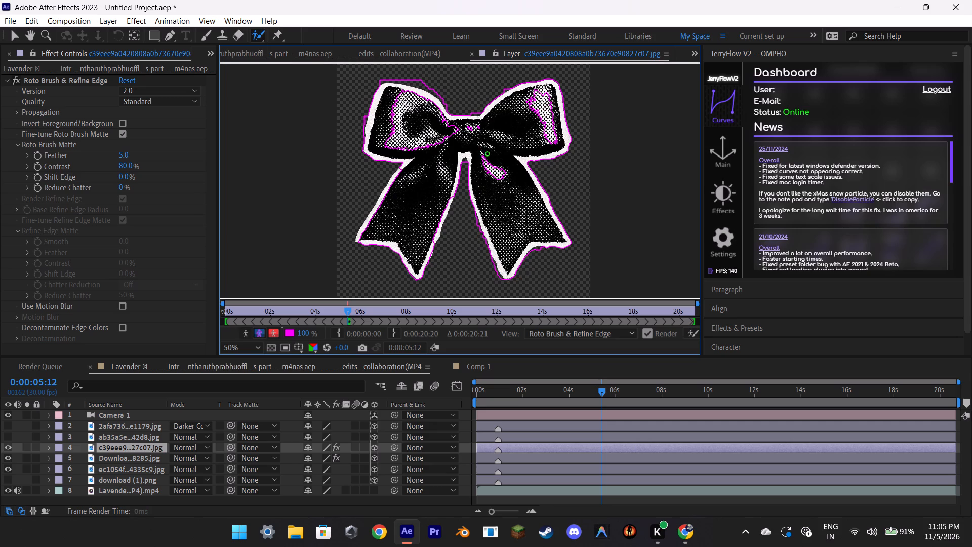
Exclude the background around the bow's loops and add the inner highlights of the knot, right tail and right loop to the Roto Brush selection.
{"action": "left_click_drag", "start_coordinate": [382, 80], "coordinate": [448, 99], "text": "alt"}
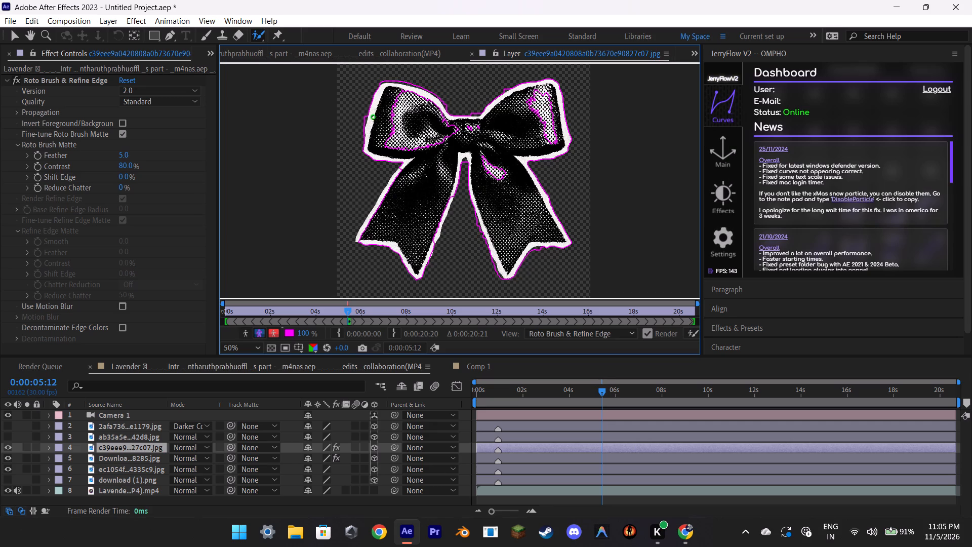
{"action": "left_click_drag", "start_coordinate": [364, 117], "coordinate": [364, 128], "text": "alt"}
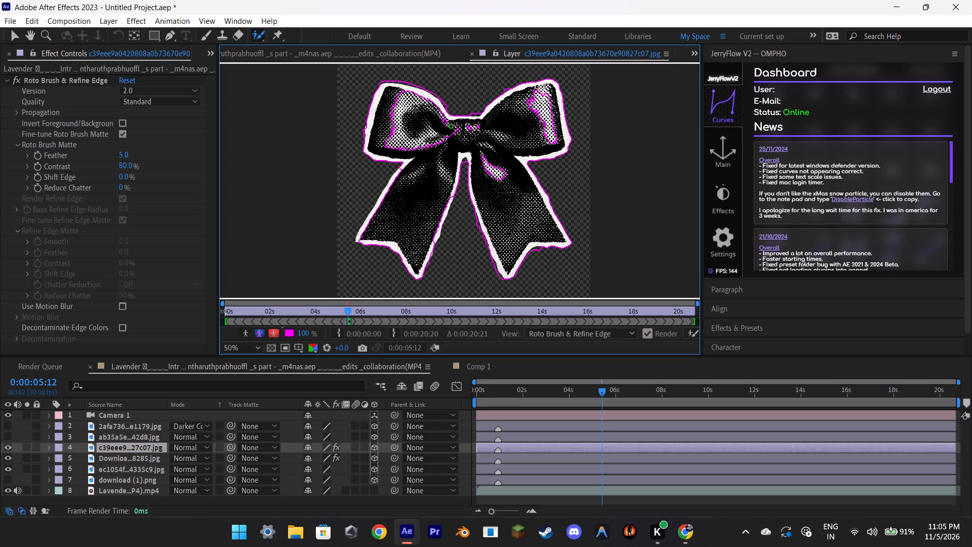
{"action": "left_click_drag", "start_coordinate": [451, 126], "coordinate": [501, 209]}
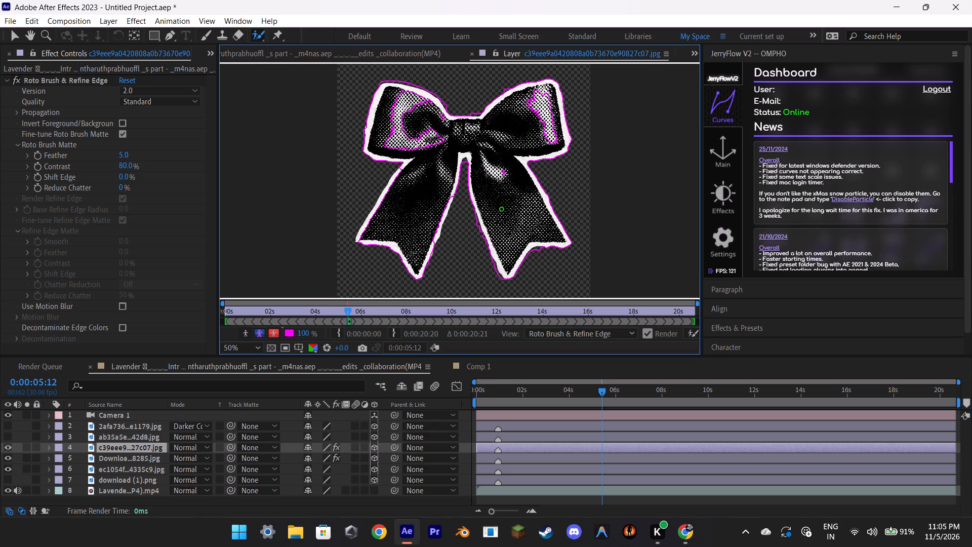
{"action": "left_click_drag", "start_coordinate": [505, 193], "coordinate": [534, 119]}
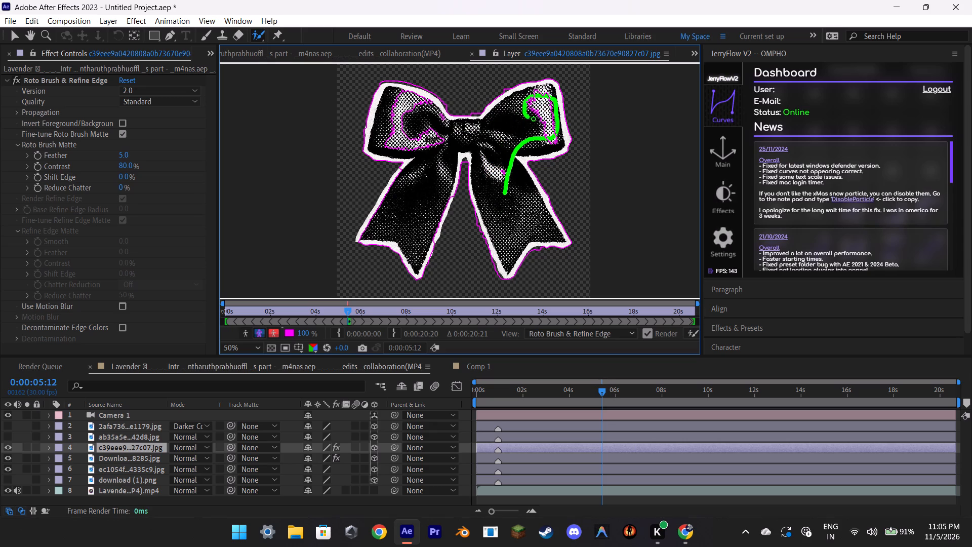
{"action": "left_click_drag", "start_coordinate": [534, 119], "coordinate": [553, 104]}
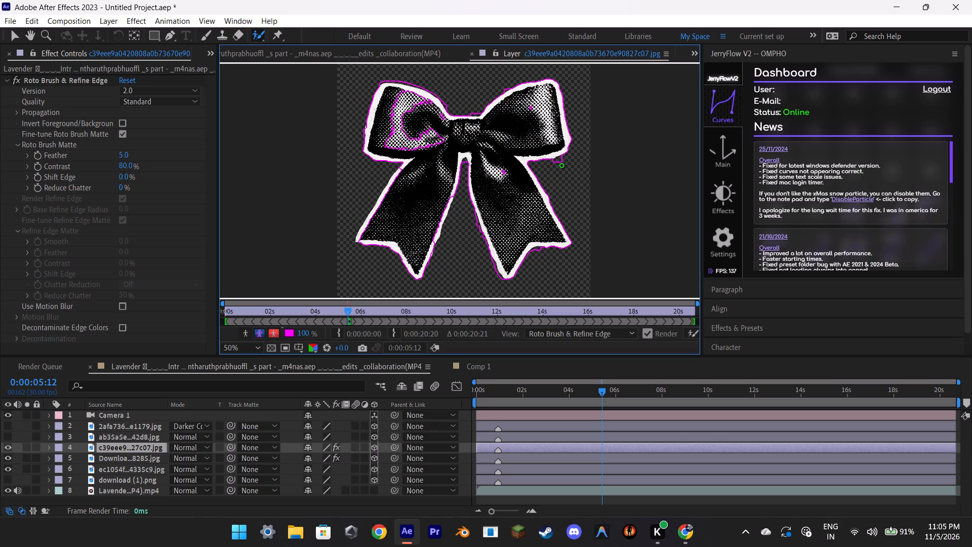
{"action": "left_click_drag", "start_coordinate": [562, 159], "coordinate": [548, 165], "text": "alt"}
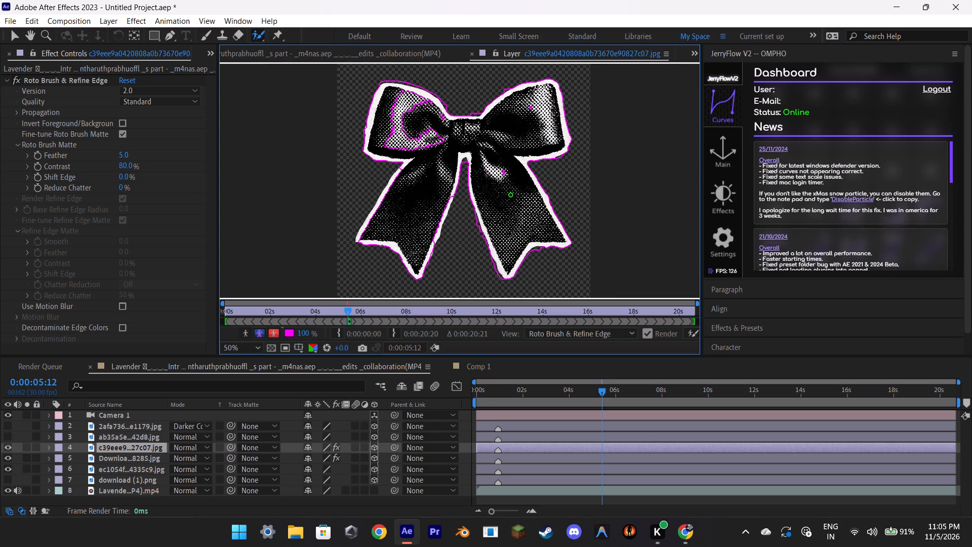
Add the unselected highlights inside the bow's left loop to the Roto Brush selection with foreground strokes.
{"action": "scroll", "coordinate": [510, 194], "scroll_direction": "up", "scroll_amount": 1}
{"action": "left_click", "coordinate": [470, 143], "text": "alt"}
{"action": "middle_click_drag", "start_coordinate": [482, 158], "coordinate": [487, 167]}
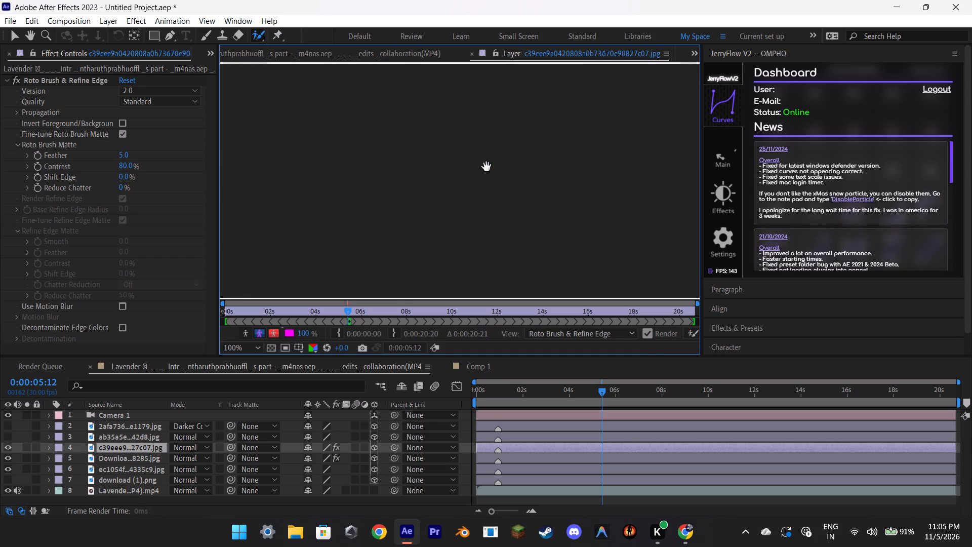
{"action": "middle_click_drag", "start_coordinate": [487, 167], "coordinate": [495, 219]}
{"action": "left_click_drag", "start_coordinate": [501, 107], "coordinate": [512, 113], "text": "alt"}
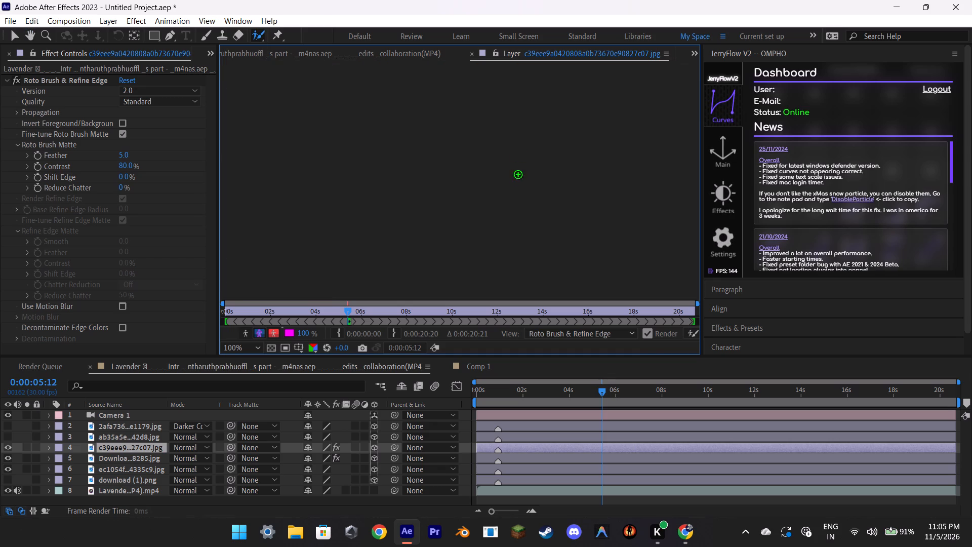
{"action": "middle_click_drag", "start_coordinate": [507, 193], "coordinate": [542, 172]}
{"action": "left_click_drag", "start_coordinate": [450, 121], "coordinate": [433, 159]}
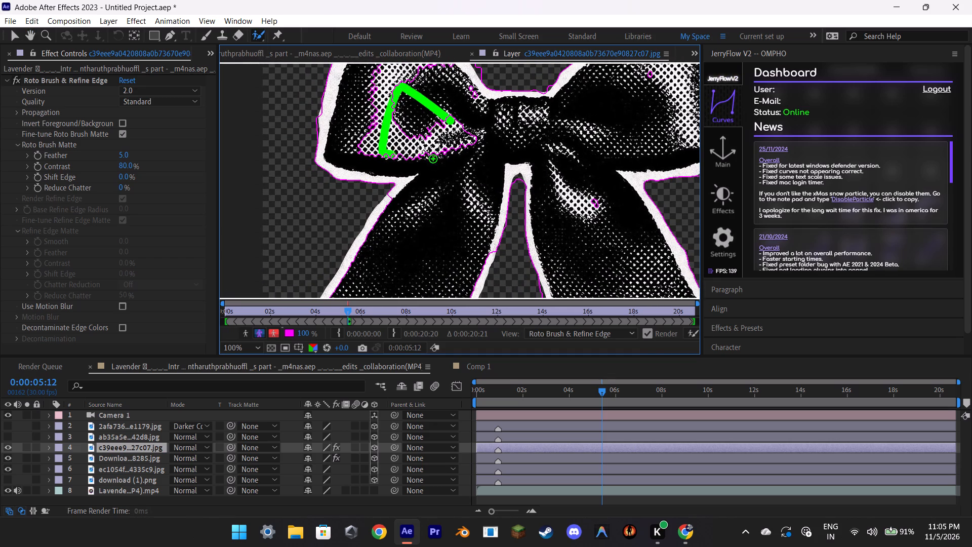
{"action": "left_click_drag", "start_coordinate": [433, 159], "coordinate": [371, 64]}
{"action": "middle_click_drag", "start_coordinate": [450, 139], "coordinate": [457, 192]}
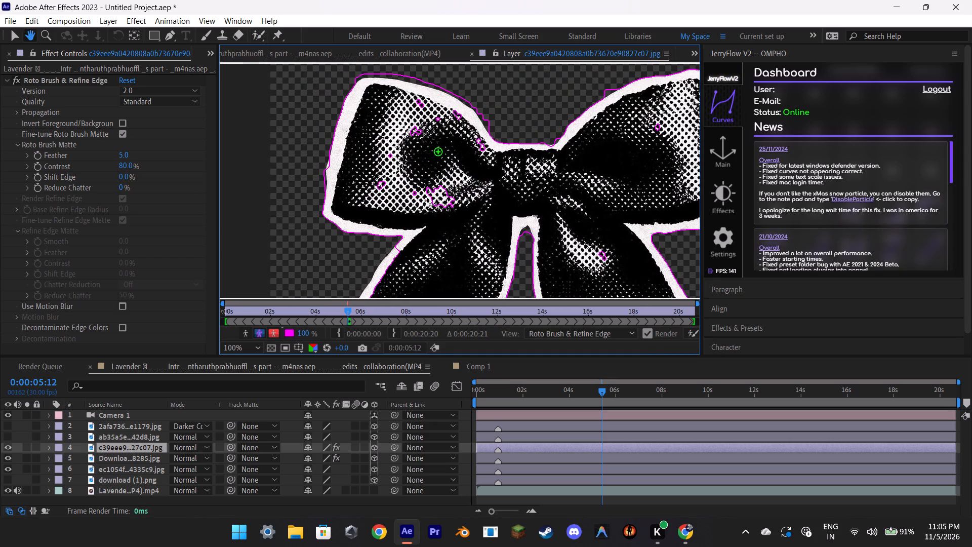
{"action": "left_click_drag", "start_coordinate": [436, 115], "coordinate": [469, 136]}
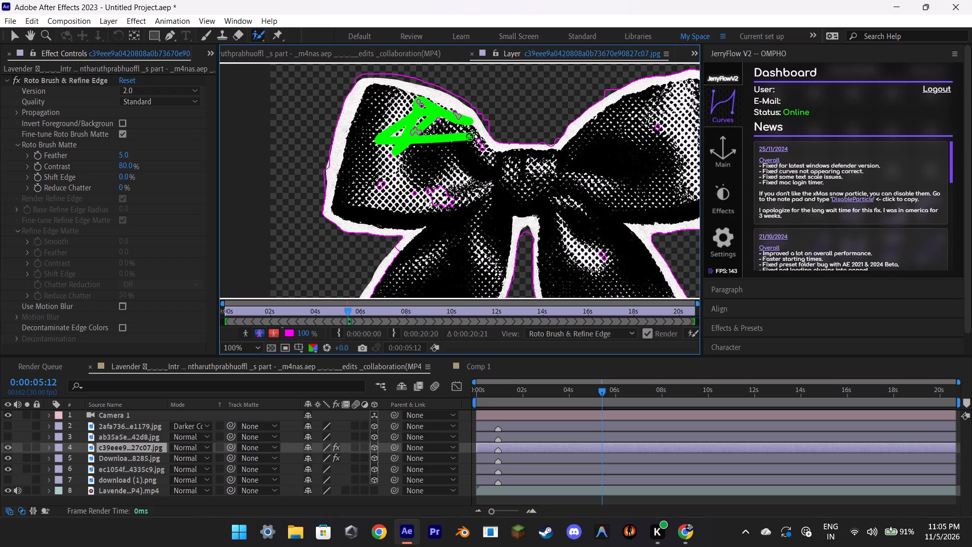
{"action": "left_click_drag", "start_coordinate": [469, 136], "coordinate": [409, 165]}
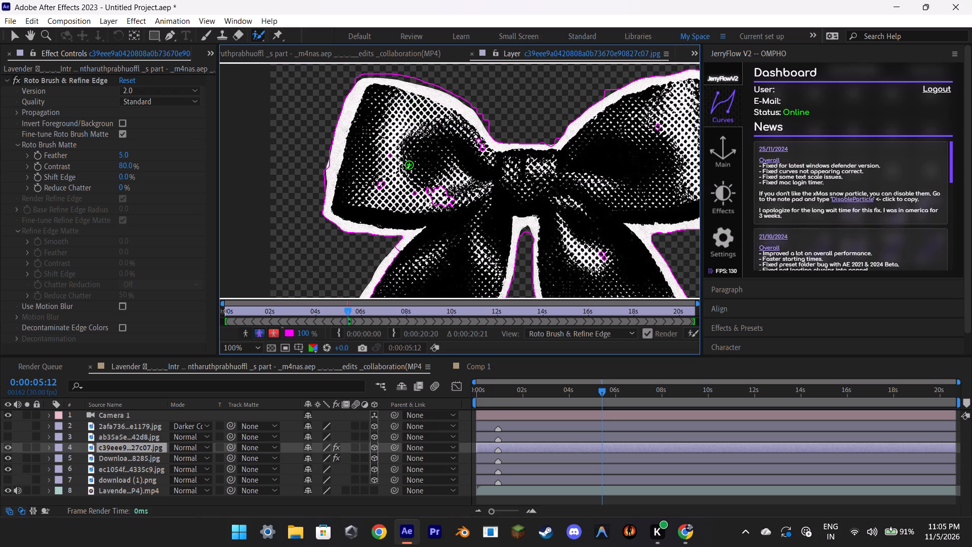
Enlarge the Roto Brush and paint a foreground stroke over the remaining unselected patches in the bow's left loop.
{"action": "scroll", "coordinate": [414, 165], "scroll_direction": "up", "scroll_amount": 1, "text": "ctrl"}
{"action": "scroll", "coordinate": [415, 165], "scroll_direction": "down", "scroll_amount": 1, "text": "ctrl"}
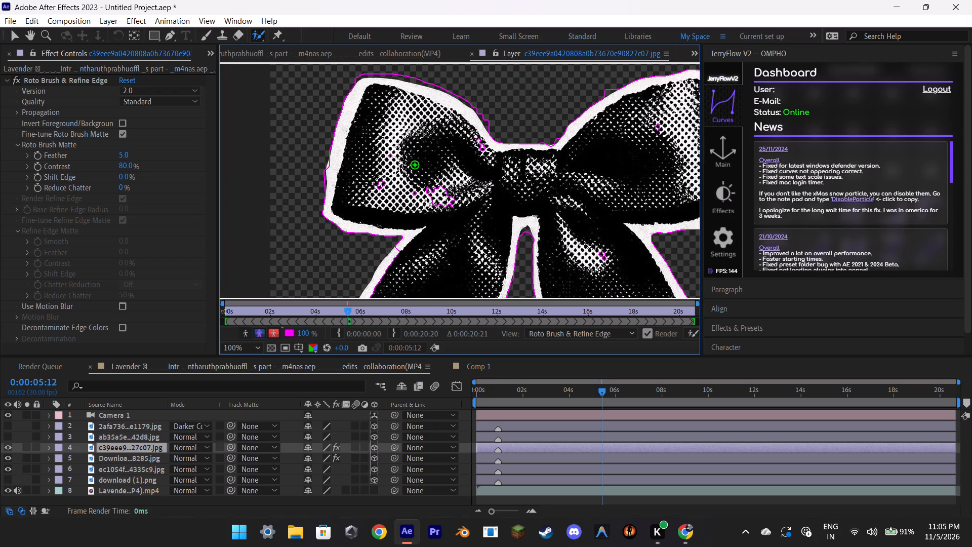
{"action": "left_click_drag", "start_coordinate": [415, 165], "coordinate": [432, 164], "text": "ctrl"}
{"action": "left_click_drag", "start_coordinate": [420, 128], "coordinate": [388, 140]}
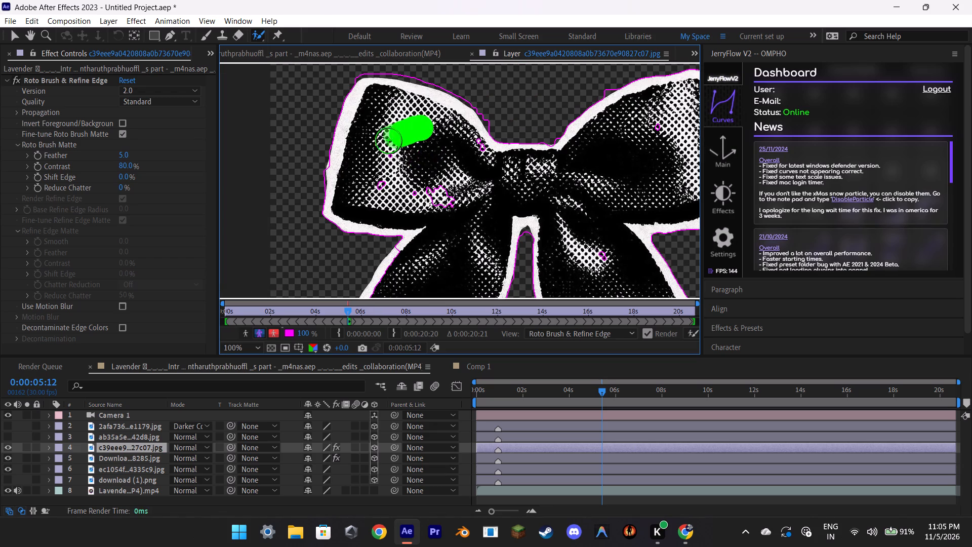
{"action": "left_click_drag", "start_coordinate": [388, 140], "coordinate": [467, 265]}
Fill both tails, the knot and both loops of the bow with a broad Roto Brush foreground stroke.
{"action": "middle_click_drag", "start_coordinate": [496, 228], "coordinate": [501, 193]}
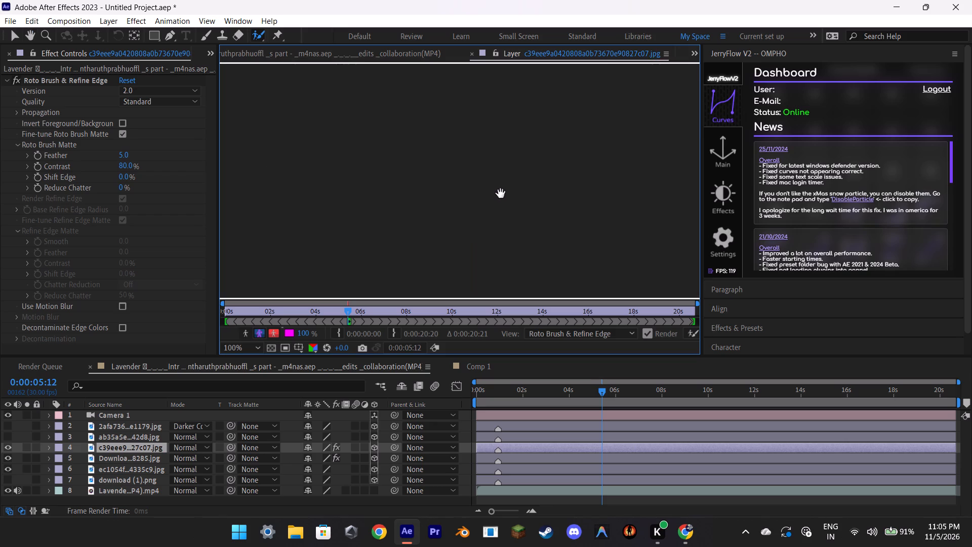
{"action": "middle_click_drag", "start_coordinate": [501, 193], "coordinate": [506, 165]}
{"action": "scroll", "coordinate": [506, 165], "scroll_direction": "down", "scroll_amount": 1}
{"action": "left_click_drag", "start_coordinate": [449, 181], "coordinate": [432, 196]}
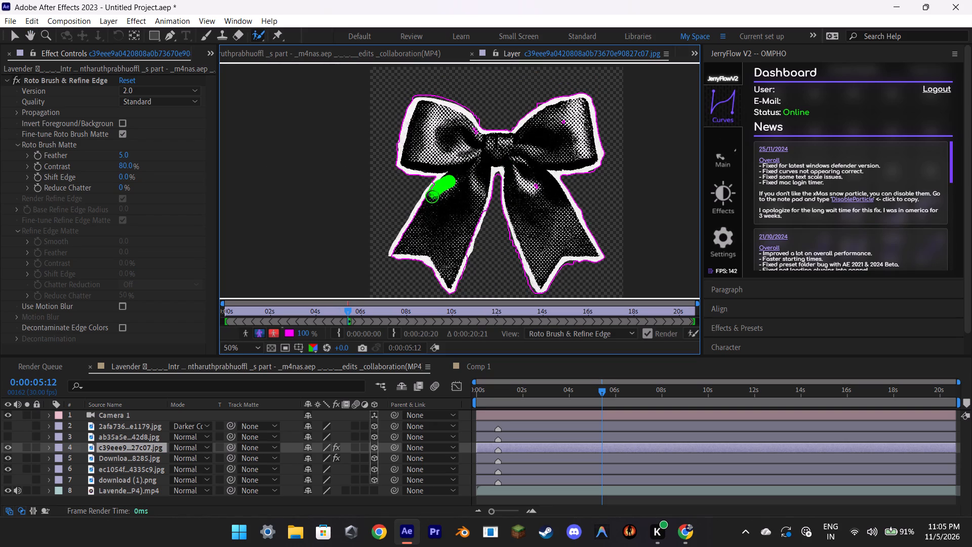
{"action": "left_click_drag", "start_coordinate": [432, 196], "coordinate": [476, 179]}
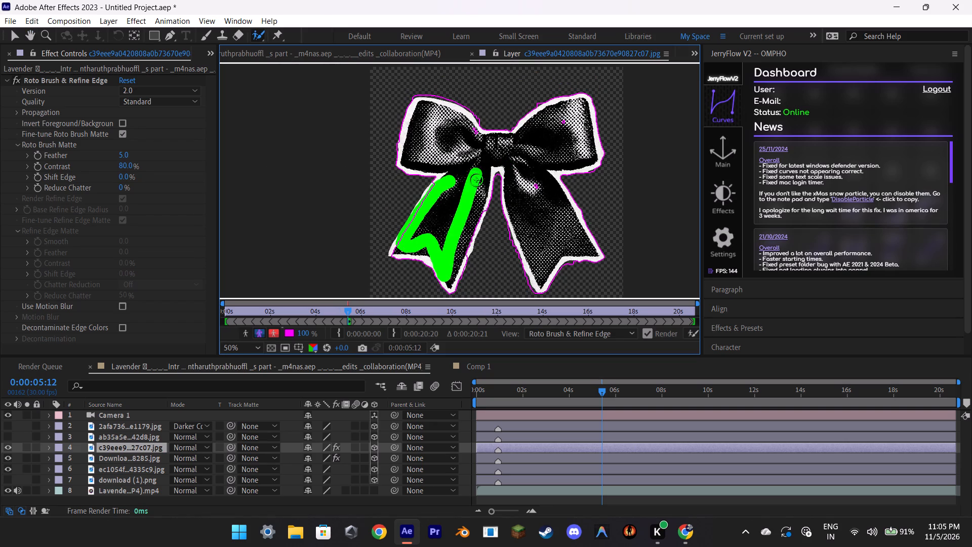
{"action": "left_click_drag", "start_coordinate": [476, 179], "coordinate": [436, 153]}
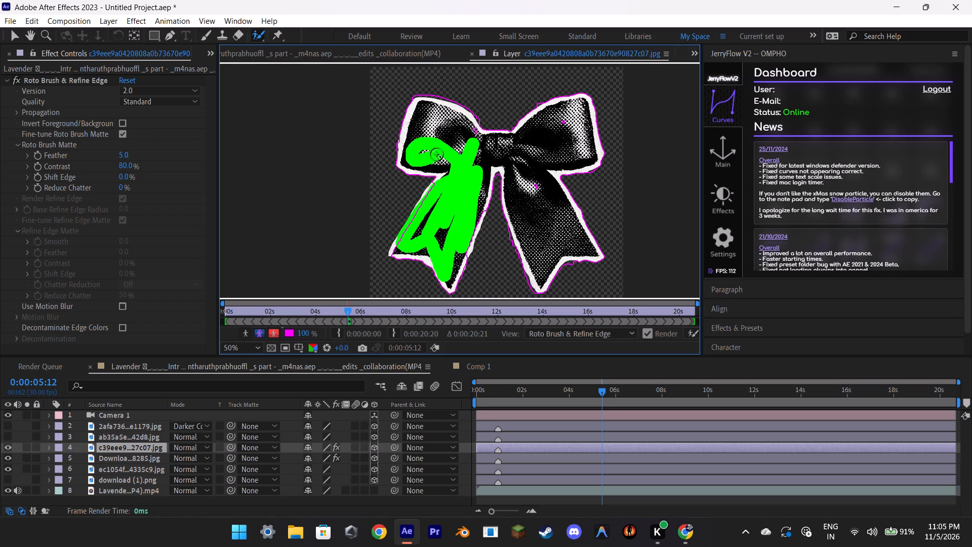
{"action": "left_click_drag", "start_coordinate": [436, 153], "coordinate": [513, 170]}
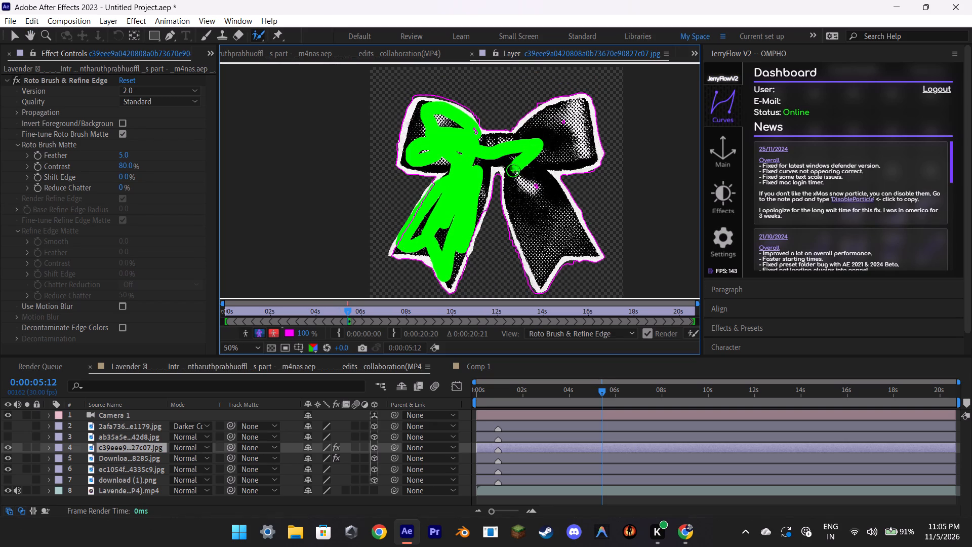
{"action": "left_click_drag", "start_coordinate": [513, 170], "coordinate": [564, 244]}
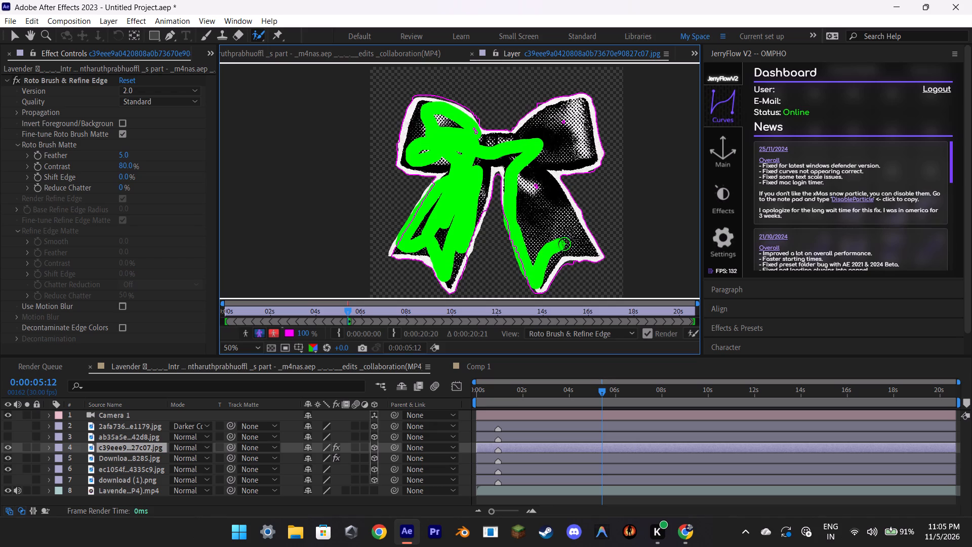
{"action": "left_click_drag", "start_coordinate": [564, 244], "coordinate": [549, 273]}
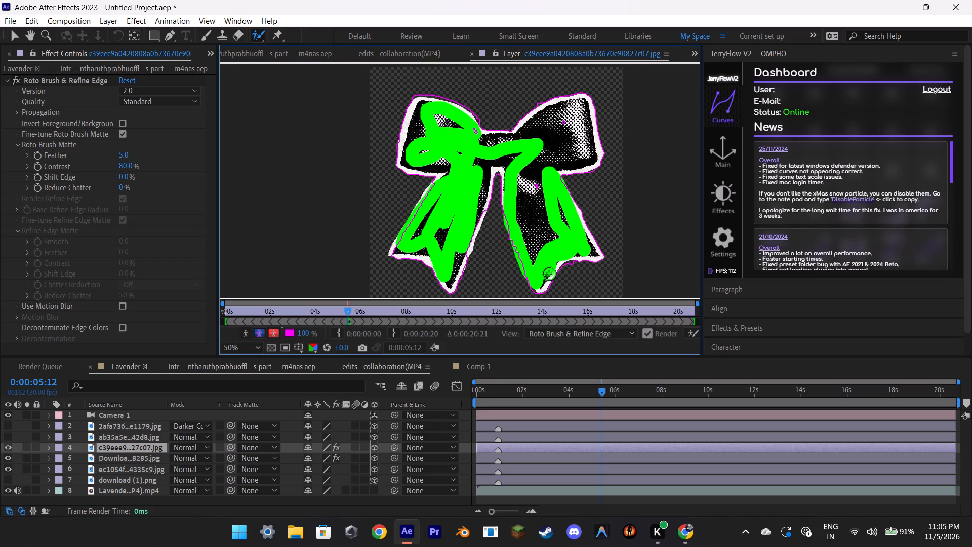
{"action": "left_click_drag", "start_coordinate": [549, 273], "coordinate": [580, 166]}
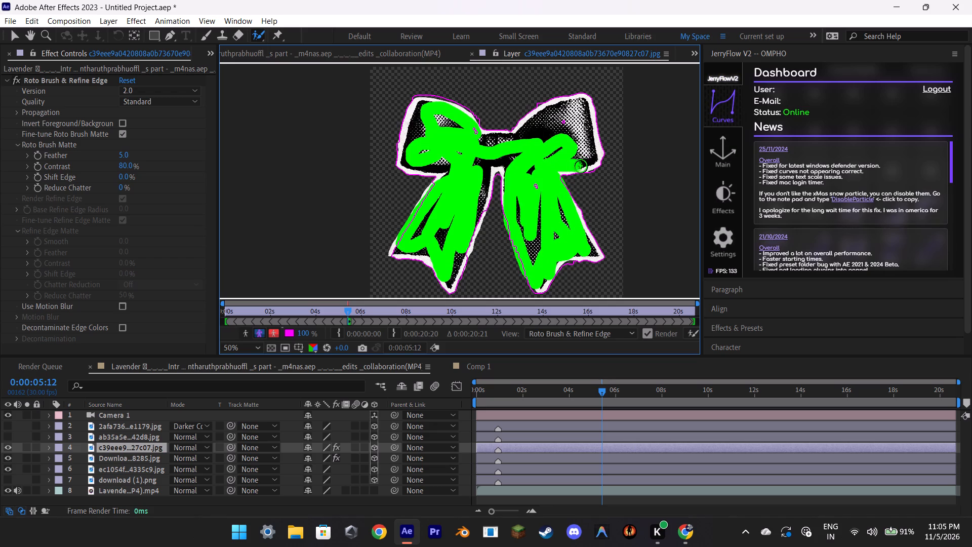
{"action": "left_click_drag", "start_coordinate": [580, 166], "coordinate": [407, 111]}
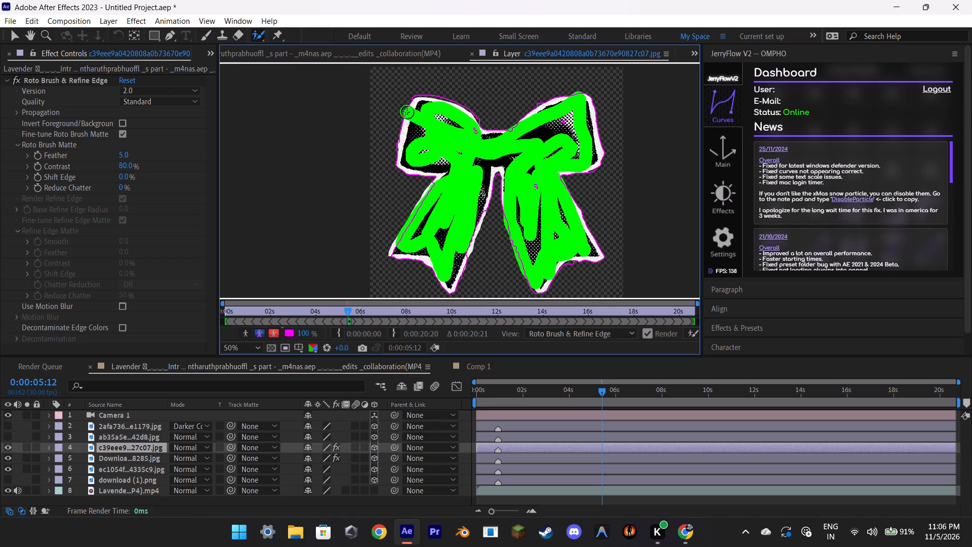
{"action": "left_click_drag", "start_coordinate": [407, 111], "coordinate": [570, 117]}
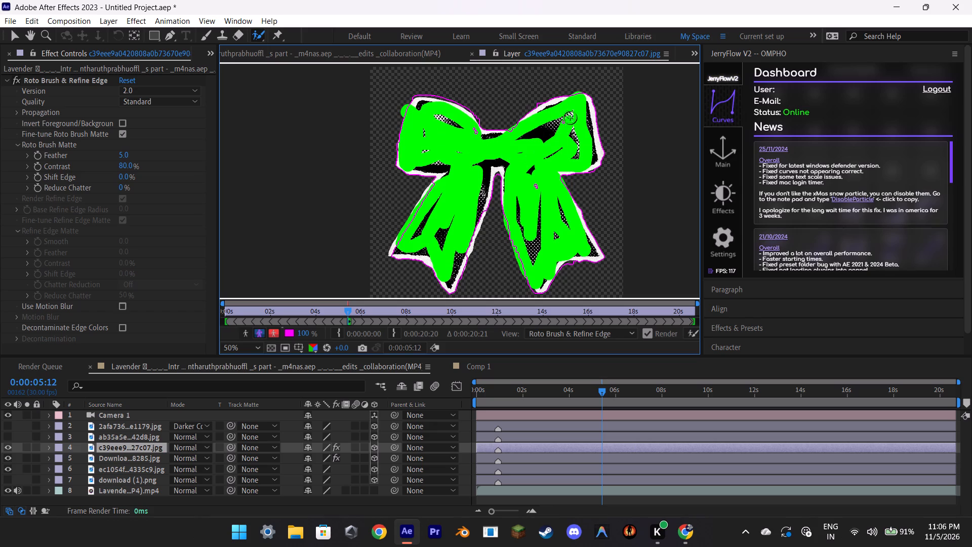
{"action": "left_click_drag", "start_coordinate": [570, 117], "coordinate": [579, 136]}
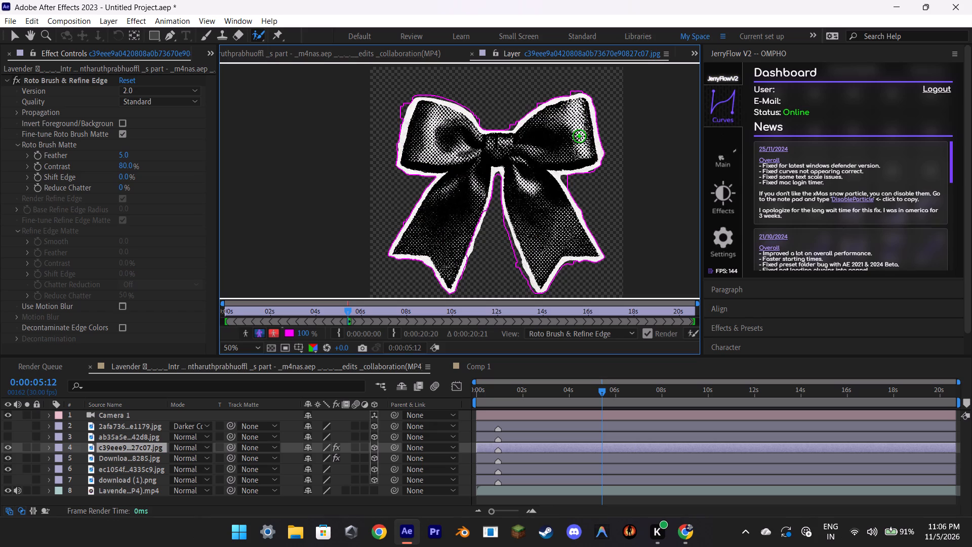
Trim the Roto Brush edge with background strokes outside the left loop, above the knot, around the right loop and beside the right tail.
{"action": "left_click_drag", "start_coordinate": [397, 105], "coordinate": [390, 133], "text": "alt"}
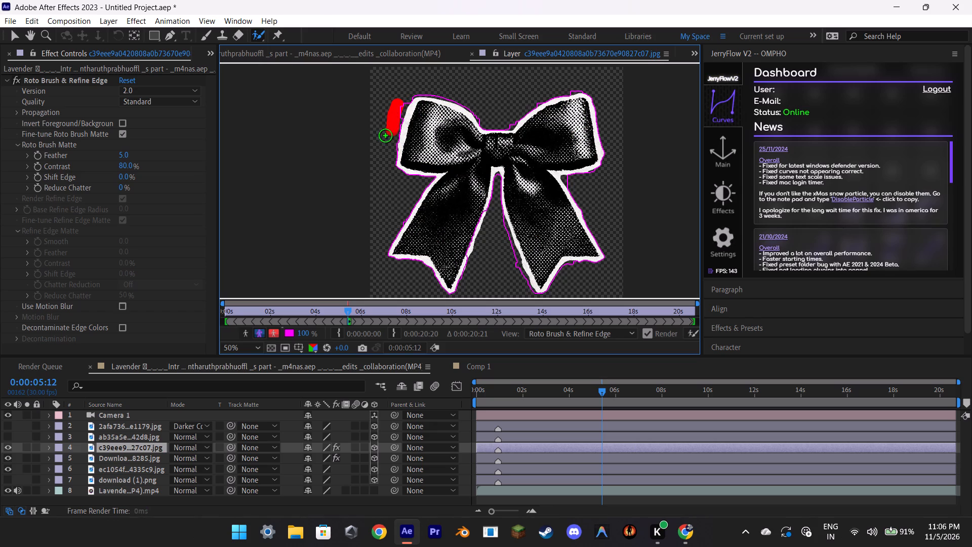
{"action": "left_click_drag", "start_coordinate": [401, 99], "coordinate": [393, 122], "text": "alt"}
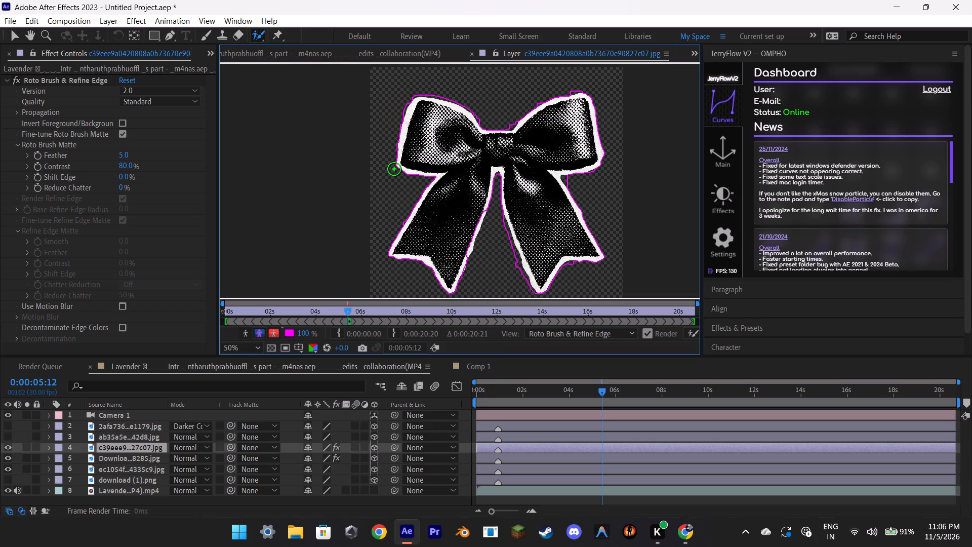
{"action": "left_click", "coordinate": [511, 124], "text": "alt"}
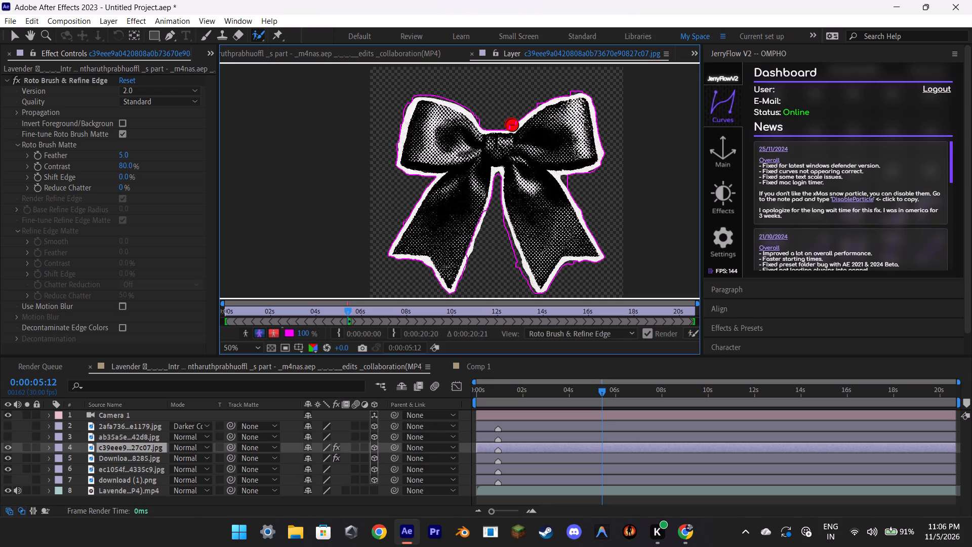
{"action": "left_click", "coordinate": [575, 88], "text": "alt"}
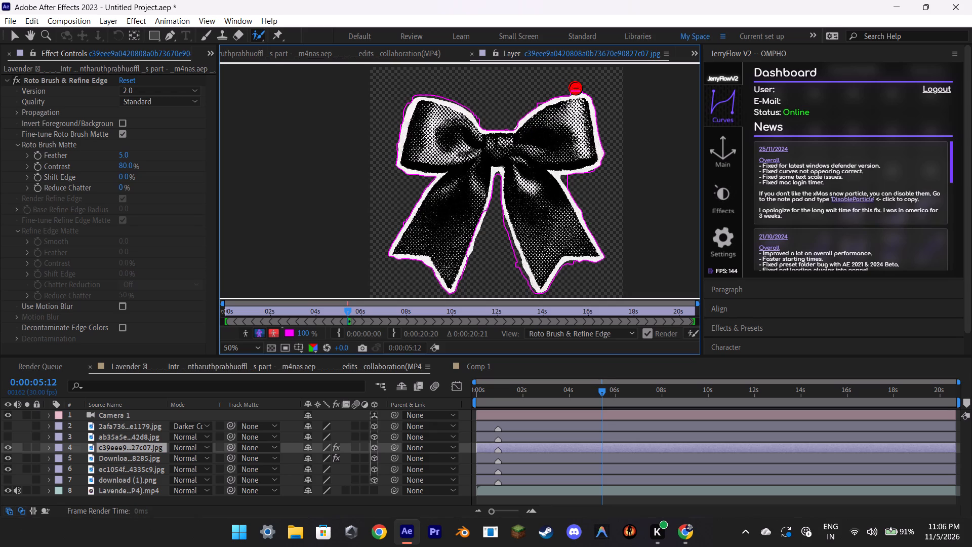
{"action": "left_click", "coordinate": [569, 181], "text": "alt"}
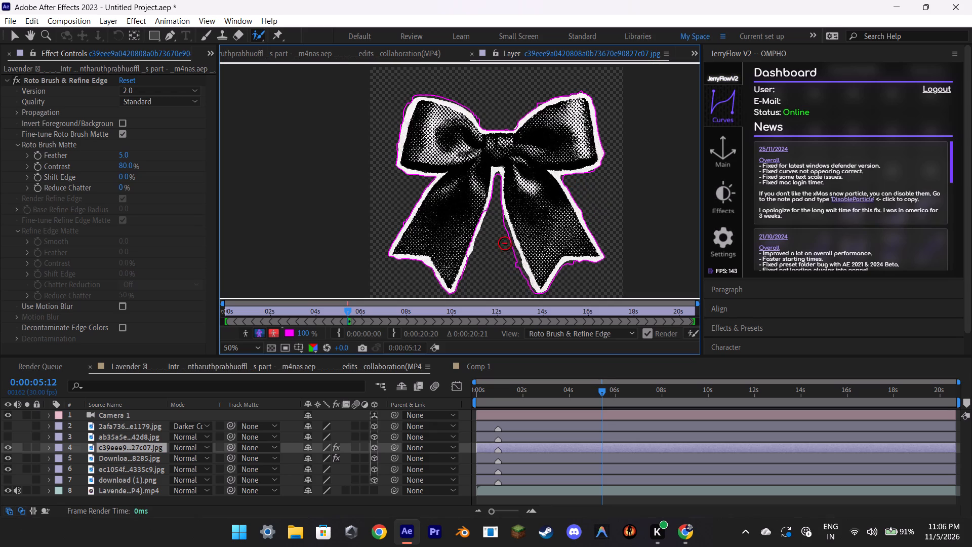
{"action": "left_click_drag", "start_coordinate": [498, 221], "coordinate": [523, 287], "text": "alt"}
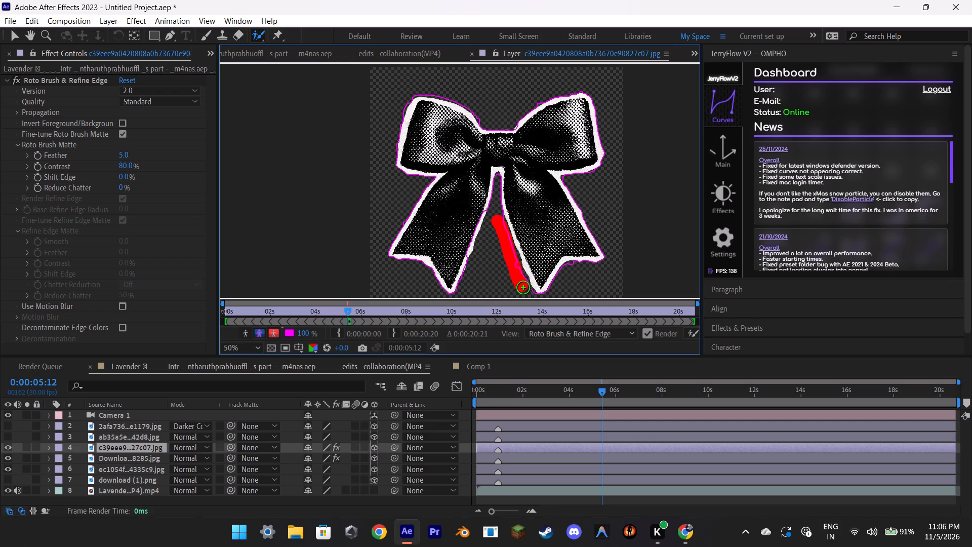
{"action": "left_click", "coordinate": [570, 268], "text": "alt"}
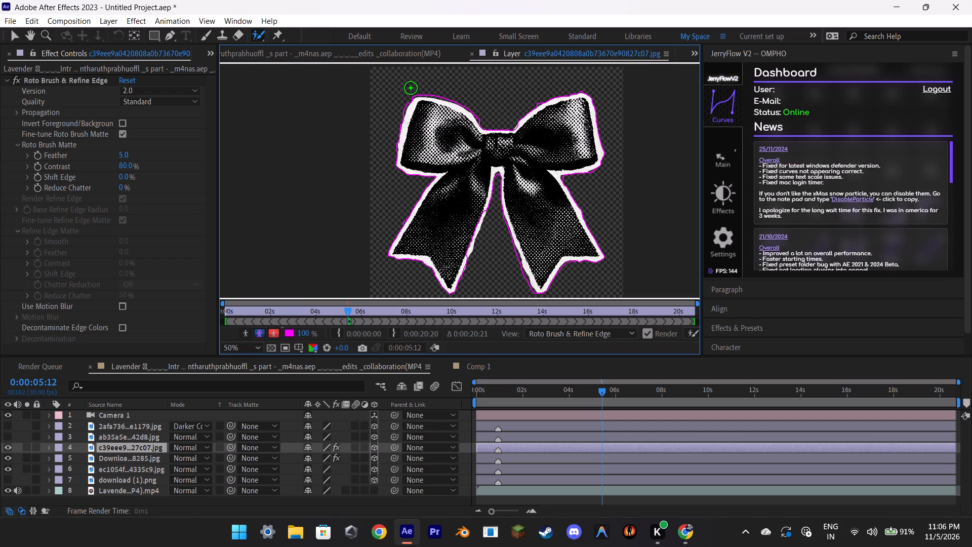
Return to the composition view and scale the bow layer to 40%.
{"action": "left_click", "coordinate": [406, 55]}
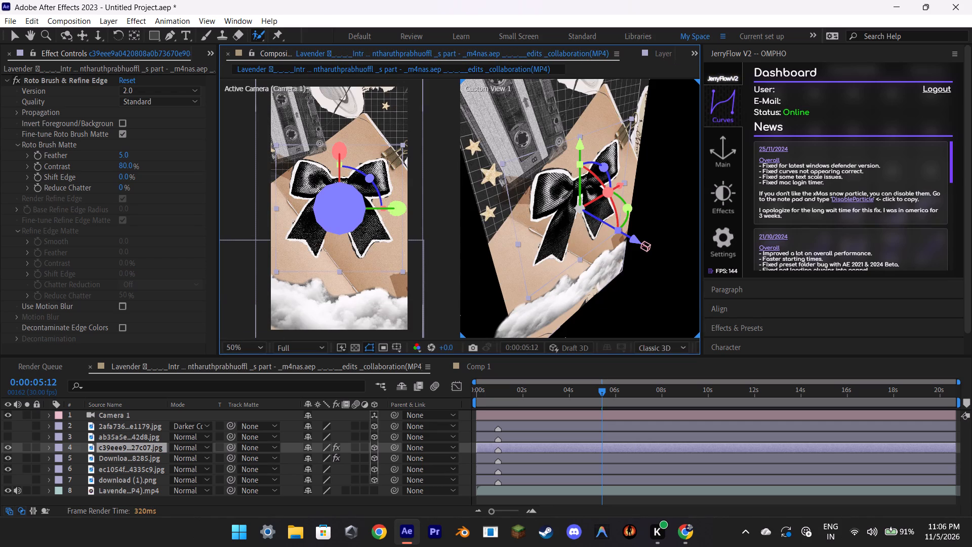
{"action": "key", "text": "s"}
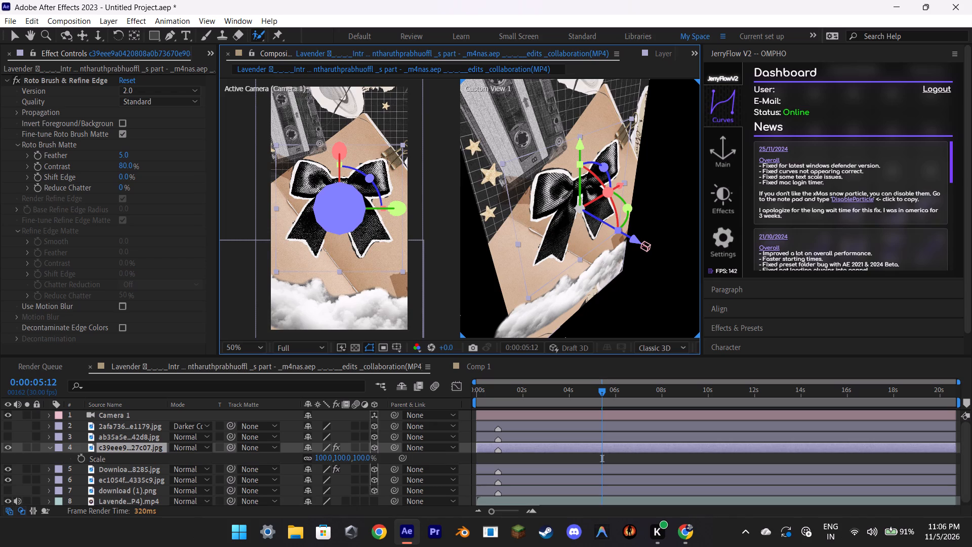
{"action": "left_click_drag", "start_coordinate": [323, 457], "coordinate": [289, 461]}
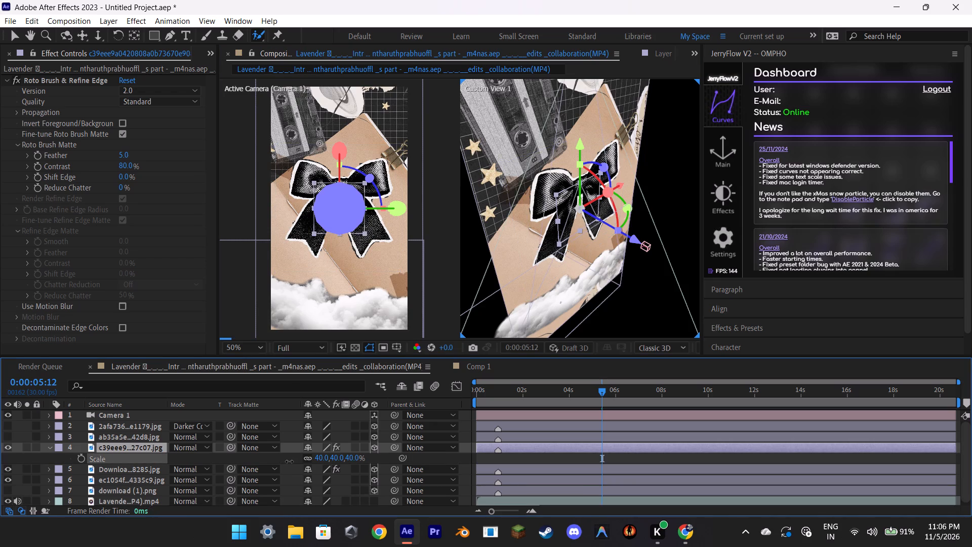
{"action": "left_click_drag", "start_coordinate": [289, 461], "coordinate": [289, 462]}
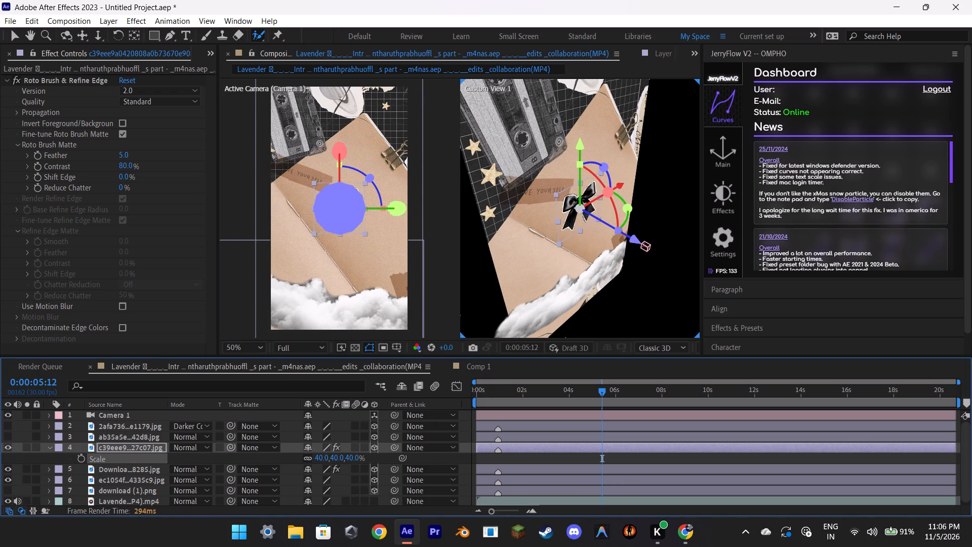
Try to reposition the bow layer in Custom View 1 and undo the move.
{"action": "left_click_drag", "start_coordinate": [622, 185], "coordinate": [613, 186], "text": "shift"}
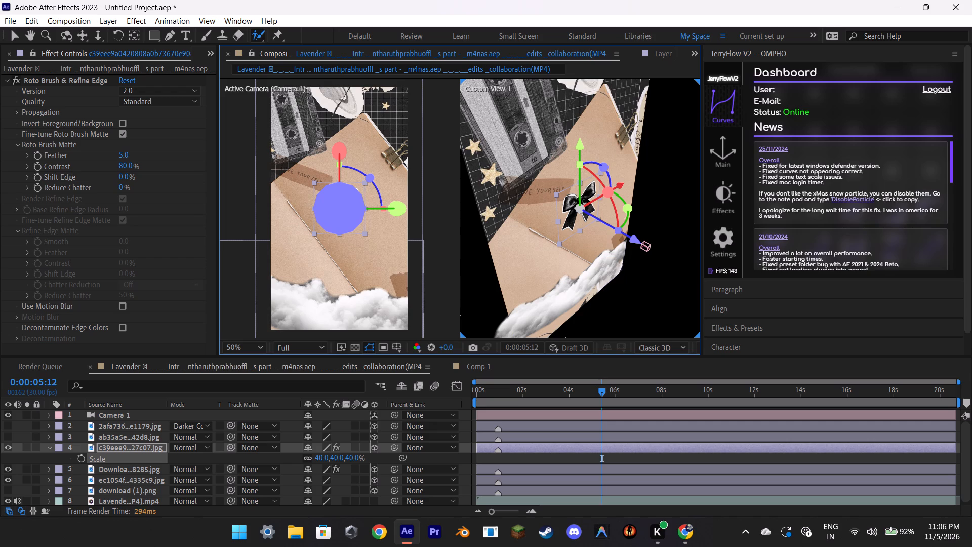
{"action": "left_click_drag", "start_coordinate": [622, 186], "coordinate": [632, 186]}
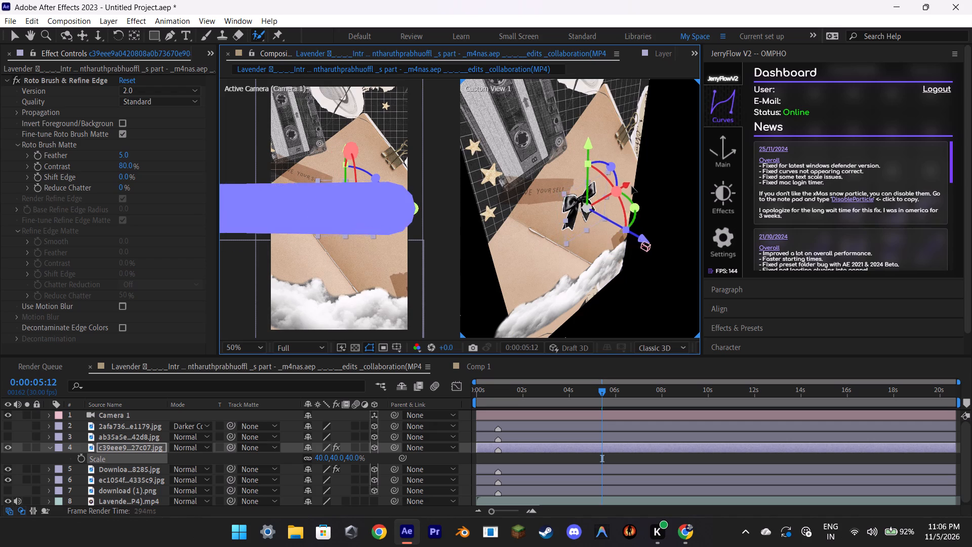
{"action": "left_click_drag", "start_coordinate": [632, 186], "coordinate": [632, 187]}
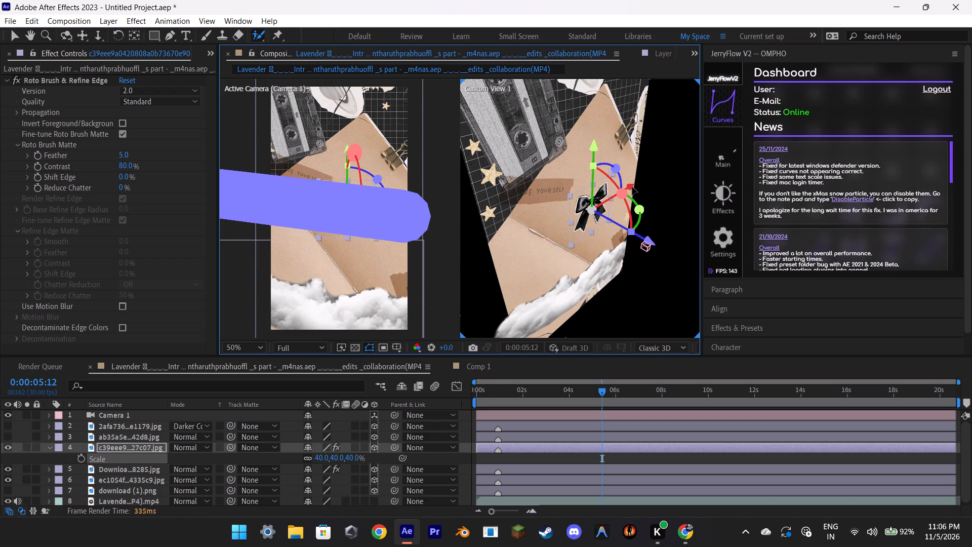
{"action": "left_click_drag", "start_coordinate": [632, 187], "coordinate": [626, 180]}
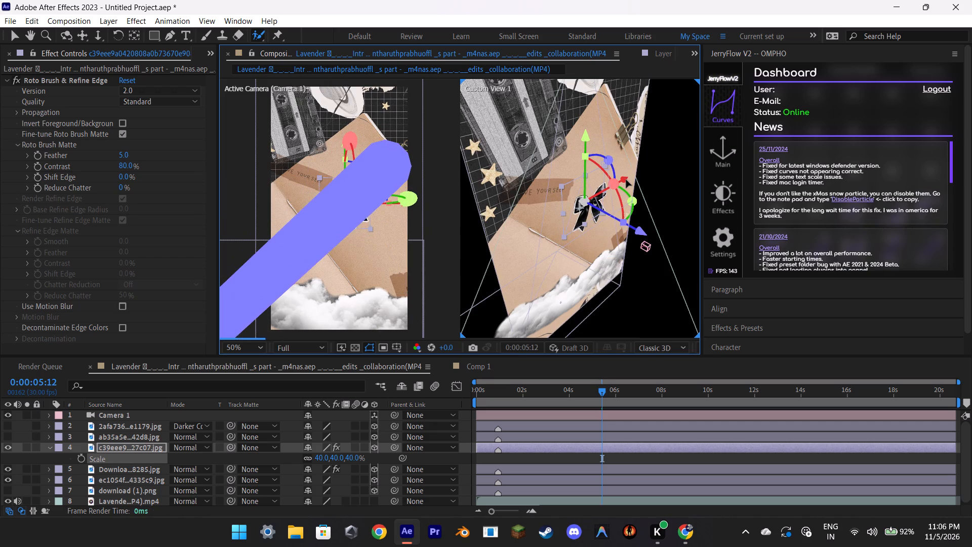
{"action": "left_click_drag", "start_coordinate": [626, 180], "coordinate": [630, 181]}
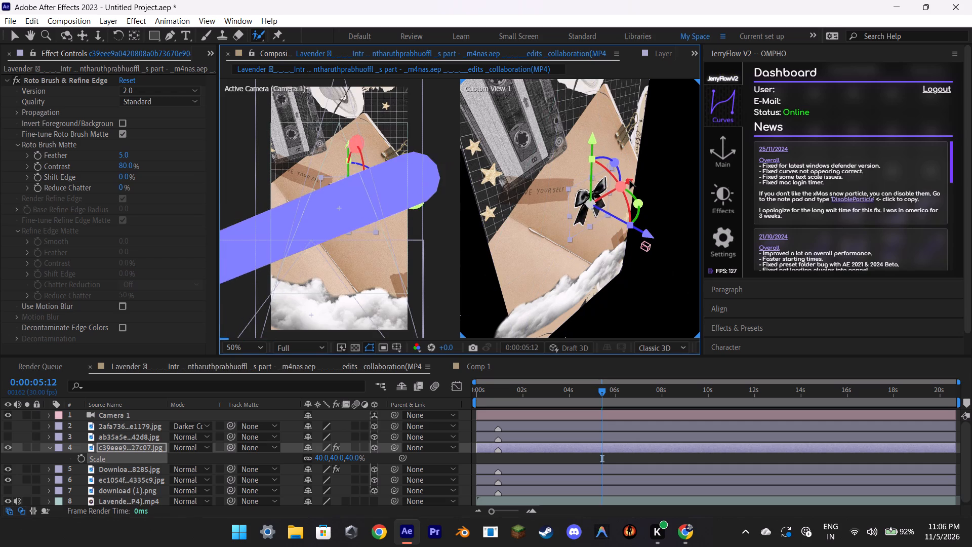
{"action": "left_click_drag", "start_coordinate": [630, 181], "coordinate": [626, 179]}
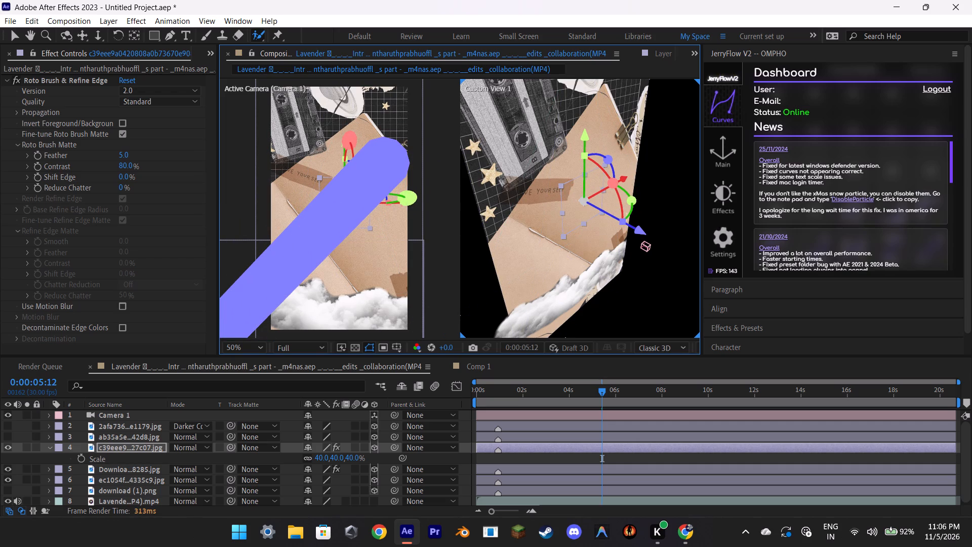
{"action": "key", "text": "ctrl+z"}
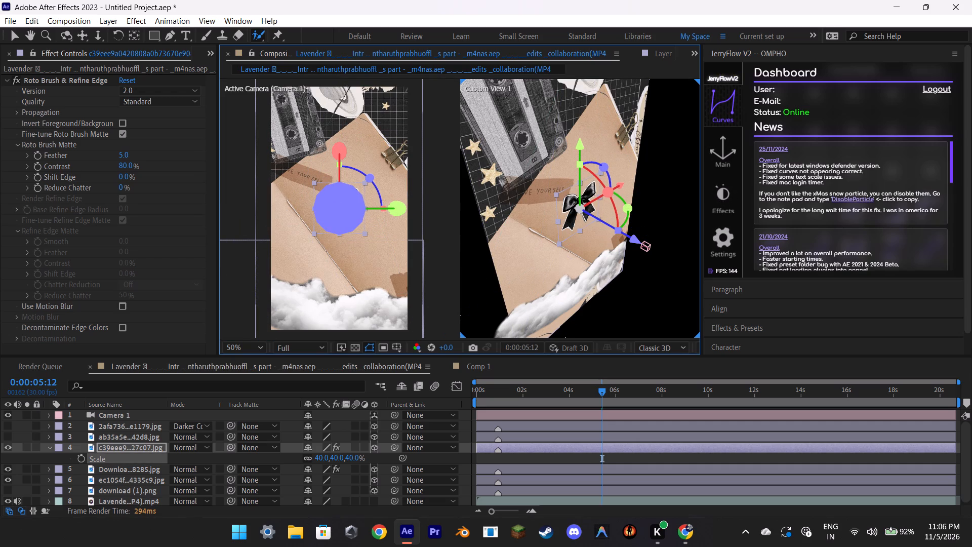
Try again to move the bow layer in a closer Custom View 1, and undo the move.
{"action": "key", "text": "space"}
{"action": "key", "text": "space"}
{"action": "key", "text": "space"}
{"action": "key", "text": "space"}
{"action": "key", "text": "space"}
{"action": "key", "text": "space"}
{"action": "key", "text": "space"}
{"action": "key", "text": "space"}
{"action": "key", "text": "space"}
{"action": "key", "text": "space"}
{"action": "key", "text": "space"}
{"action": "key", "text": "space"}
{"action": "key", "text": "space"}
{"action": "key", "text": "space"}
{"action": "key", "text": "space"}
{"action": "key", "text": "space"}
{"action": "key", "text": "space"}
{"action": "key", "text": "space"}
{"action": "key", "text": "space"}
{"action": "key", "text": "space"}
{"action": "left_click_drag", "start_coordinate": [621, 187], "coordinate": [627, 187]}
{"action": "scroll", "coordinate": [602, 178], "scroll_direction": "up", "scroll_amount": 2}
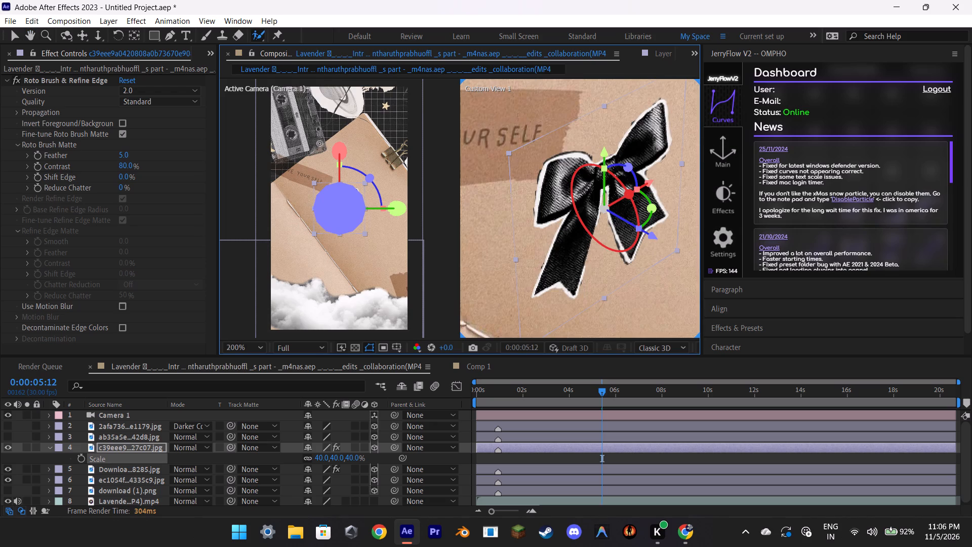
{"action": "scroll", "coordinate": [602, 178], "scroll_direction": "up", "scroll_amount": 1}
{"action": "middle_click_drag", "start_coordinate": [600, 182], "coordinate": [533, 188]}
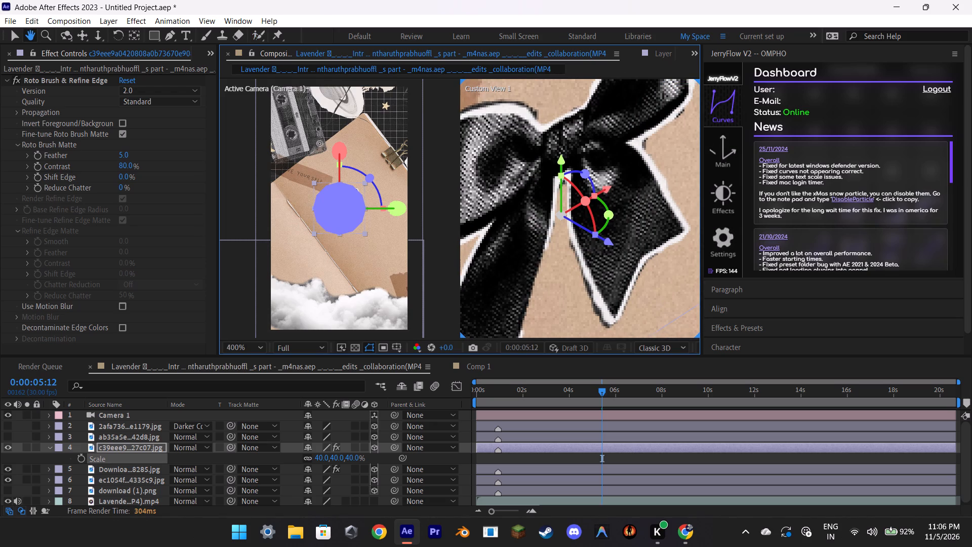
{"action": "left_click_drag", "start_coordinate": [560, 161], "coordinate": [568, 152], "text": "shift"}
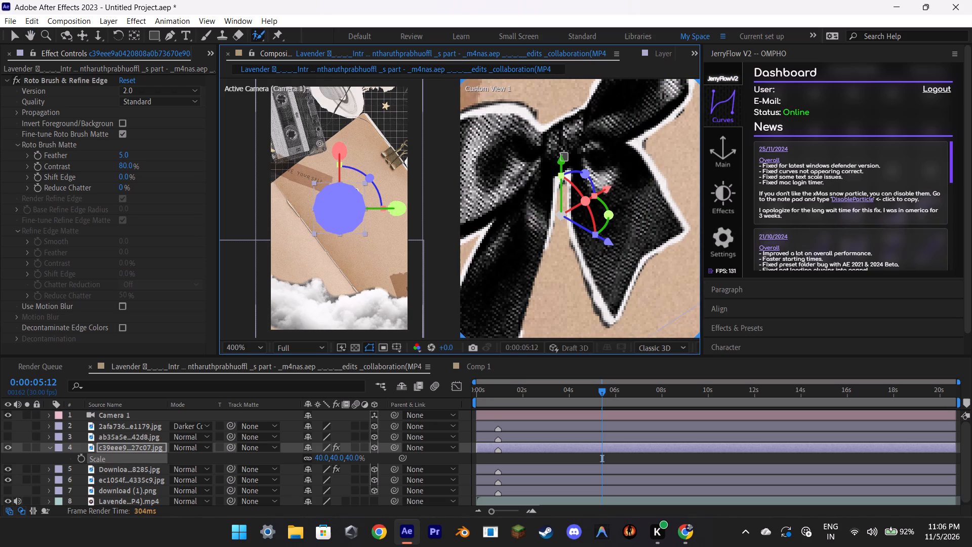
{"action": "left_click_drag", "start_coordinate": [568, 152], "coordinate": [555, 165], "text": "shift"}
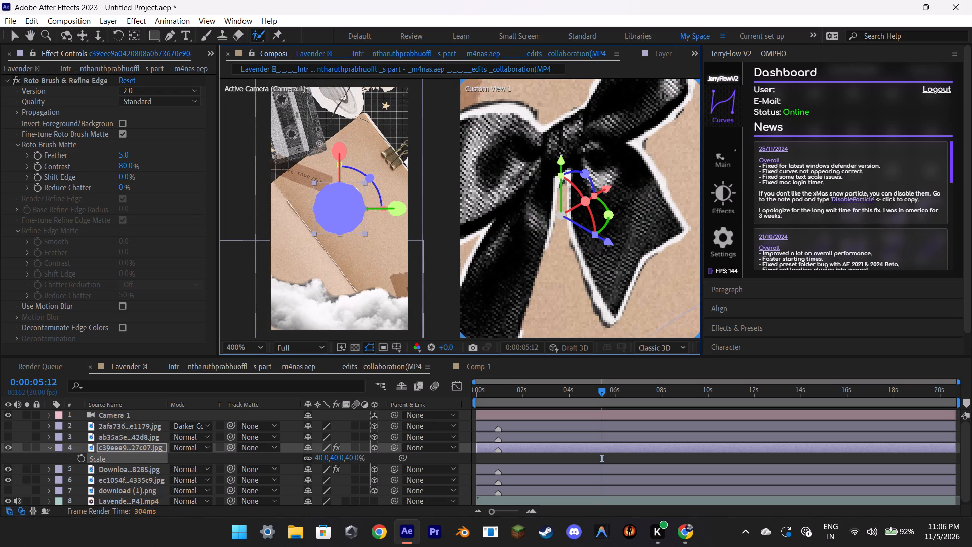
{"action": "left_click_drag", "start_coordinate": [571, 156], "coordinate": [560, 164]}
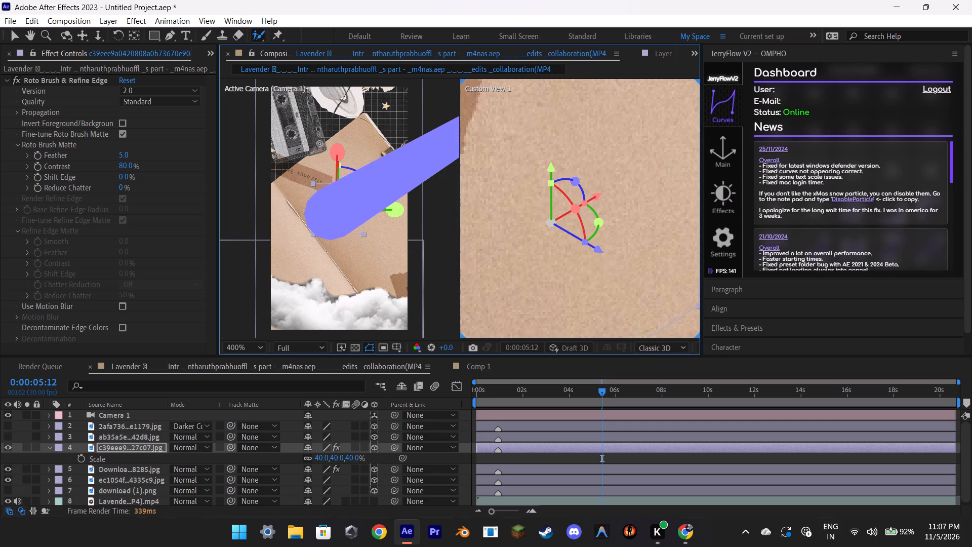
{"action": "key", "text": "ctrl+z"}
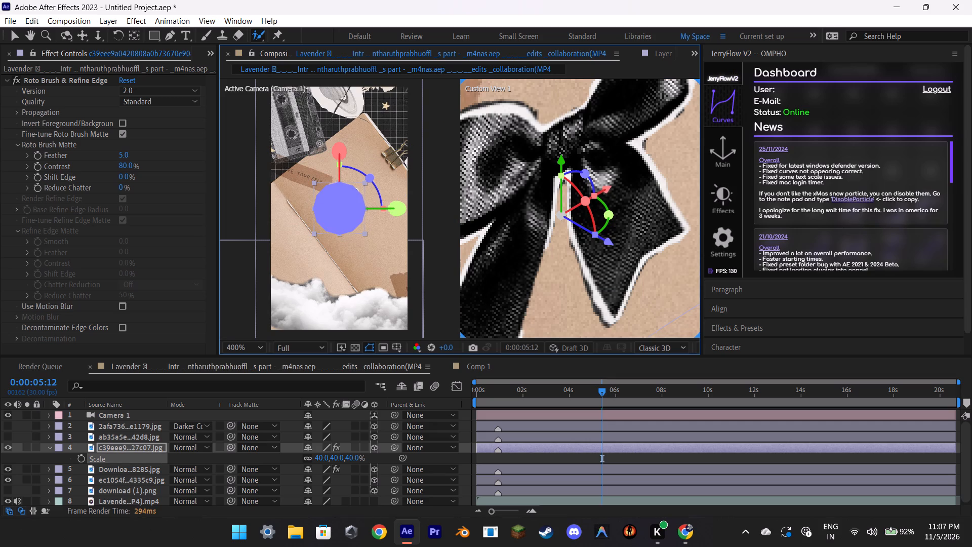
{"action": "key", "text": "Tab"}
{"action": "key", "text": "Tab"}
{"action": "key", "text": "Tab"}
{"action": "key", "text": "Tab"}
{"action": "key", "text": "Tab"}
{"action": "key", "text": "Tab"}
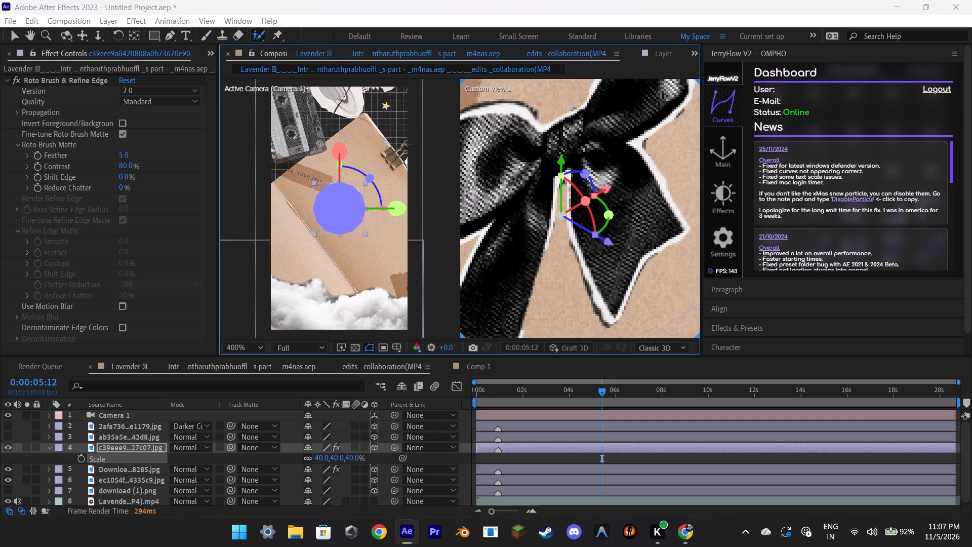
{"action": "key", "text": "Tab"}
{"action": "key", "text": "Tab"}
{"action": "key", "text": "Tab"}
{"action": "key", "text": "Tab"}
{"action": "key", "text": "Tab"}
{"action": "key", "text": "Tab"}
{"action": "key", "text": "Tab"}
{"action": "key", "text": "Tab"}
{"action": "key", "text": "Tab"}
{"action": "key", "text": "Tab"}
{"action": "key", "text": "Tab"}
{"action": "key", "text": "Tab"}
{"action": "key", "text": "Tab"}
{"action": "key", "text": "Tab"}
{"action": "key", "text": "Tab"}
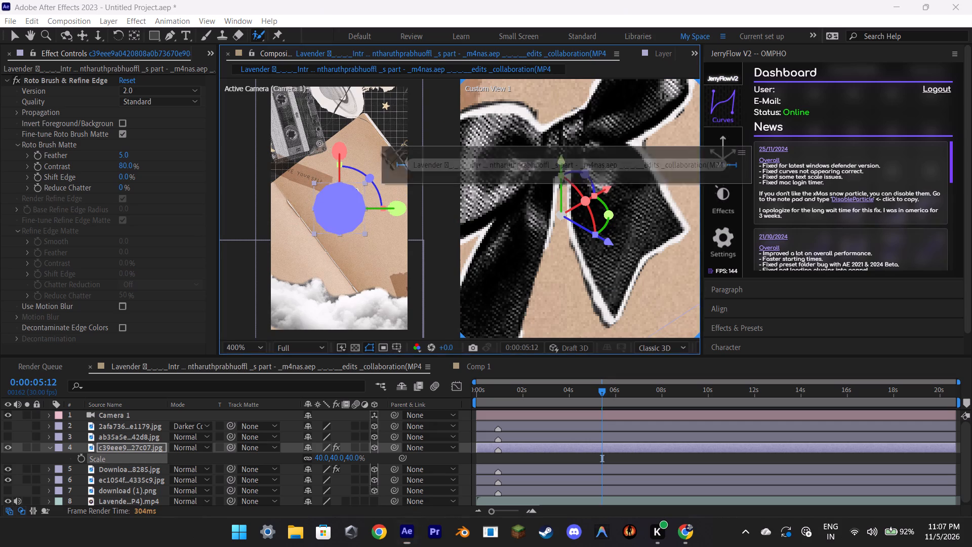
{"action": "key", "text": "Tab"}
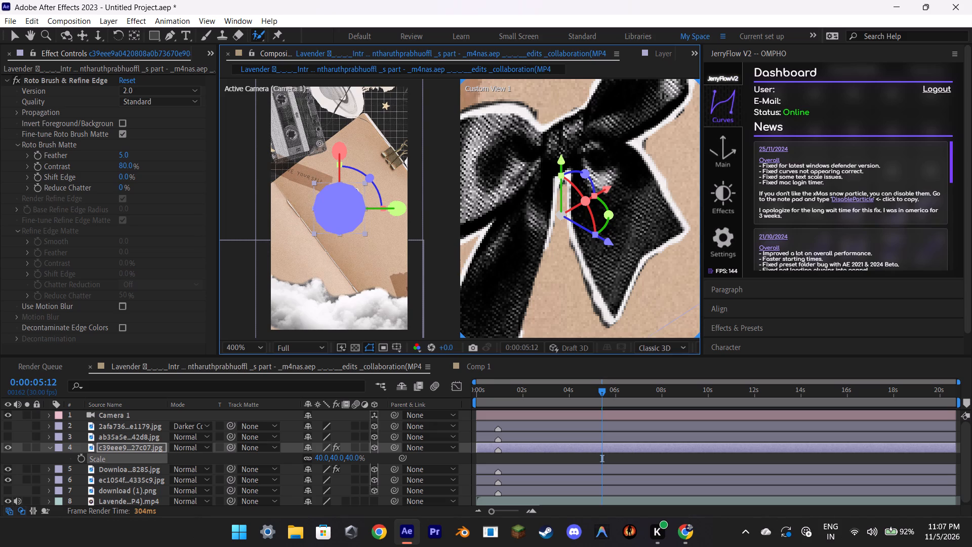
Switch to the Selection tool and move the bow layer down along its Y axis to about 1011.
{"action": "left_click", "coordinate": [17, 34]}
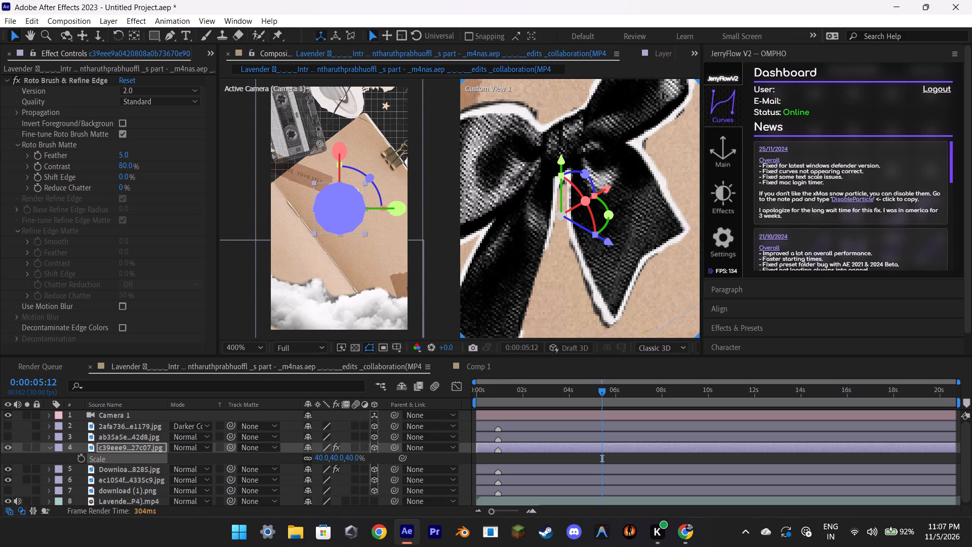
{"action": "left_click_drag", "start_coordinate": [564, 160], "coordinate": [588, 149], "text": "ctrl"}
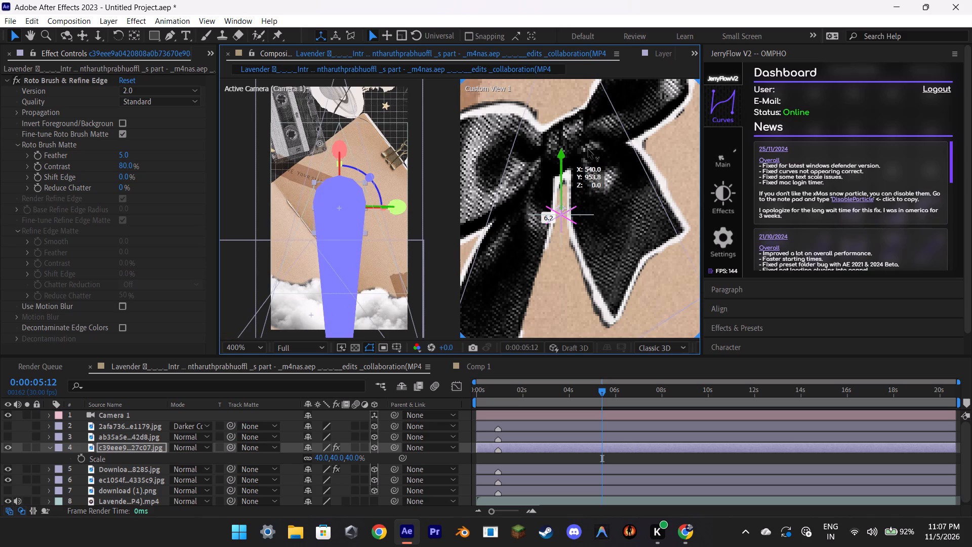
{"action": "left_click_drag", "start_coordinate": [588, 149], "coordinate": [609, 164], "text": "ctrl"}
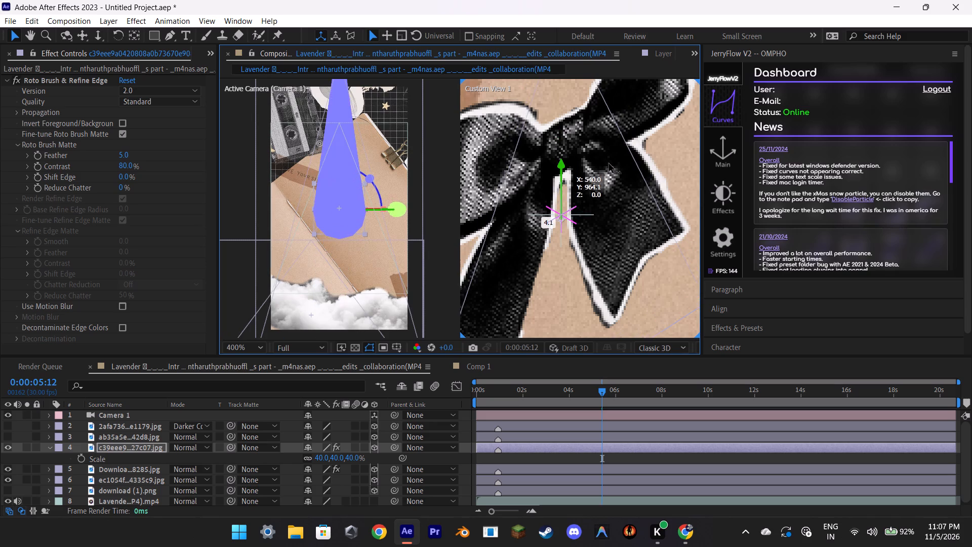
{"action": "left_click_drag", "start_coordinate": [609, 164], "coordinate": [621, 209], "text": "ctrl"}
{"action": "middle_click_drag", "start_coordinate": [645, 188], "coordinate": [609, 195]}
{"action": "scroll", "coordinate": [608, 195], "scroll_direction": "down", "scroll_amount": 1, "text": "alt"}
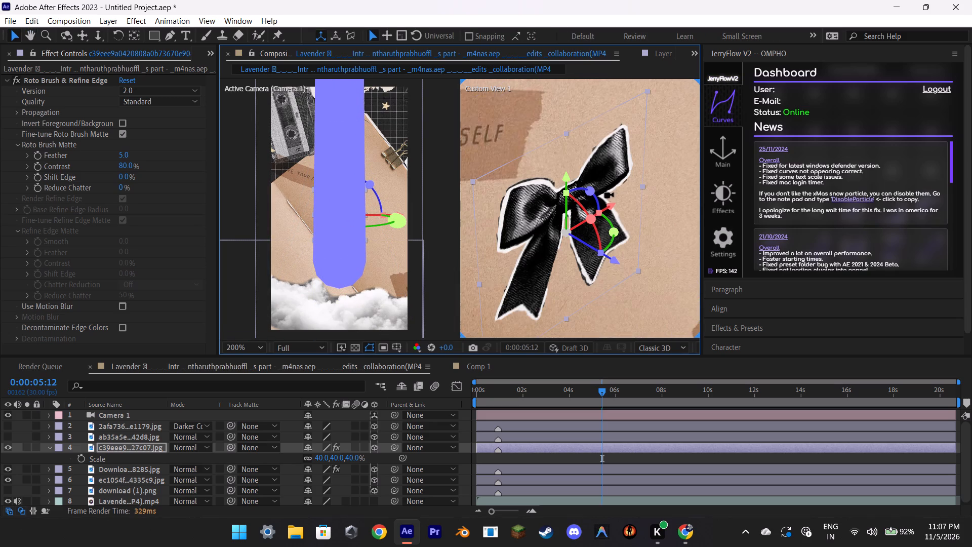
Set the composition preview resolution to Third.
{"action": "left_click", "coordinate": [291, 353]}
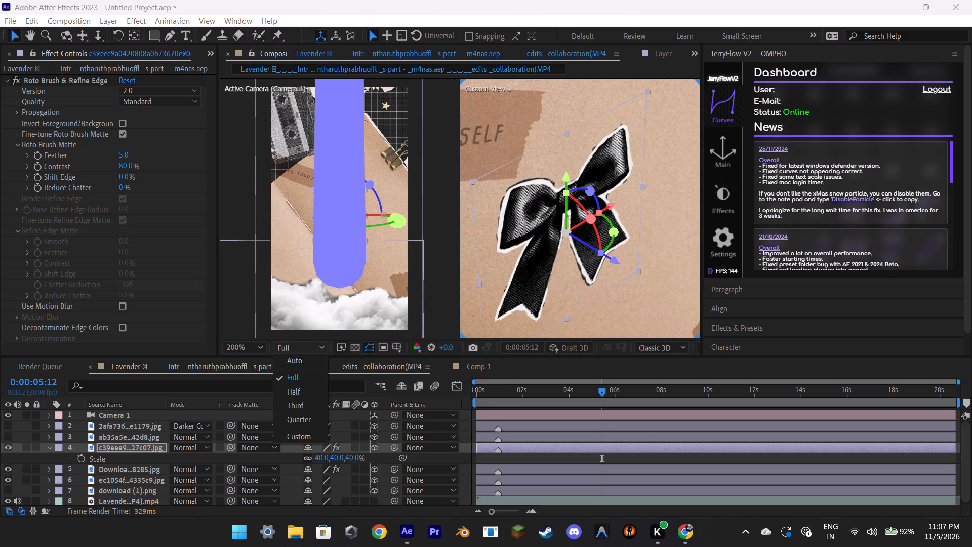
{"action": "left_click", "coordinate": [305, 406]}
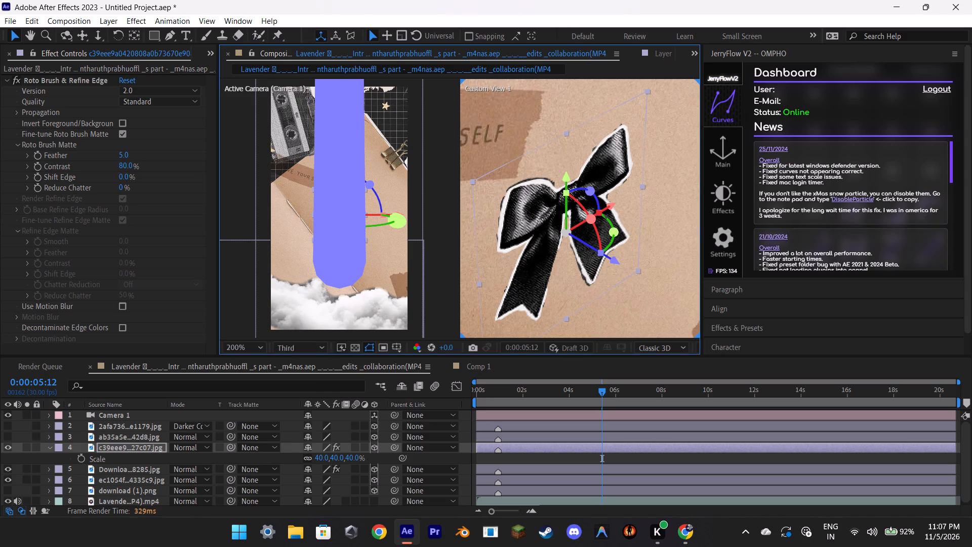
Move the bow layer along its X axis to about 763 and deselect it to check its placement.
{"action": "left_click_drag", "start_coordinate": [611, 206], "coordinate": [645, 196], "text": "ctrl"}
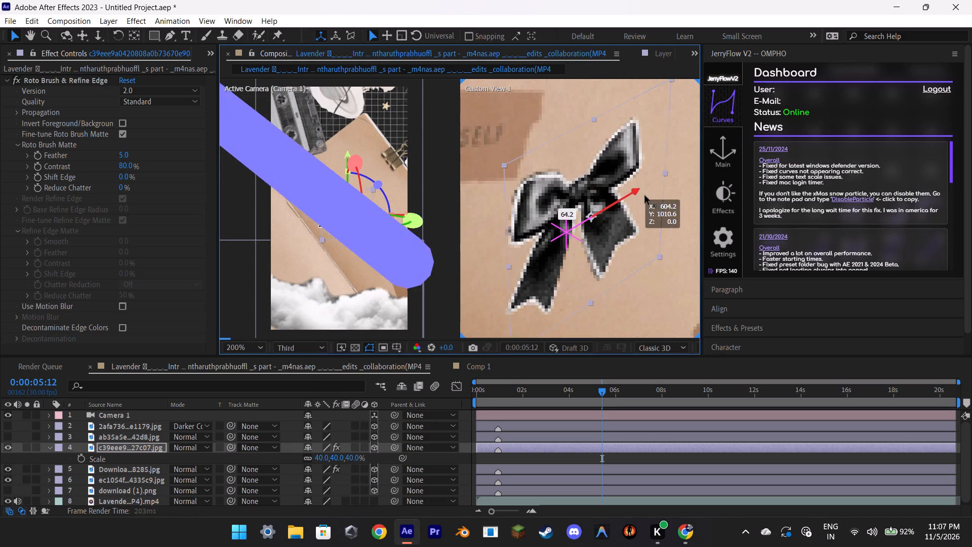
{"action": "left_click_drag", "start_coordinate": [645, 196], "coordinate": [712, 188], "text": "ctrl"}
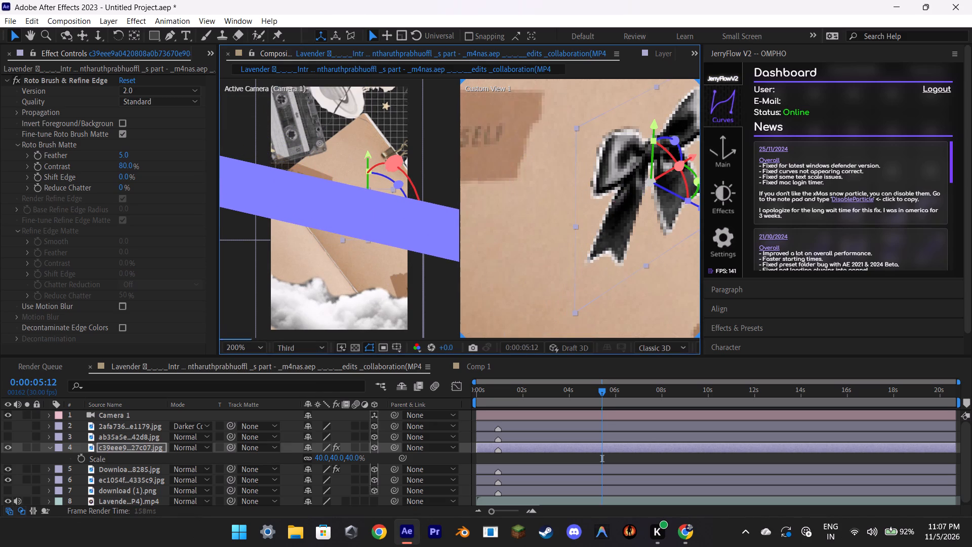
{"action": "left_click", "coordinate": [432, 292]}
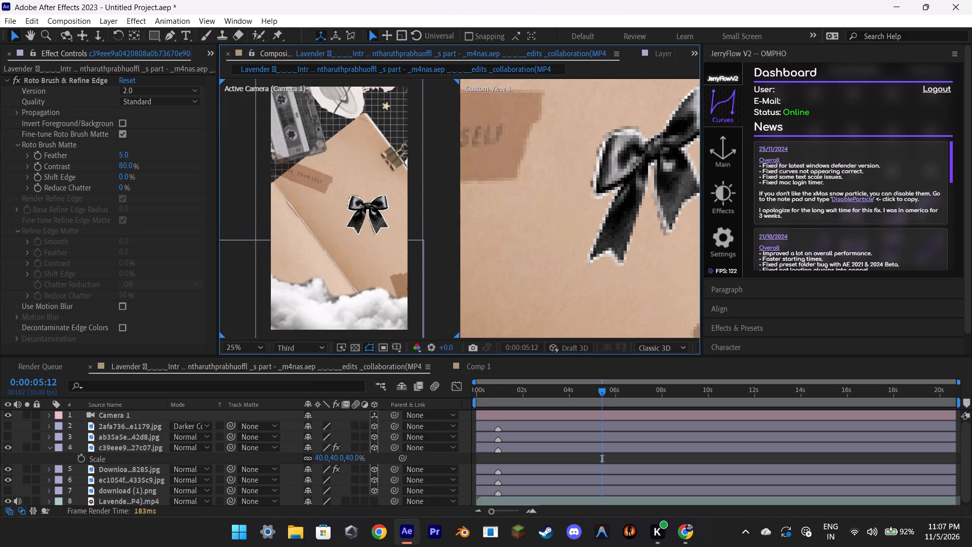
Reselect the bow layer and move it down along its Y axis to about 1354, just above the clouds.
{"action": "middle_click_drag", "start_coordinate": [620, 234], "coordinate": [569, 219]}
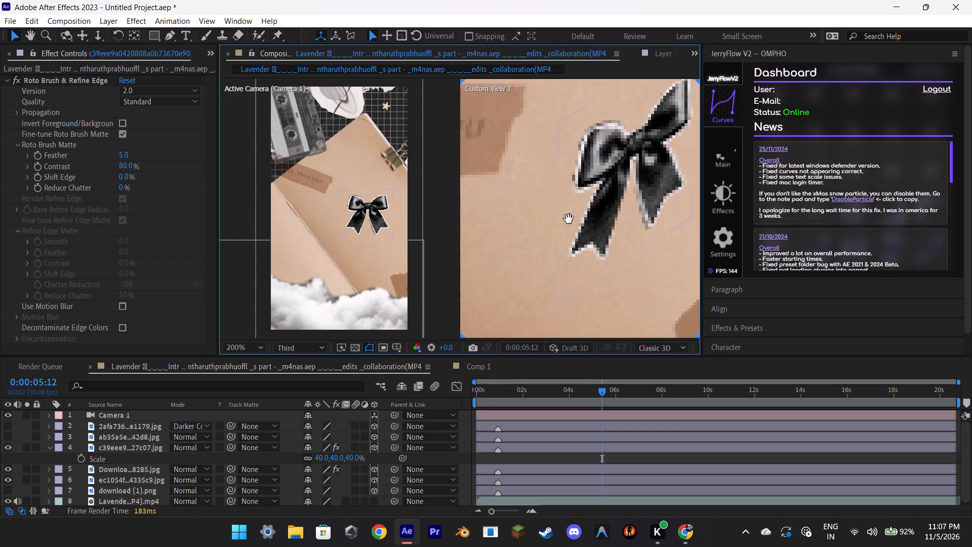
{"action": "middle_click_drag", "start_coordinate": [569, 219], "coordinate": [498, 205]}
{"action": "left_click", "coordinate": [120, 445]}
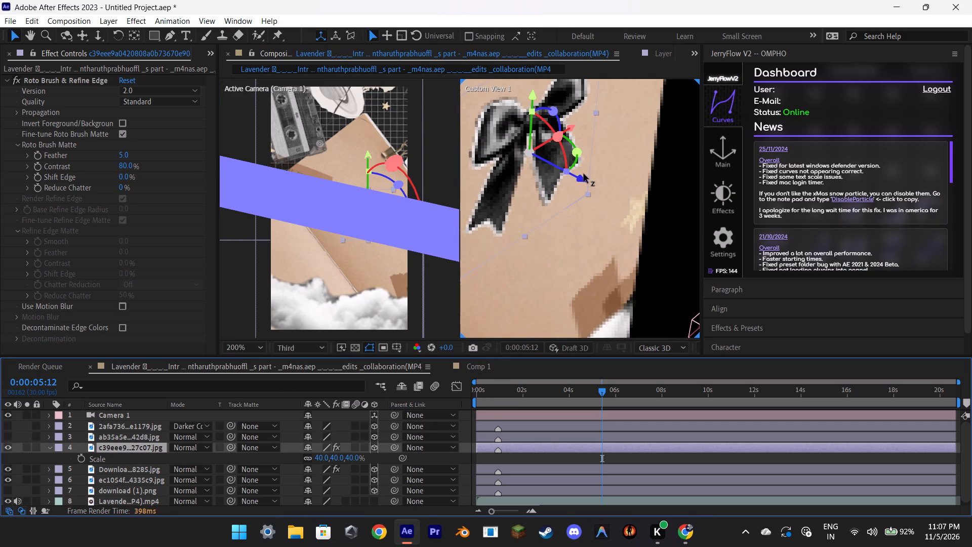
{"action": "scroll", "coordinate": [584, 174], "scroll_direction": "down", "scroll_amount": 2}
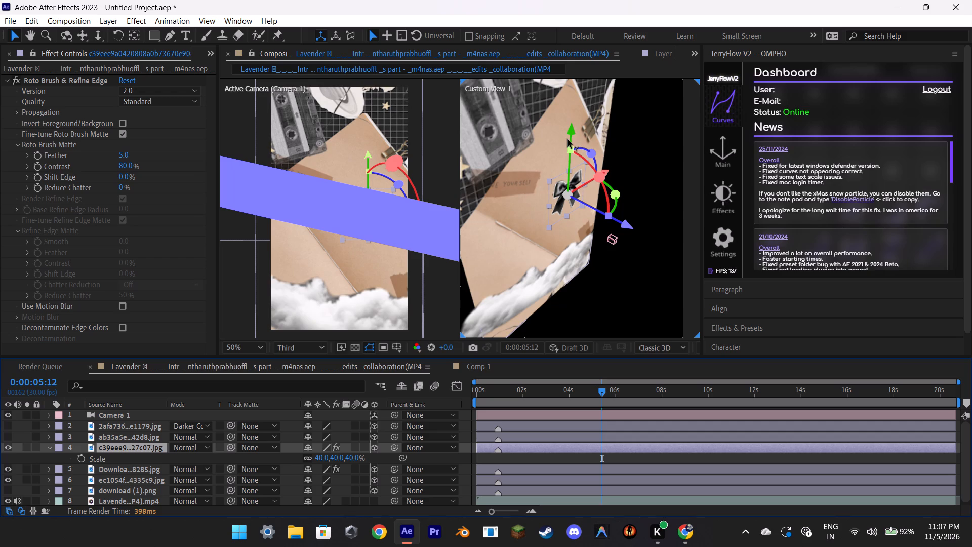
{"action": "left_click", "coordinate": [573, 130], "text": "alt"}
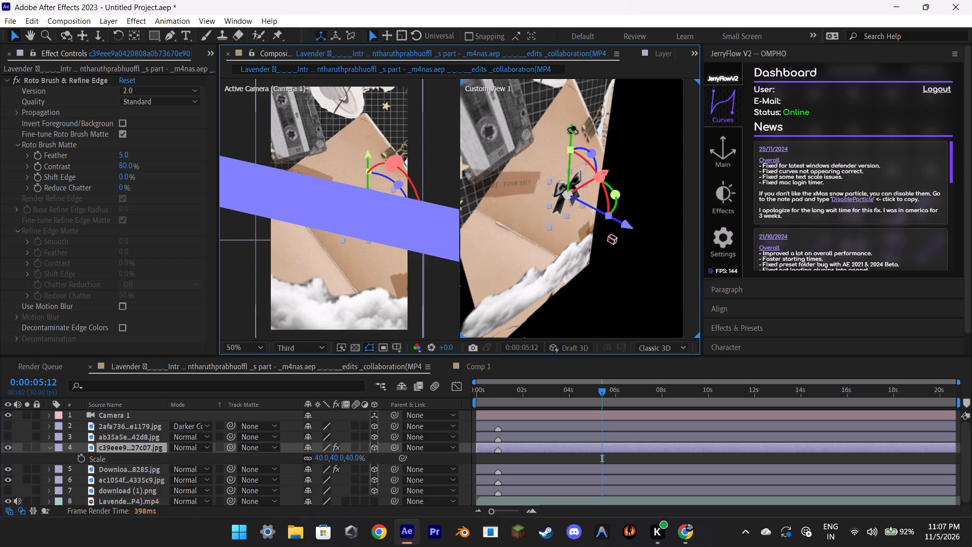
{"action": "key", "text": "ctrl+z"}
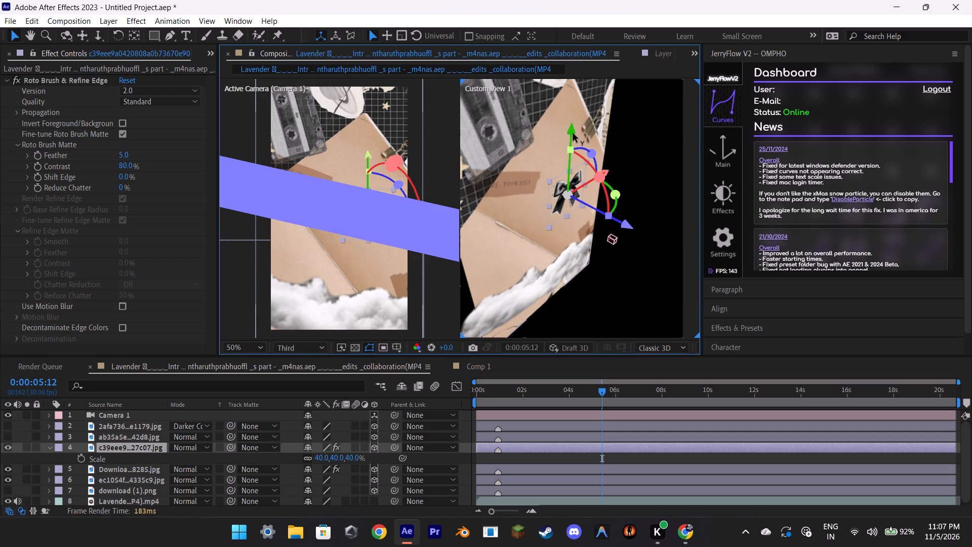
{"action": "left_click_drag", "start_coordinate": [574, 131], "coordinate": [579, 158], "text": "ctrl"}
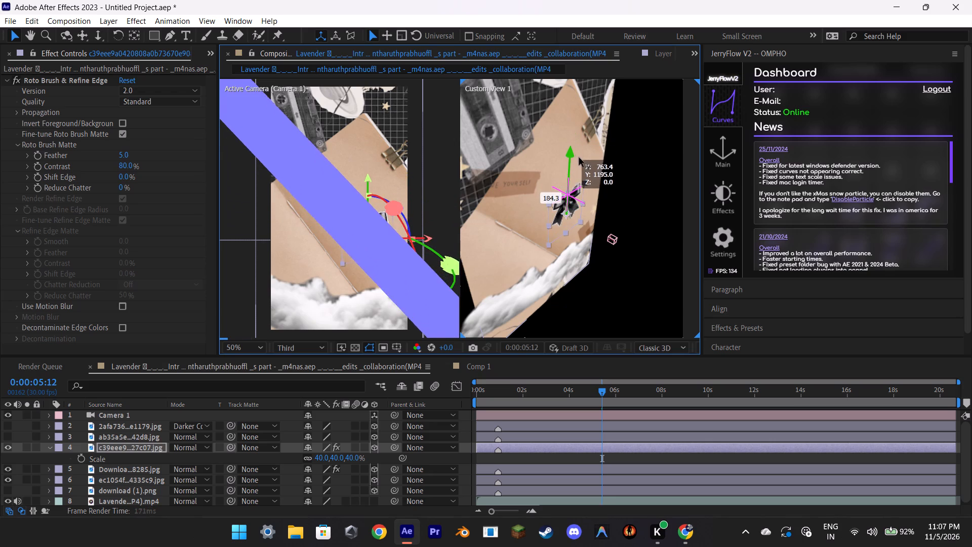
{"action": "left_click_drag", "start_coordinate": [579, 158], "coordinate": [597, 172], "text": "ctrl"}
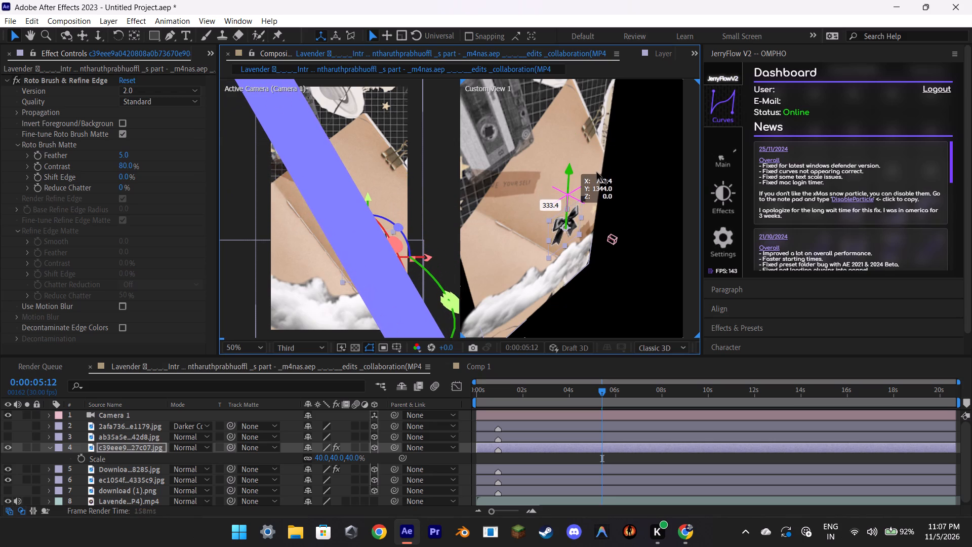
{"action": "left_click_drag", "start_coordinate": [597, 172], "coordinate": [598, 173], "text": "ctrl"}
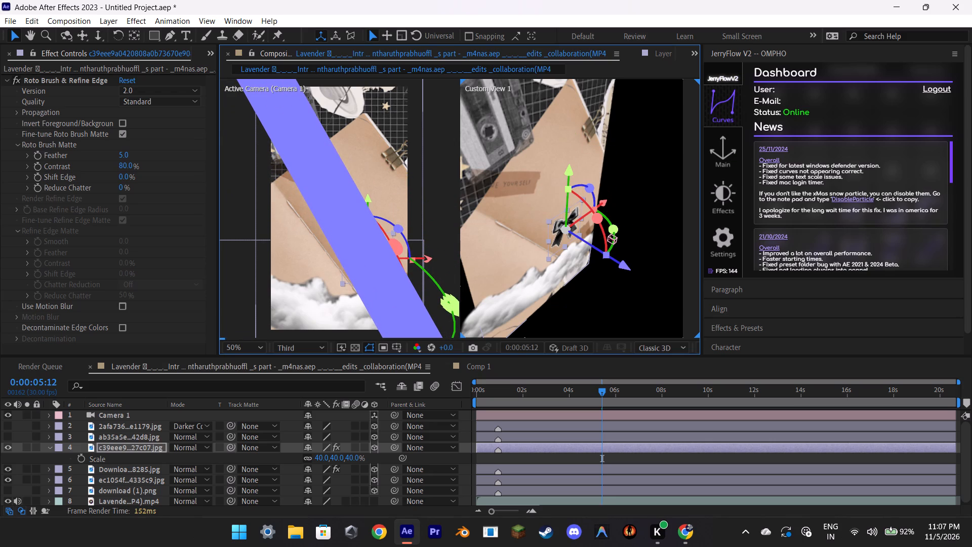
Move the bow along its X axis to the notebook's left edge above the clouds and rotate it about 24° around Z.
{"action": "left_click_drag", "start_coordinate": [603, 201], "coordinate": [584, 217], "text": "ctrl"}
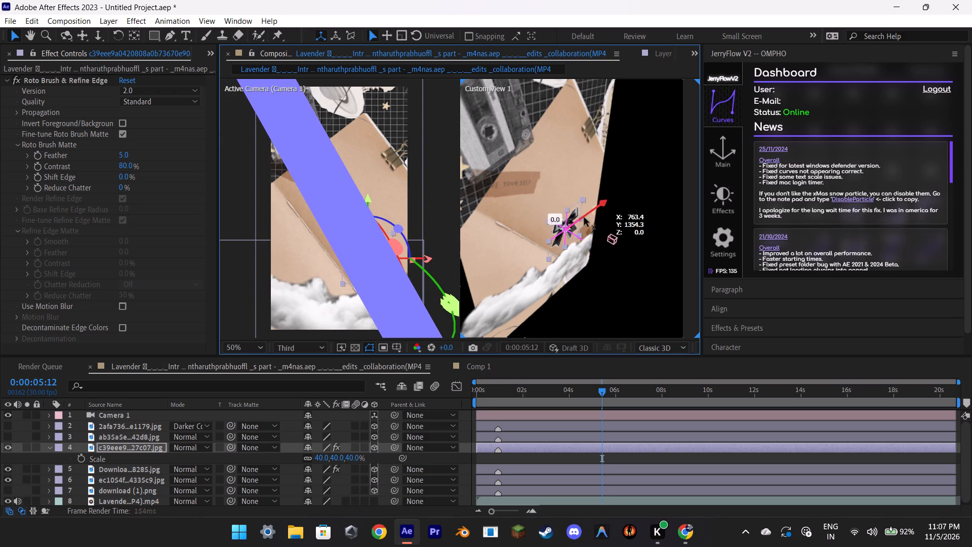
{"action": "left_click_drag", "start_coordinate": [584, 217], "coordinate": [538, 241], "text": "ctrl"}
{"action": "left_click_drag", "start_coordinate": [521, 238], "coordinate": [526, 238], "text": "ctrl"}
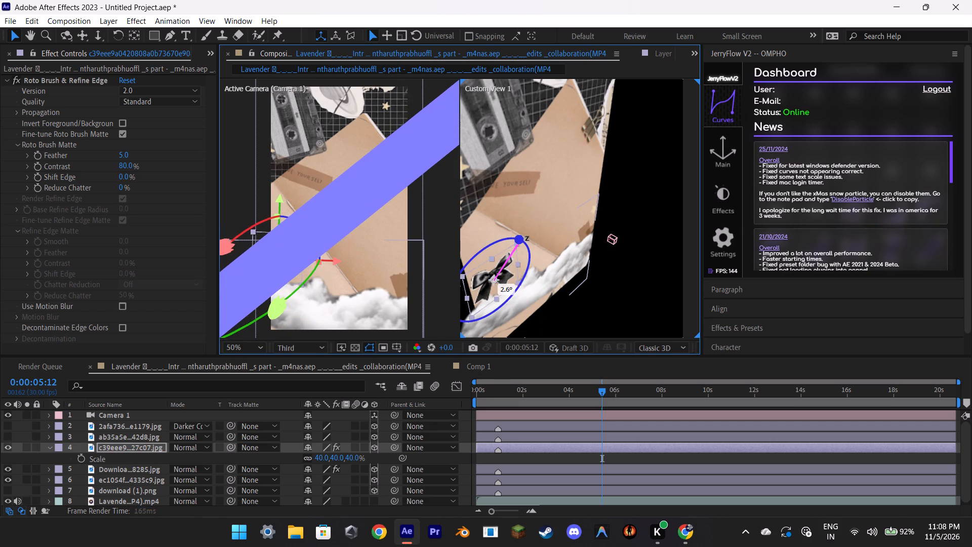
{"action": "left_click_drag", "start_coordinate": [526, 238], "coordinate": [536, 240], "text": "ctrl"}
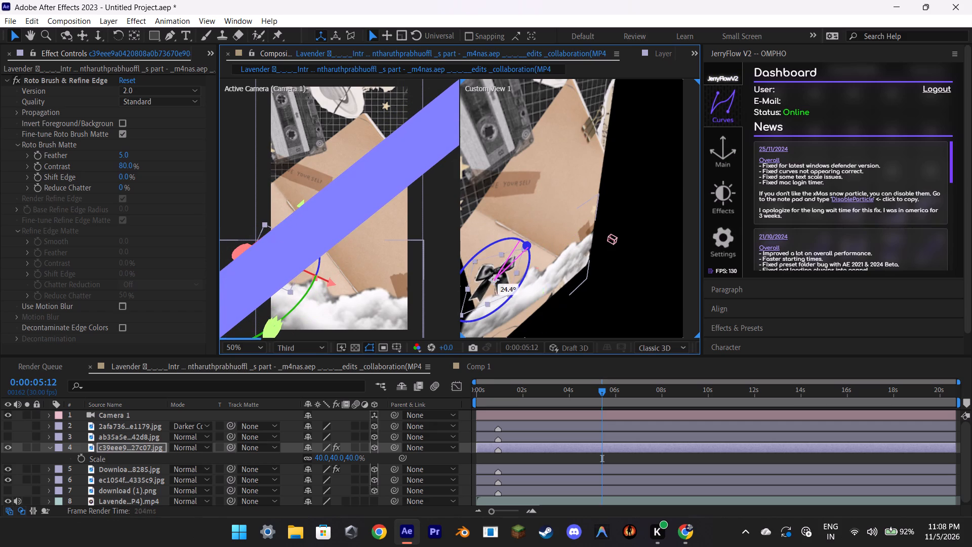
Move the main composition's current time to 0:00:00:17 and deselect the bow layer.
{"action": "left_click", "coordinate": [493, 385]}
{"action": "left_click", "coordinate": [501, 373]}
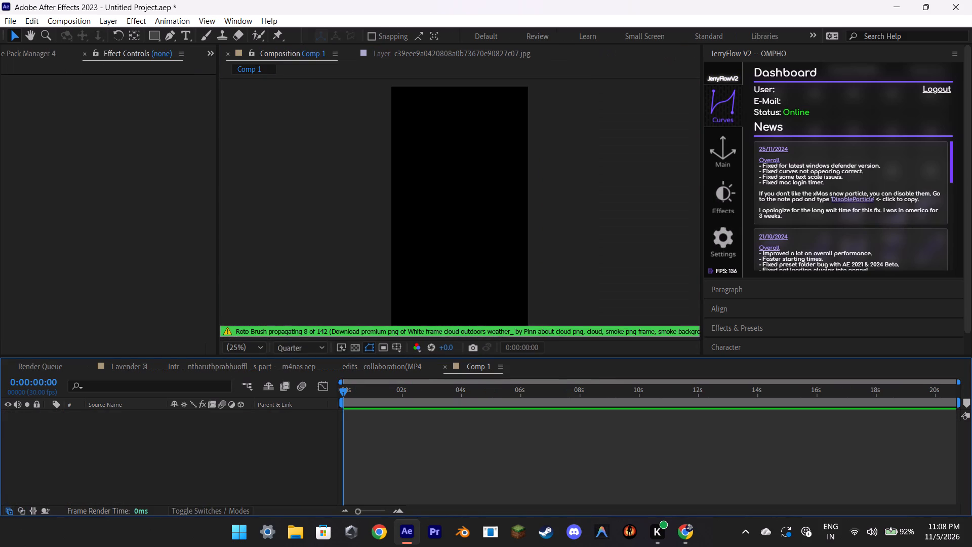
{"action": "left_click", "coordinate": [408, 368]}
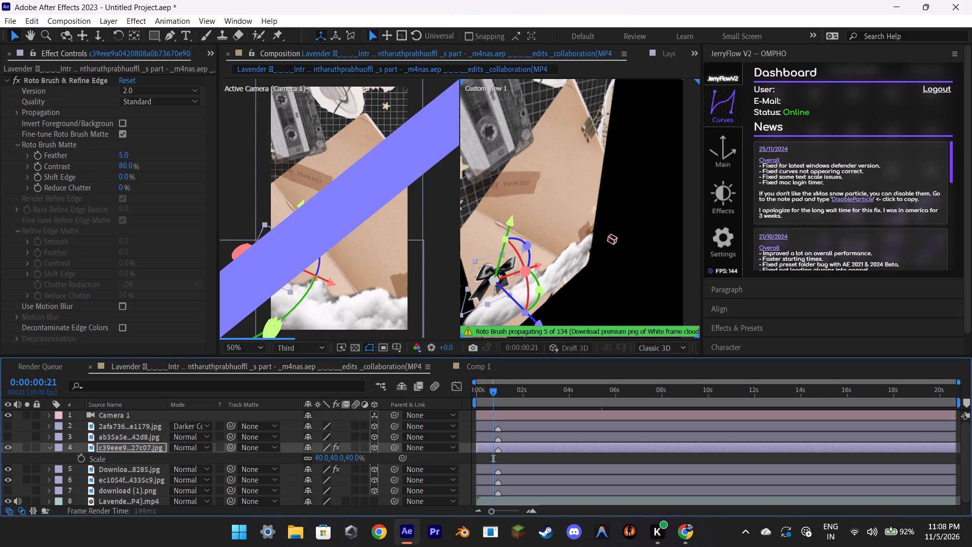
{"action": "left_click_drag", "start_coordinate": [495, 389], "coordinate": [490, 389]}
{"action": "left_click", "coordinate": [448, 337]}
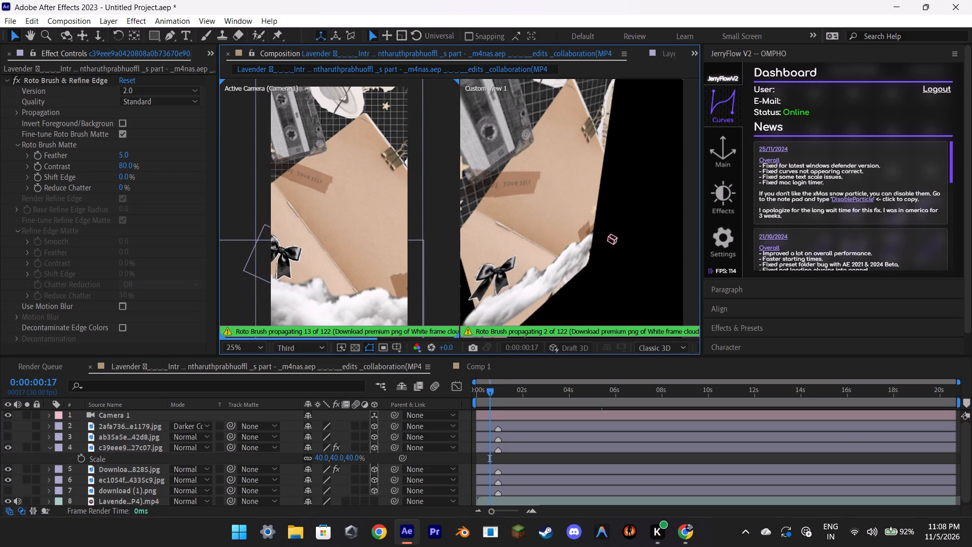
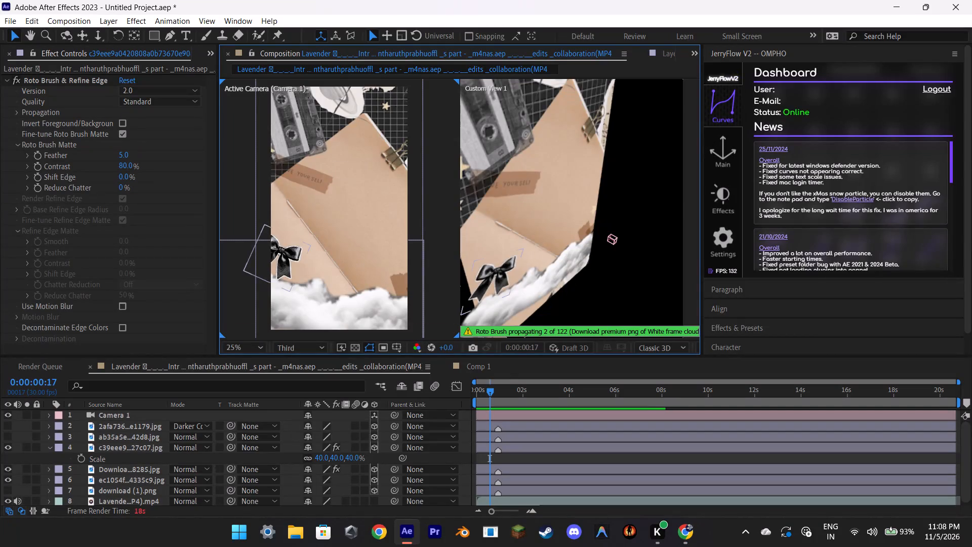
Hide Camera 1 and the six image layers at 0:00:02:02, leaving only the Lavender reference video shown.
{"action": "left_click_drag", "start_coordinate": [510, 387], "coordinate": [523, 387]}
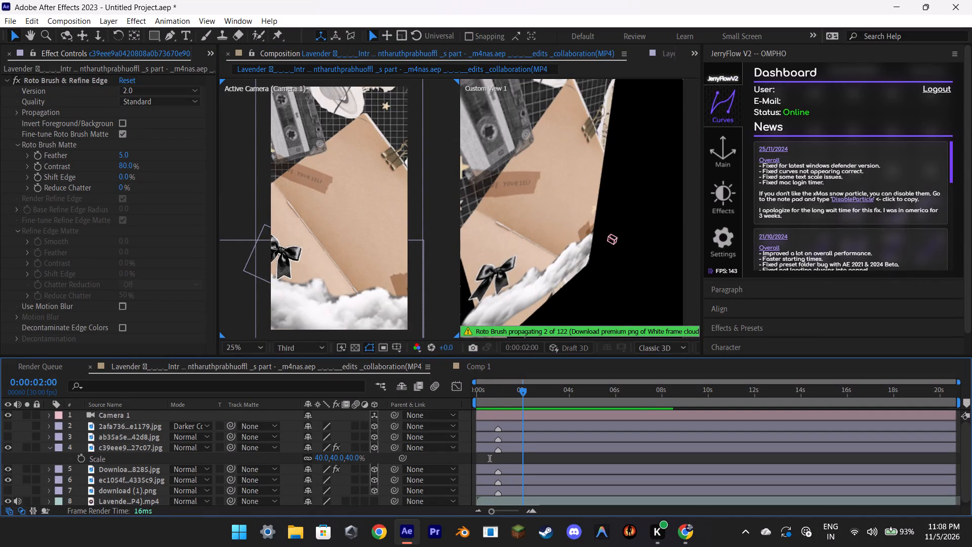
{"action": "left_click_drag", "start_coordinate": [523, 387], "coordinate": [524, 387]}
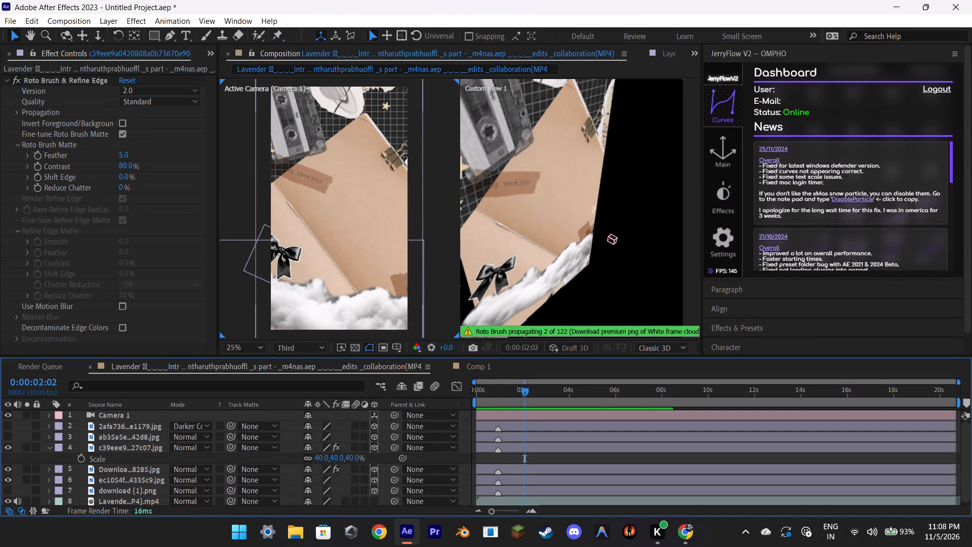
{"action": "left_click", "coordinate": [7, 489]}
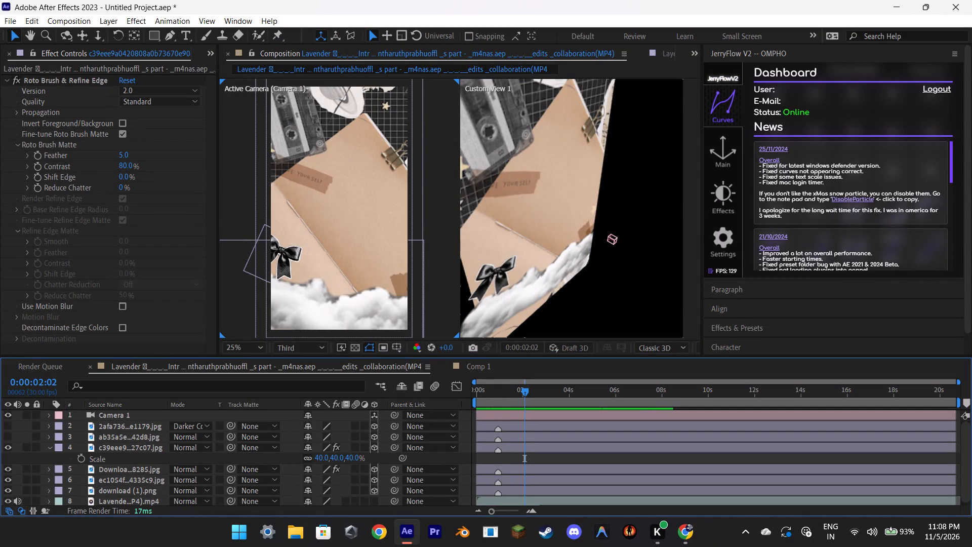
{"action": "left_click_drag", "start_coordinate": [9, 423], "coordinate": [10, 434]}
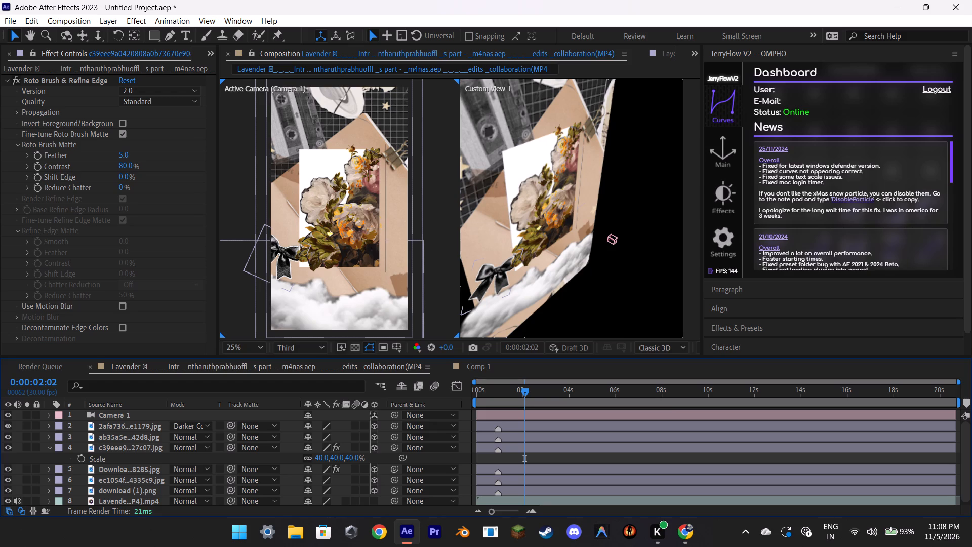
{"action": "left_click_drag", "start_coordinate": [7, 413], "coordinate": [8, 492]}
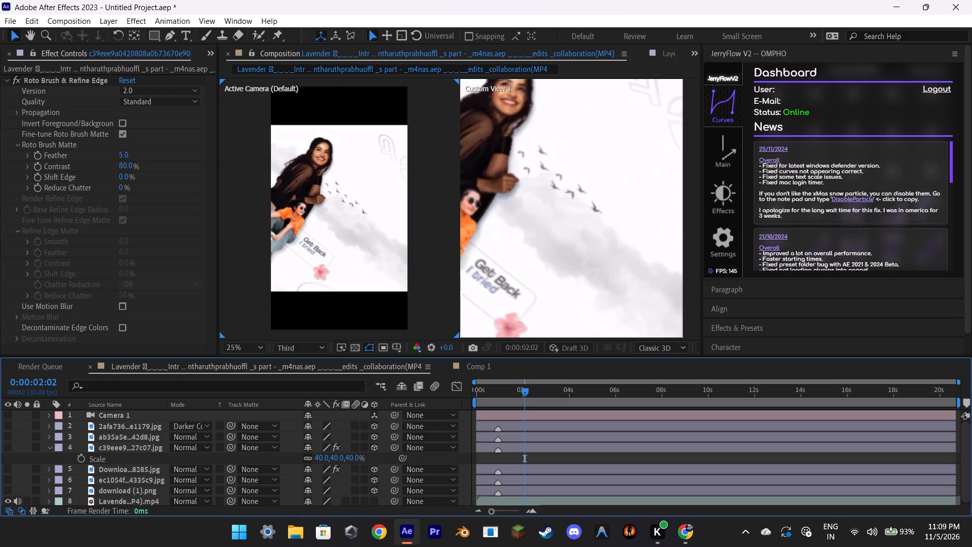
Scrub the reference video between about 0:00:00:09 and 0:00:05:17 to examine its scene changes.
{"action": "left_click_drag", "start_coordinate": [498, 388], "coordinate": [482, 390]}
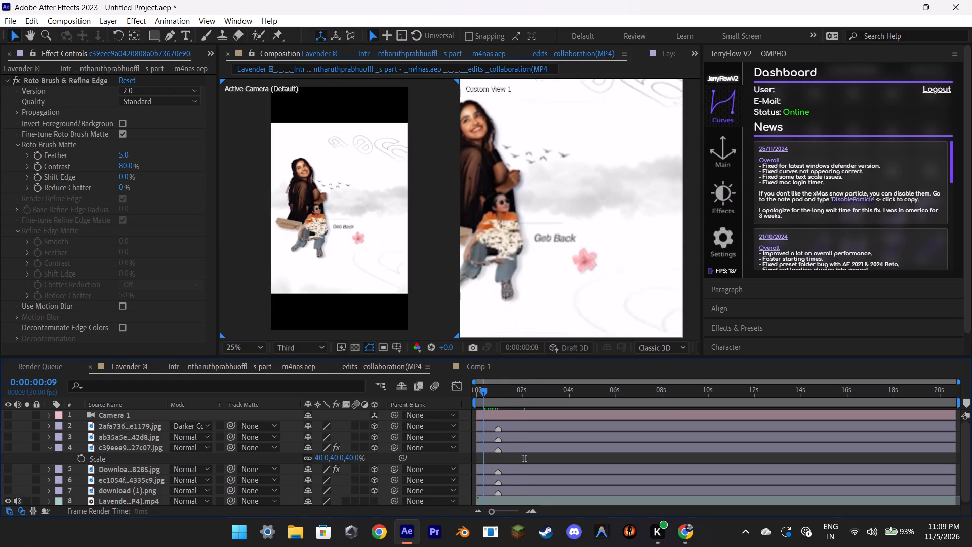
{"action": "left_click_drag", "start_coordinate": [482, 390], "coordinate": [497, 396]}
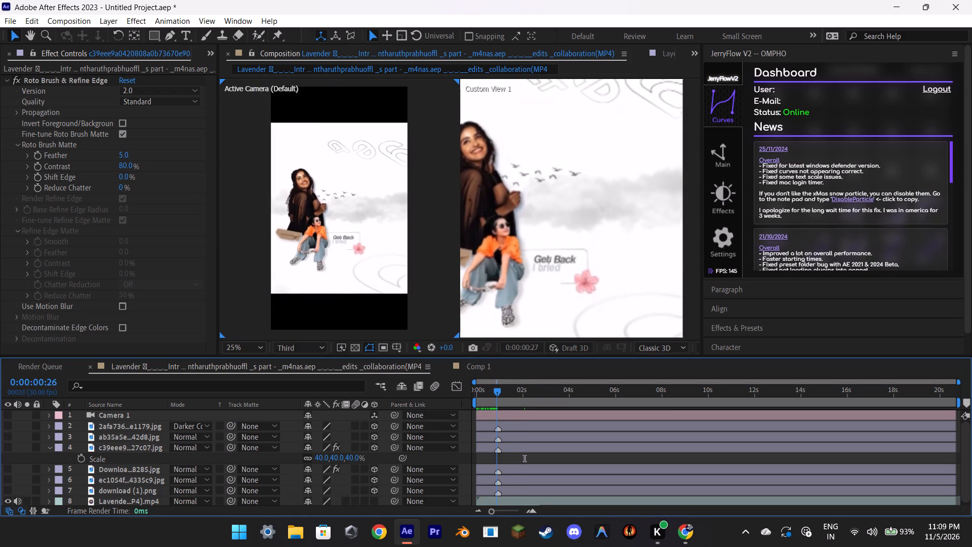
{"action": "left_click_drag", "start_coordinate": [497, 396], "coordinate": [519, 404]}
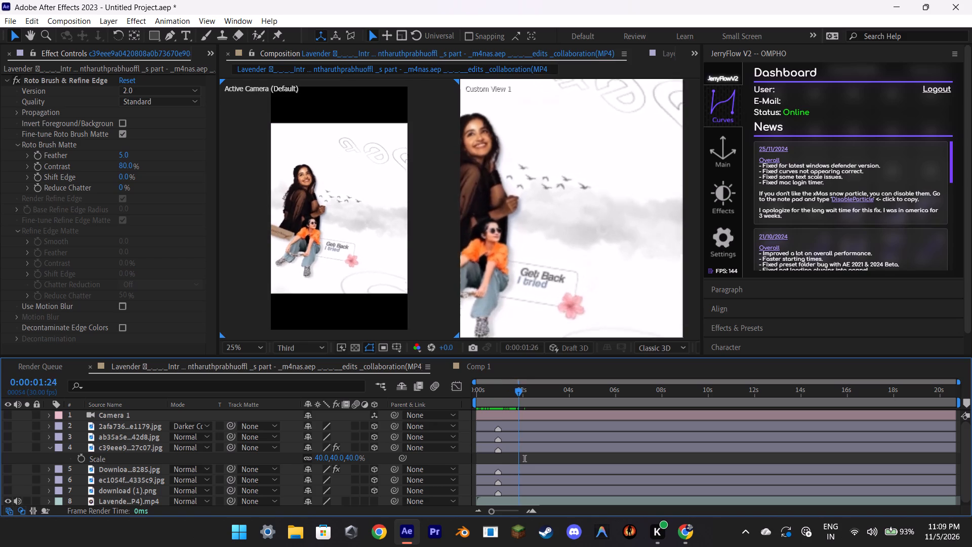
{"action": "left_click_drag", "start_coordinate": [519, 404], "coordinate": [540, 410]}
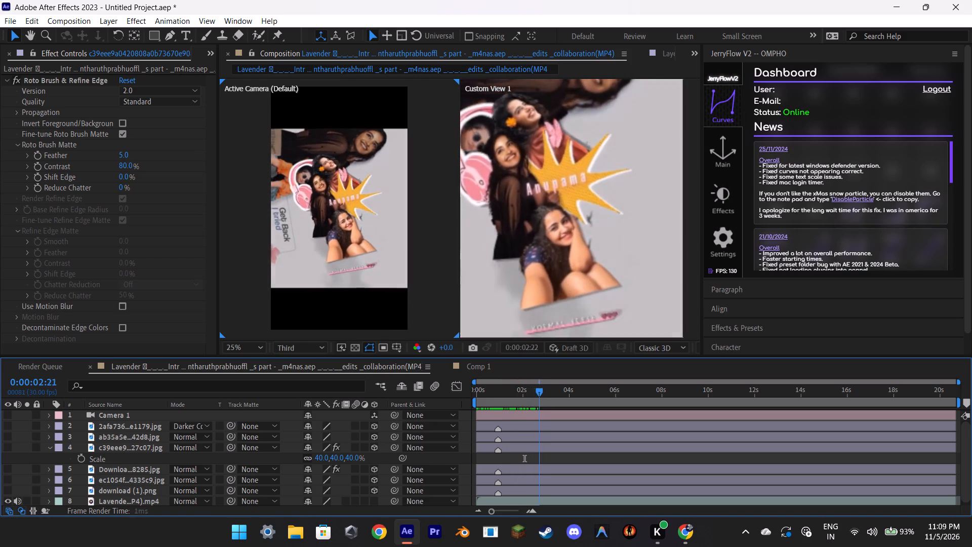
{"action": "left_click_drag", "start_coordinate": [540, 410], "coordinate": [566, 414]}
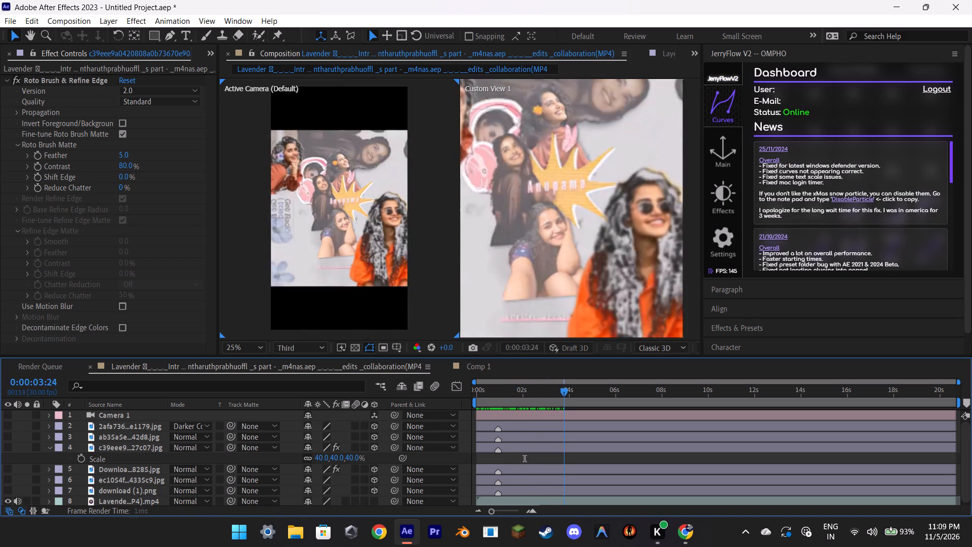
{"action": "left_click_drag", "start_coordinate": [566, 414], "coordinate": [572, 414]}
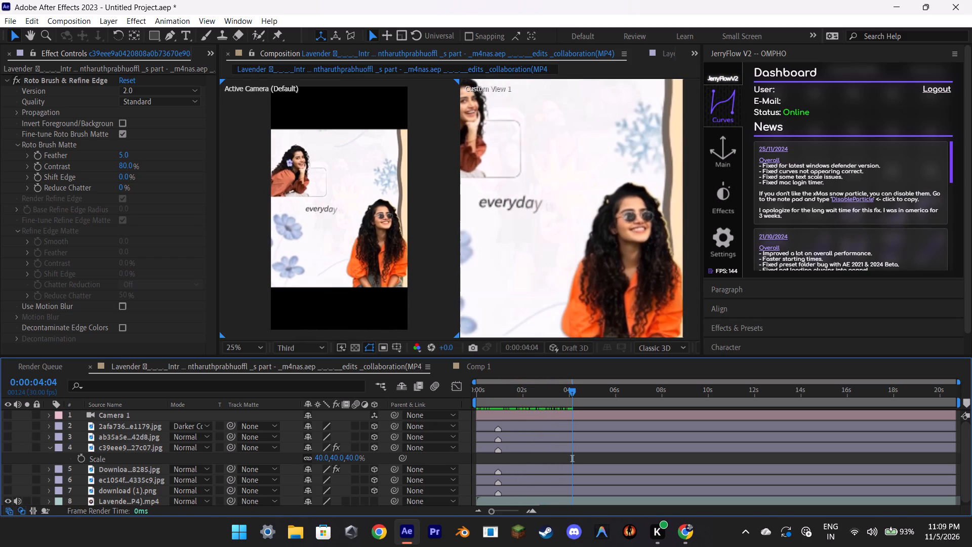
{"action": "left_click_drag", "start_coordinate": [574, 396], "coordinate": [607, 395]}
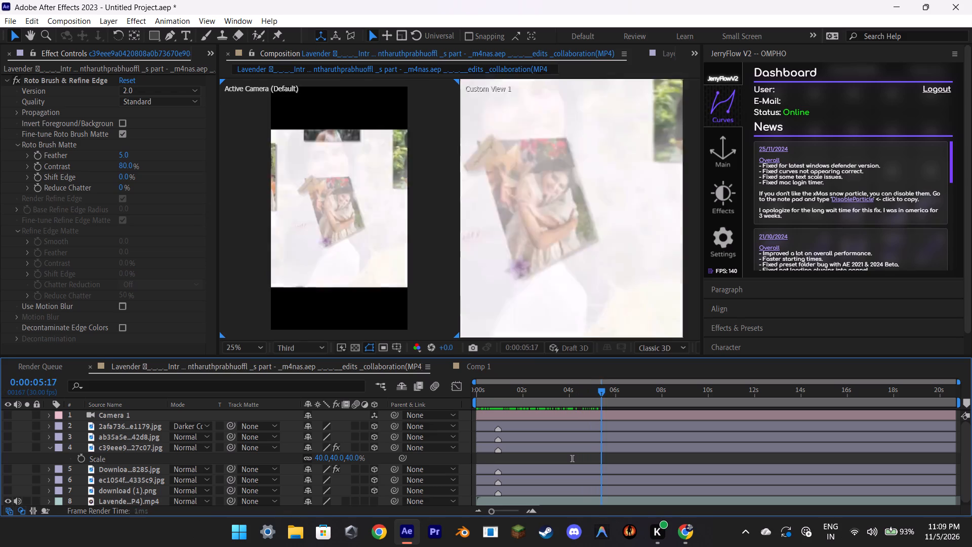
{"action": "left_click_drag", "start_coordinate": [607, 395], "coordinate": [602, 395]}
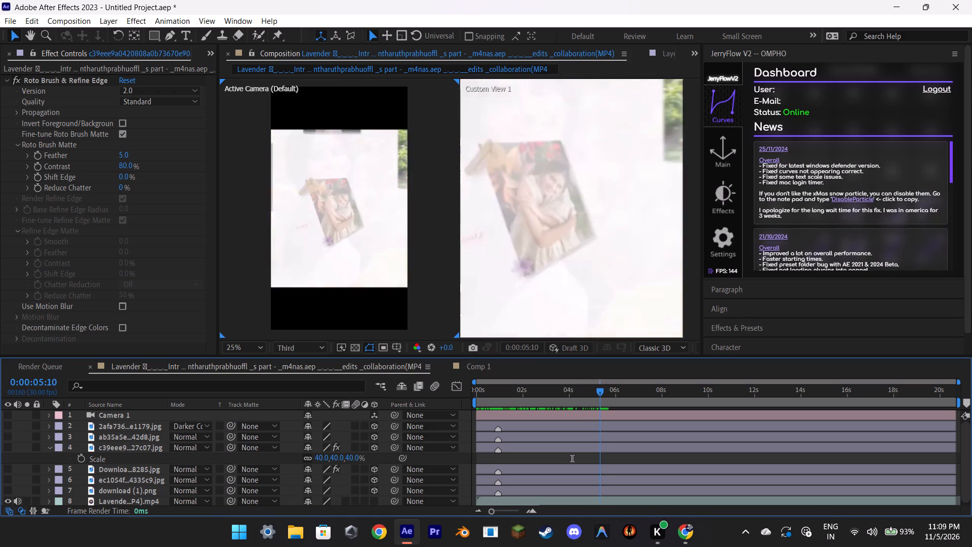
{"action": "left_click_drag", "start_coordinate": [602, 395], "coordinate": [558, 401]}
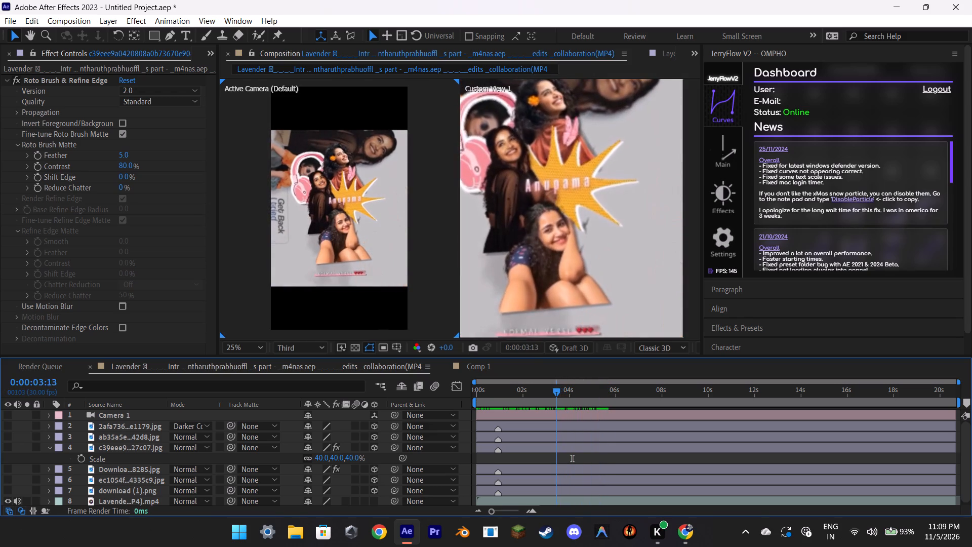
Add a composition marker at 0:00:02:03, where the reference video shows the tilted "Get Back I tried" scene.
{"action": "left_click_drag", "start_coordinate": [558, 401], "coordinate": [525, 404]}
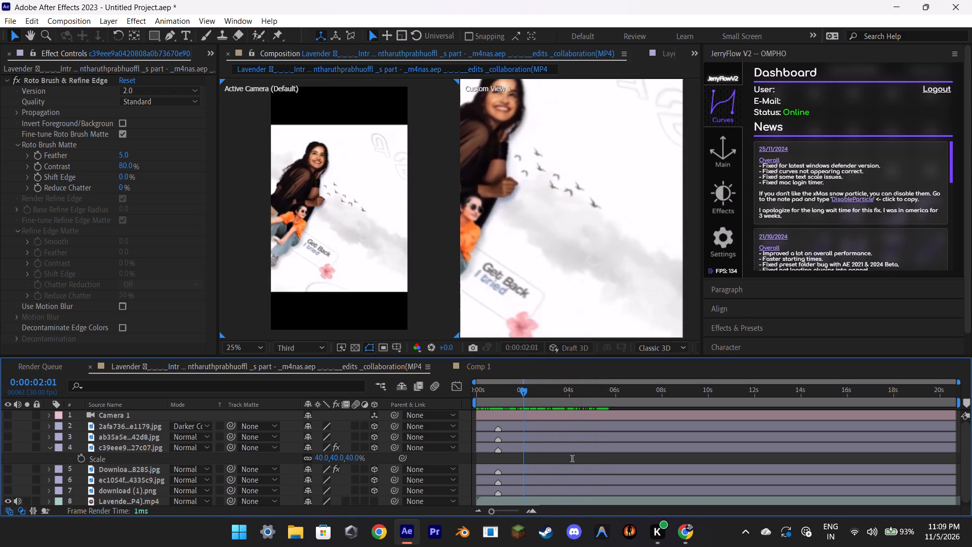
{"action": "left_click_drag", "start_coordinate": [525, 404], "coordinate": [527, 404]}
{"action": "scroll", "coordinate": [533, 413], "scroll_direction": "up", "scroll_amount": 3}
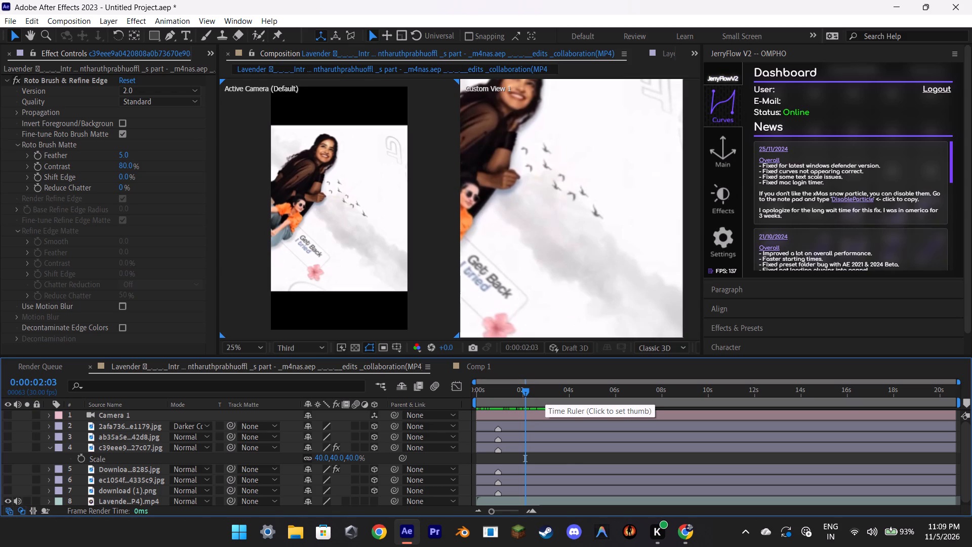
{"action": "key", "text": "asterisk"}
Add a composition marker at 0:00:03:13, at the reference video's starburst collage scene.
{"action": "left_click_drag", "start_coordinate": [538, 393], "coordinate": [563, 393]}
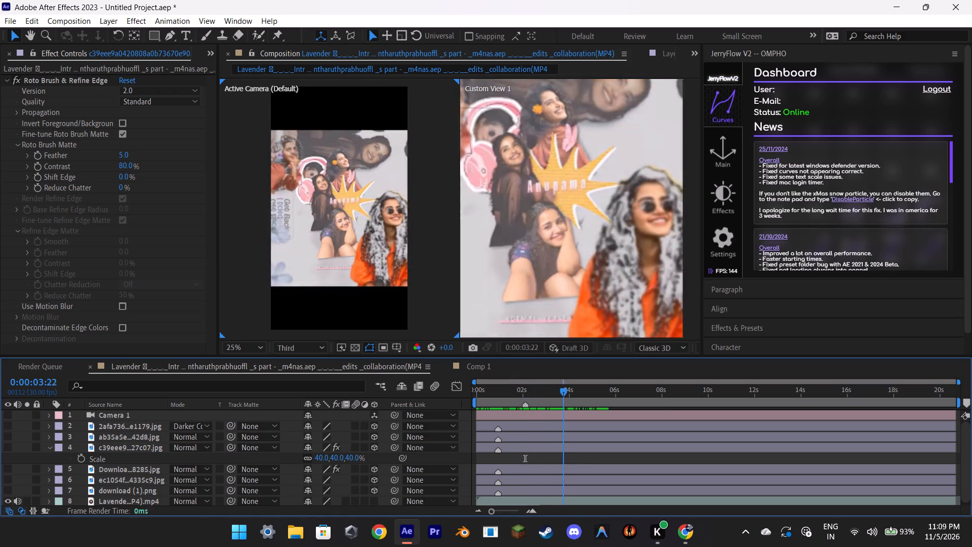
{"action": "left_click_drag", "start_coordinate": [563, 393], "coordinate": [552, 391]}
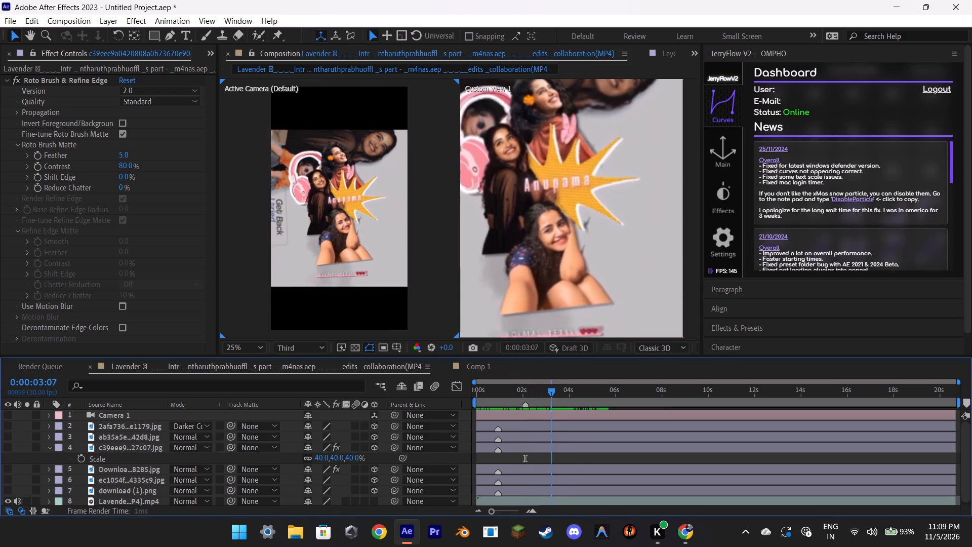
{"action": "left_click_drag", "start_coordinate": [552, 391], "coordinate": [556, 390]}
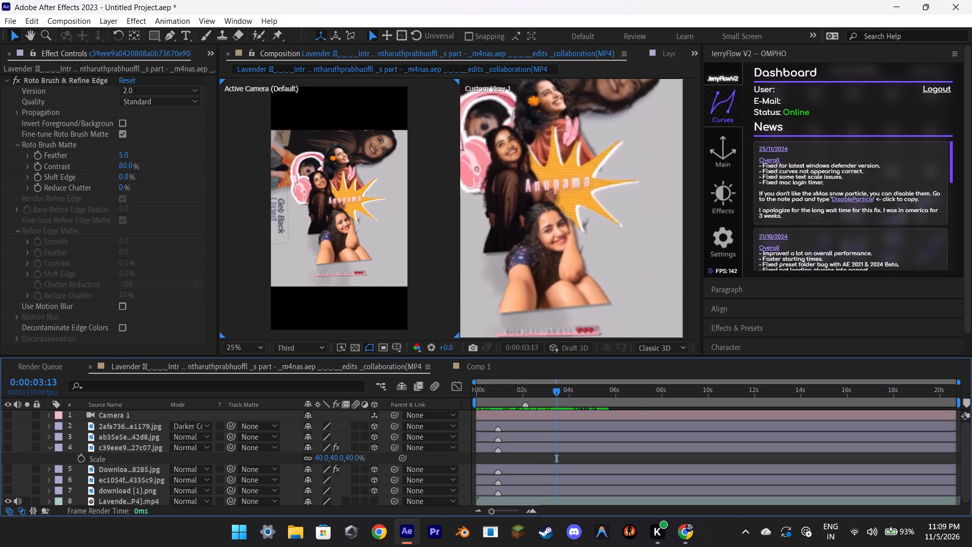
{"action": "key", "text": "asterisk"}
Review the reference video from the second marker to about 0:00:05:02 and back to the first marker at 0:00:02:03.
{"action": "left_click_drag", "start_coordinate": [556, 390], "coordinate": [593, 392]}
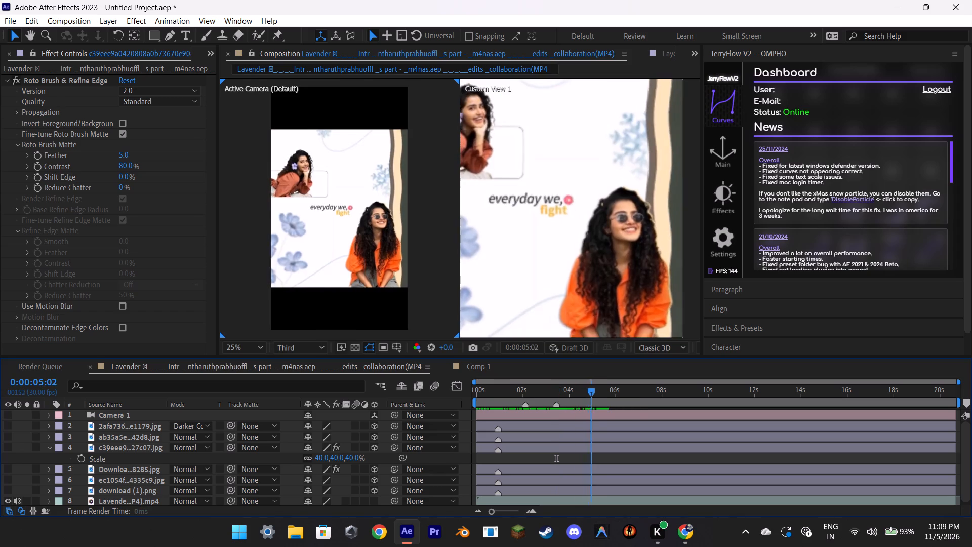
{"action": "left_click_drag", "start_coordinate": [593, 392], "coordinate": [579, 395]}
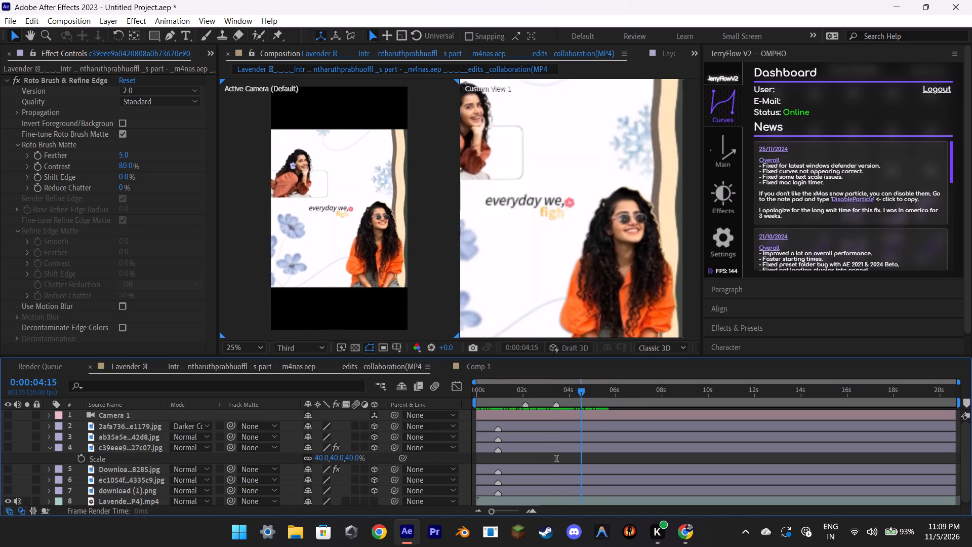
{"action": "left_click_drag", "start_coordinate": [579, 395], "coordinate": [525, 398]}
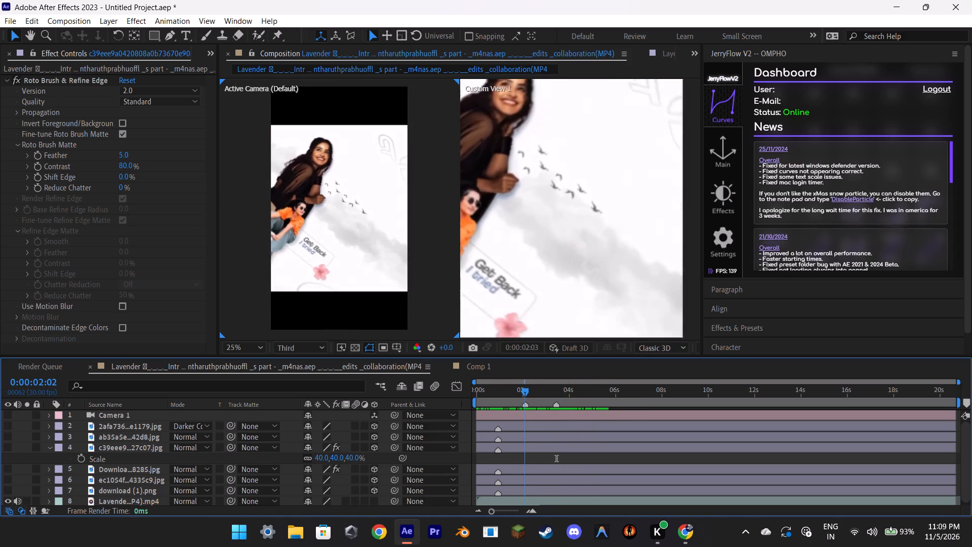
{"action": "left_click_drag", "start_coordinate": [525, 398], "coordinate": [527, 398]}
{"action": "key", "text": "a"}
{"action": "key", "text": "a"}
{"action": "key", "text": "a"}
{"action": "key", "text": "a"}
{"action": "key", "text": "a"}
{"action": "key", "text": "a"}
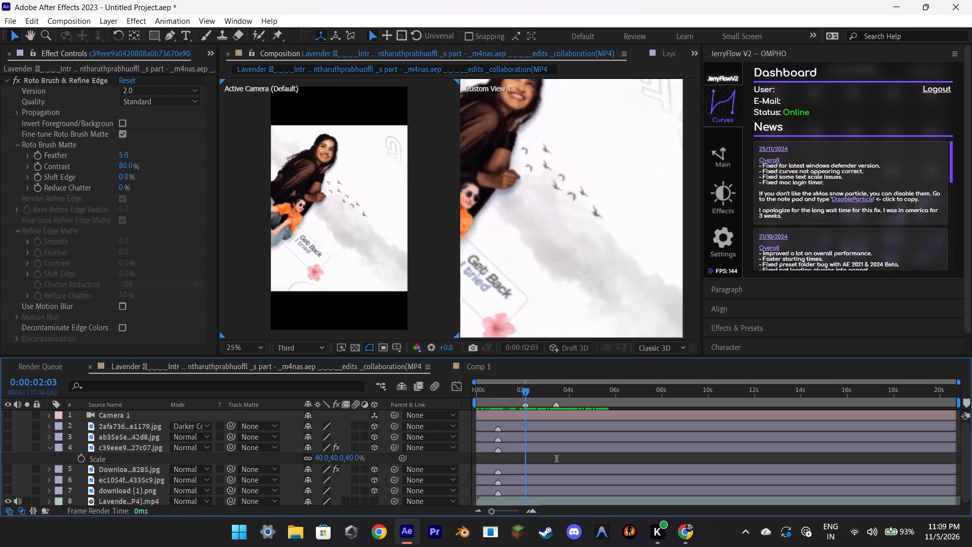
{"action": "left_click_drag", "start_coordinate": [527, 398], "coordinate": [529, 398]}
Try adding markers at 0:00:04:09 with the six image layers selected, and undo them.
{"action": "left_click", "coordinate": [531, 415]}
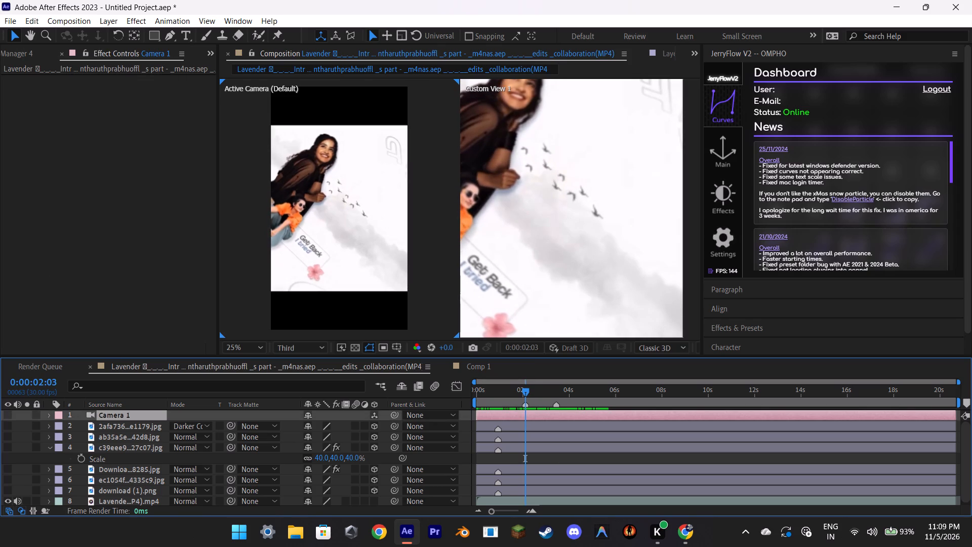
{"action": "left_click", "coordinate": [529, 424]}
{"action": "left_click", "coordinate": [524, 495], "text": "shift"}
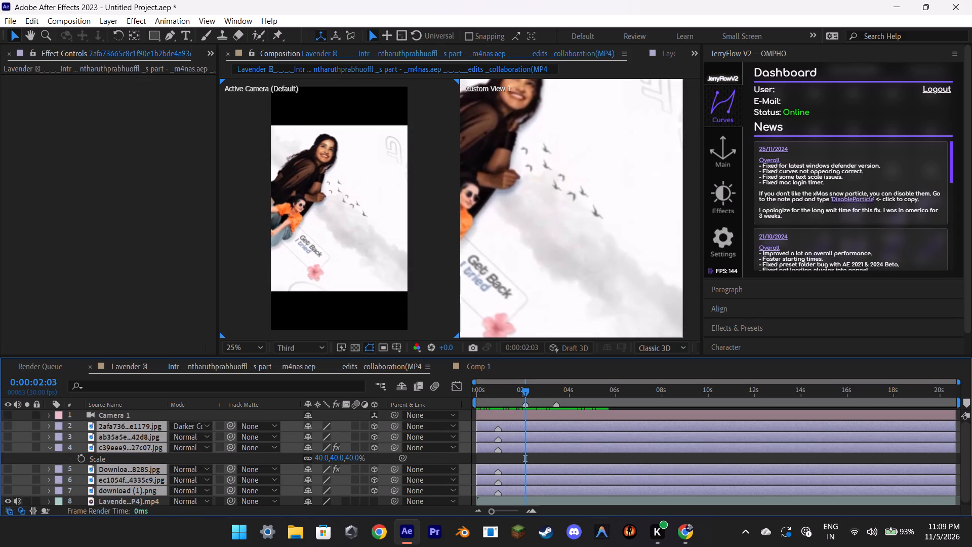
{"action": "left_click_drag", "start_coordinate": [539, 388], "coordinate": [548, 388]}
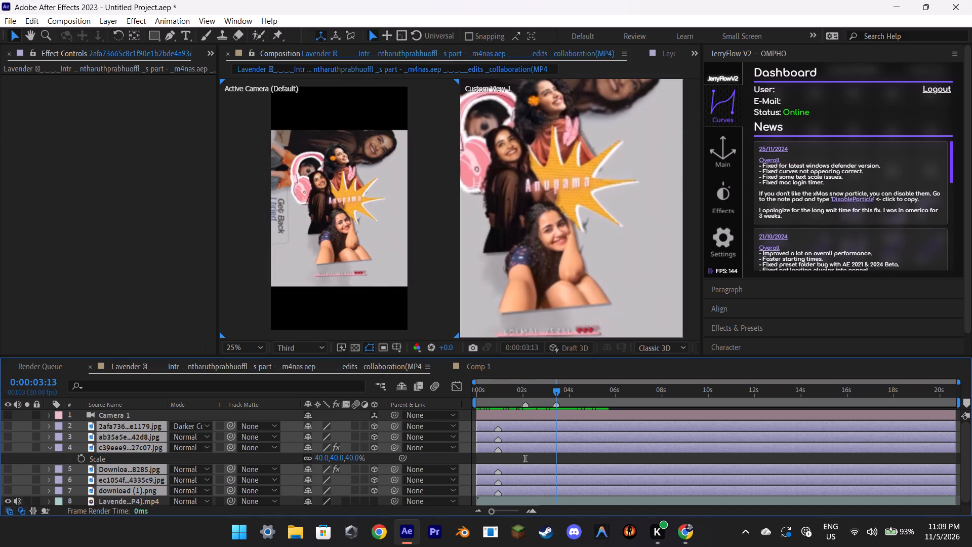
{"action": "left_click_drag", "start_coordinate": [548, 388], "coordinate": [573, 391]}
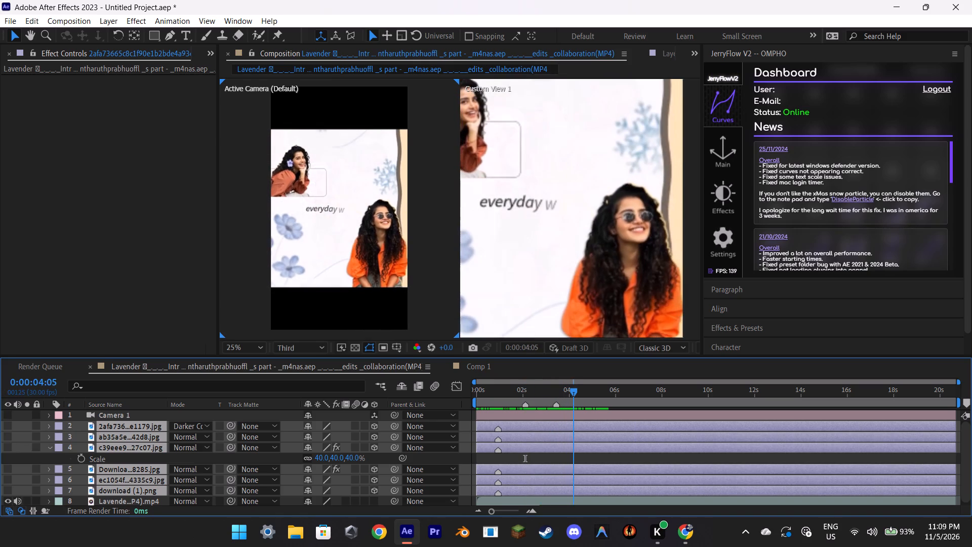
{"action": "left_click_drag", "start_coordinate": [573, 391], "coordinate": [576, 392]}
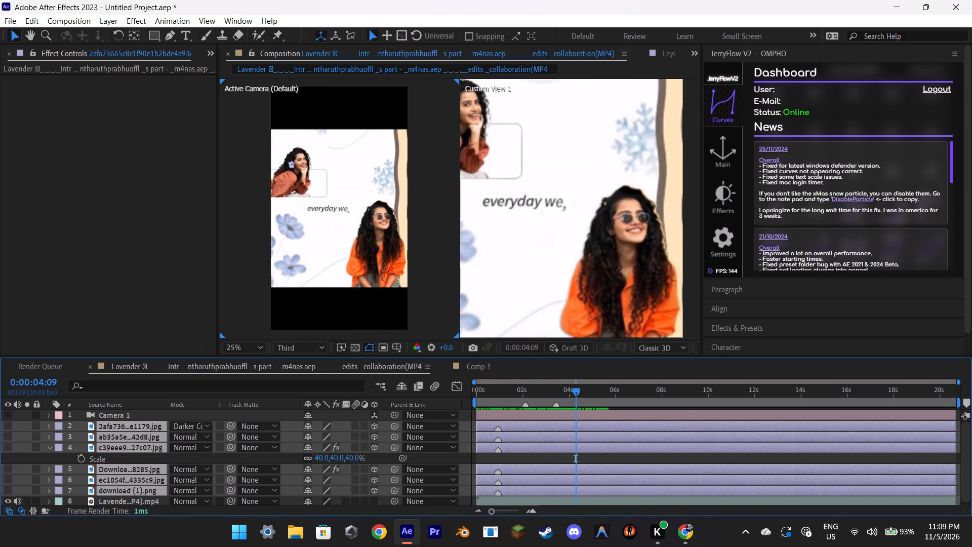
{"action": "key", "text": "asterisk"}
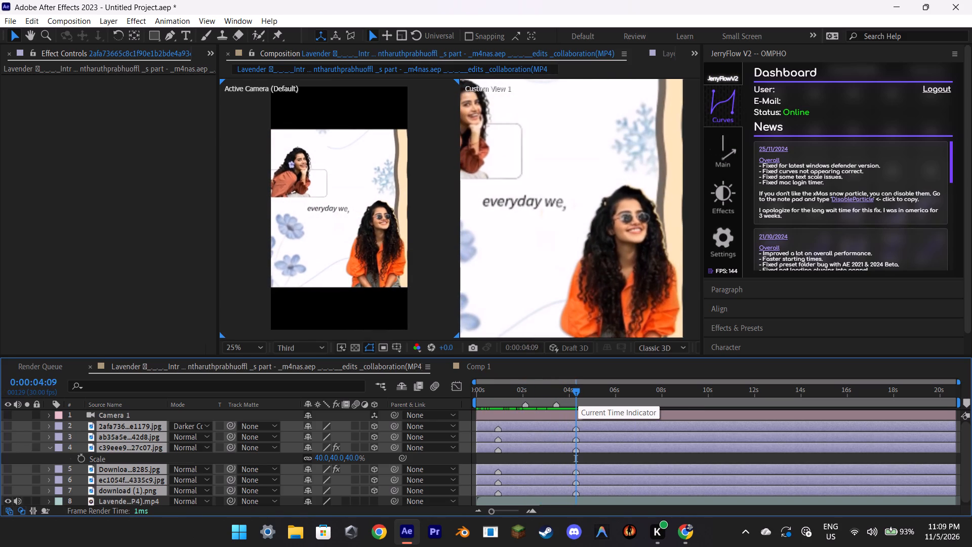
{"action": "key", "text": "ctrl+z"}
Move the current time to 0:00:04:05, where the "everyday" text is appearing, and deselect the image layers.
{"action": "left_click", "coordinate": [588, 389]}
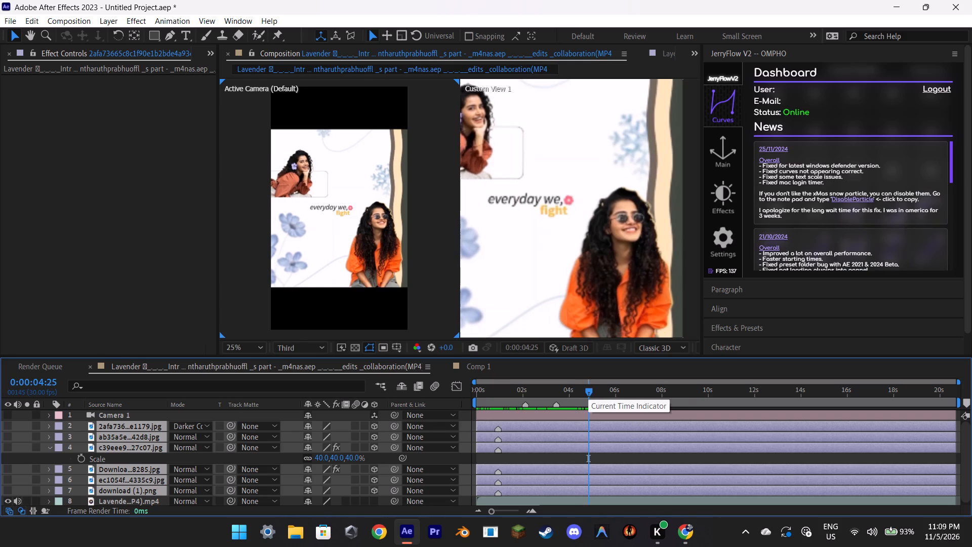
{"action": "left_click_drag", "start_coordinate": [588, 389], "coordinate": [588, 389]}
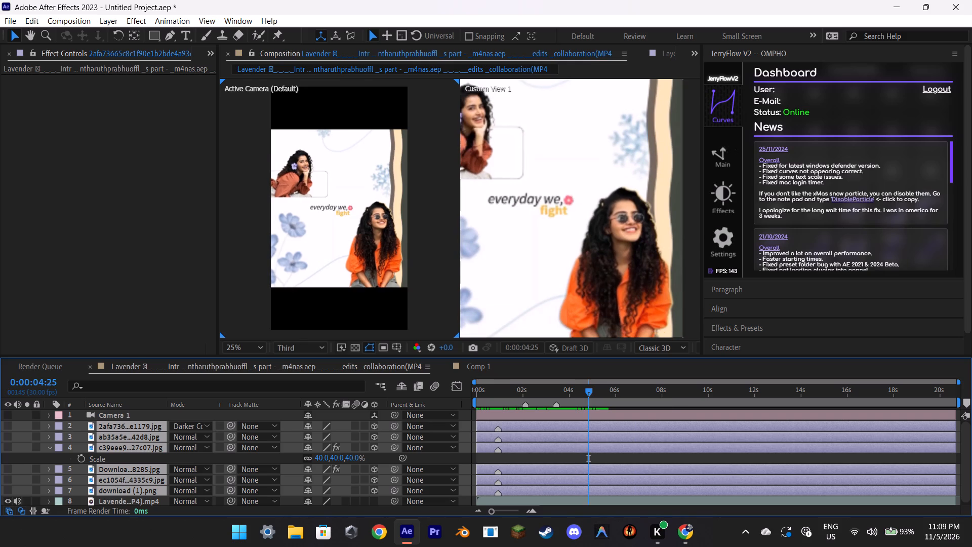
{"action": "left_click_drag", "start_coordinate": [588, 389], "coordinate": [573, 389]}
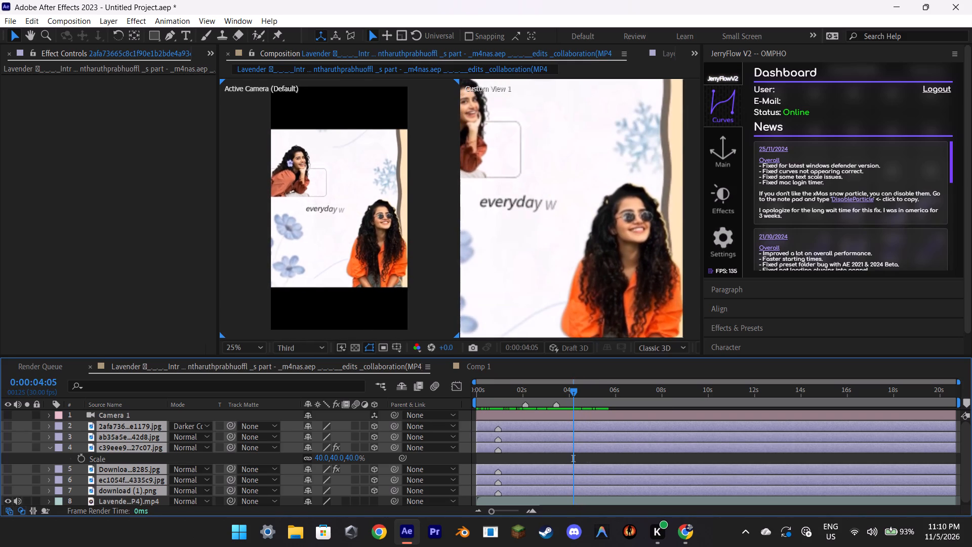
{"action": "left_click", "coordinate": [580, 390]}
{"action": "left_click", "coordinate": [576, 390]}
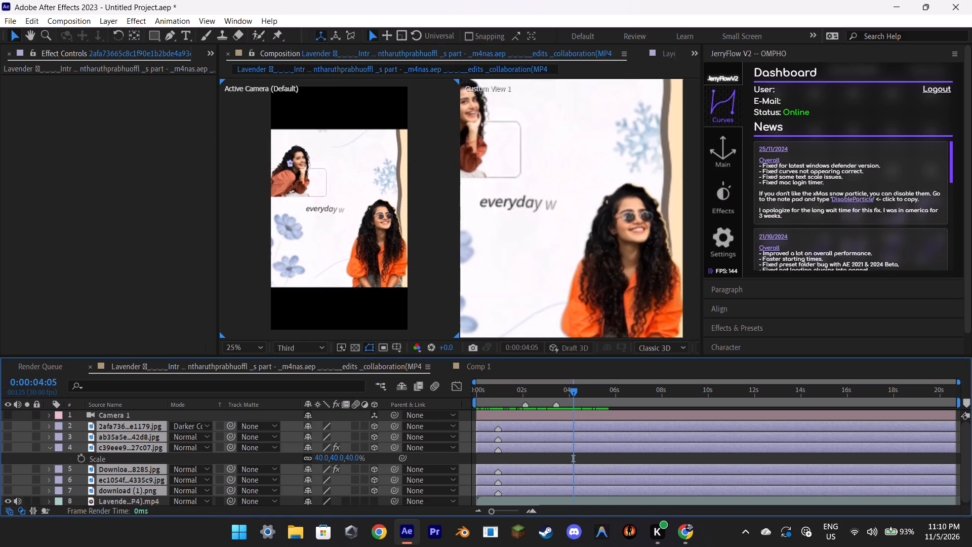
{"action": "left_click", "coordinate": [570, 411]}
{"action": "left_click", "coordinate": [570, 423]}
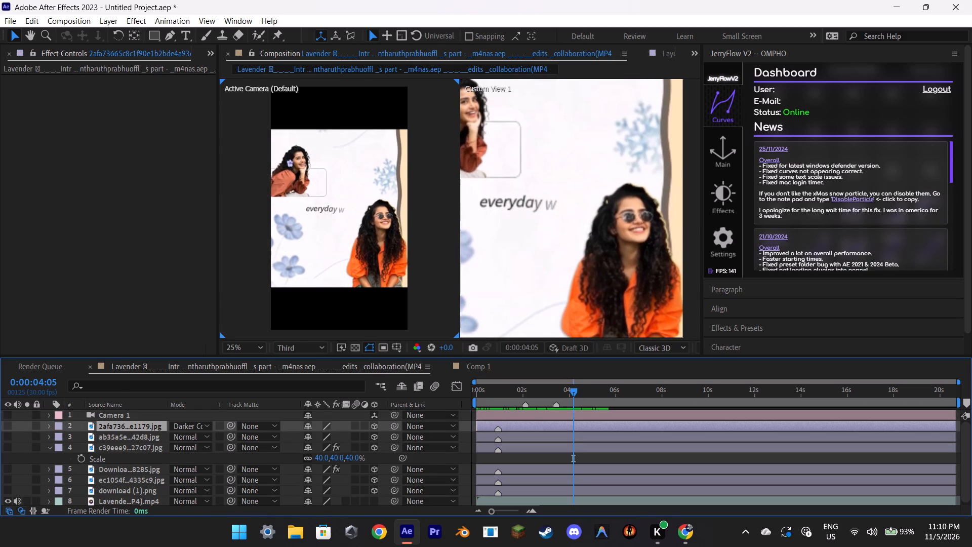
{"action": "left_click", "coordinate": [568, 457]}
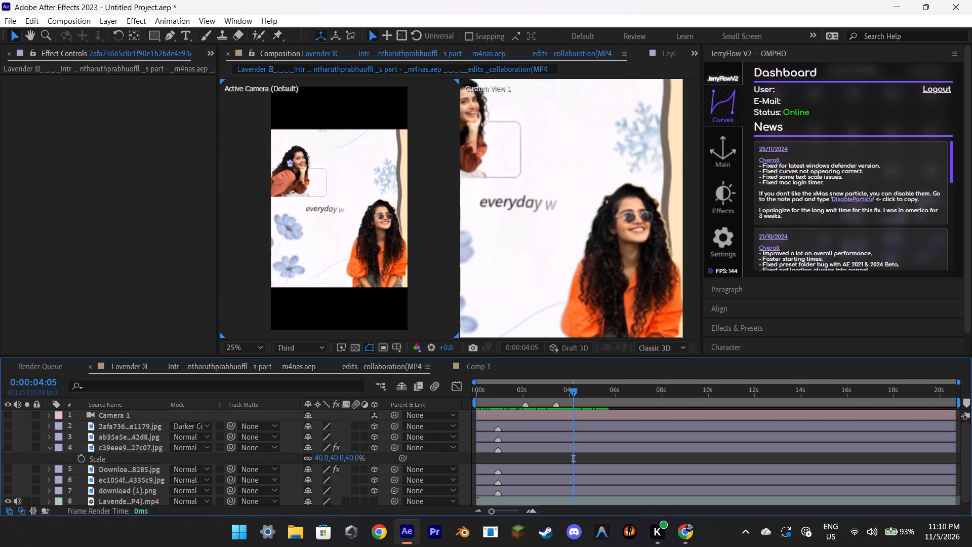
Add a composition marker at 0:00:04:05, where the "everyday" text is appearing.
{"action": "key", "text": "asterisk"}
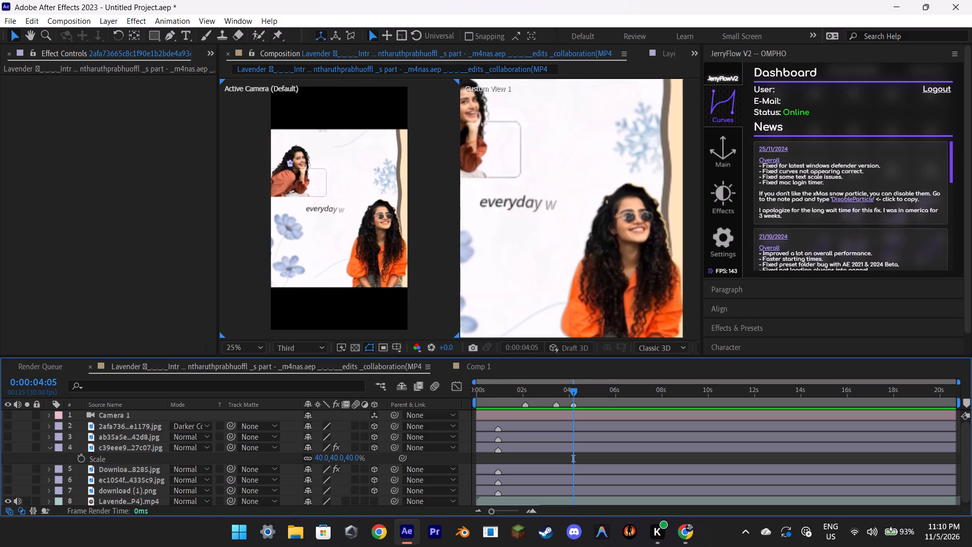
Split the six image layers at the 0:00:04:05 marker and delete the parts after it.
{"action": "left_click_drag", "start_coordinate": [546, 390], "coordinate": [553, 390]}
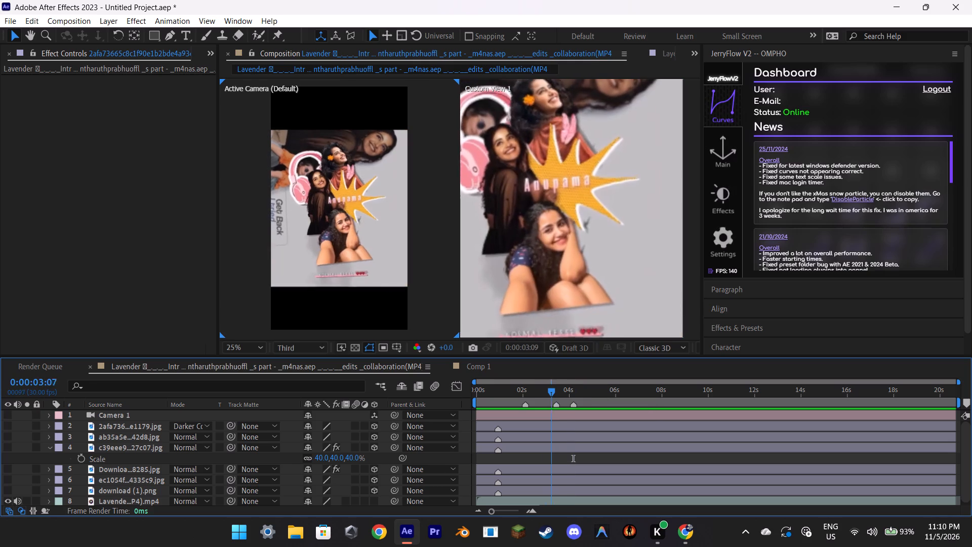
{"action": "left_click_drag", "start_coordinate": [553, 390], "coordinate": [572, 392]}
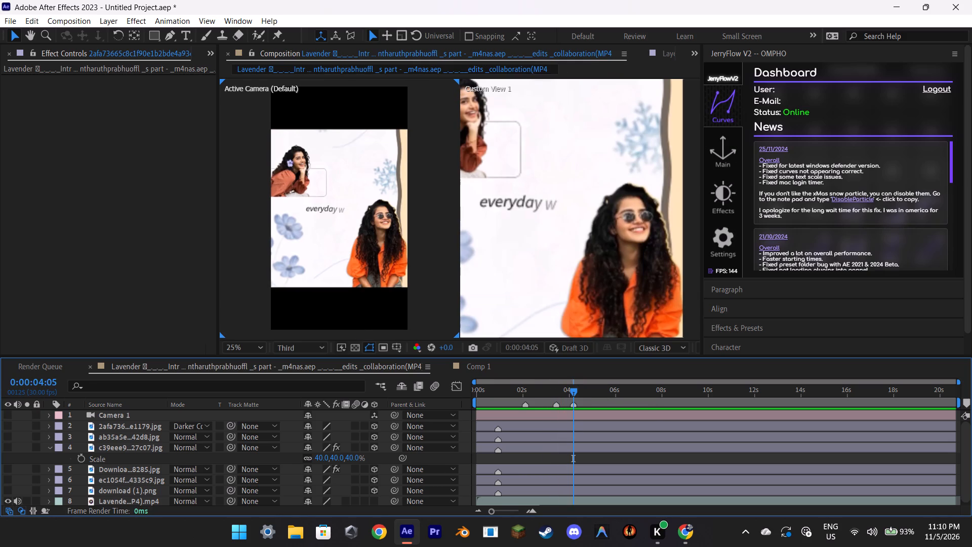
{"action": "left_click", "coordinate": [581, 423]}
{"action": "left_click", "coordinate": [593, 489], "text": "shift"}
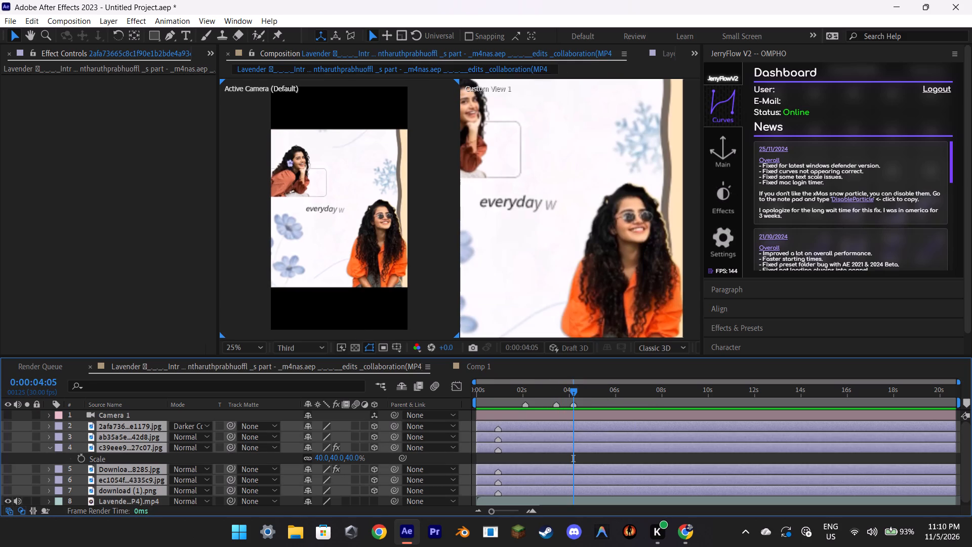
{"action": "key", "text": "ctrl+shift+d"}
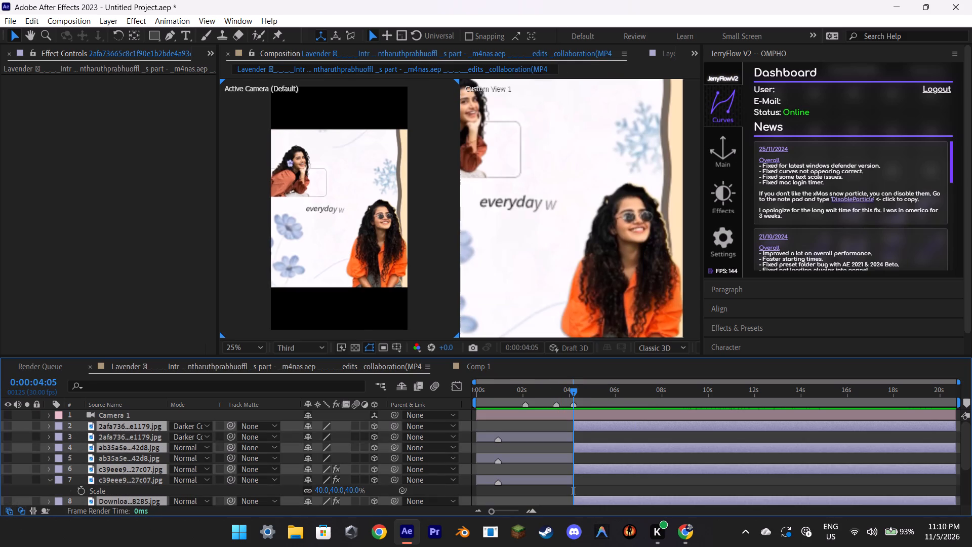
{"action": "key", "text": "BackSpace"}
Review the reference video's opening "Get Back" scene in a zoomed-in timeline, ending at 0:00:00:08.
{"action": "left_click_drag", "start_coordinate": [547, 387], "coordinate": [515, 390]}
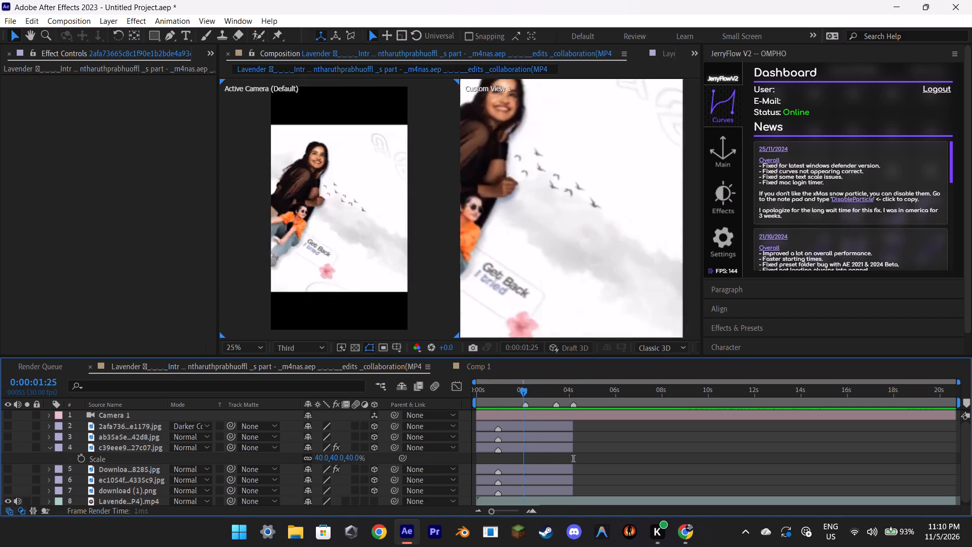
{"action": "left_click_drag", "start_coordinate": [515, 390], "coordinate": [491, 393]}
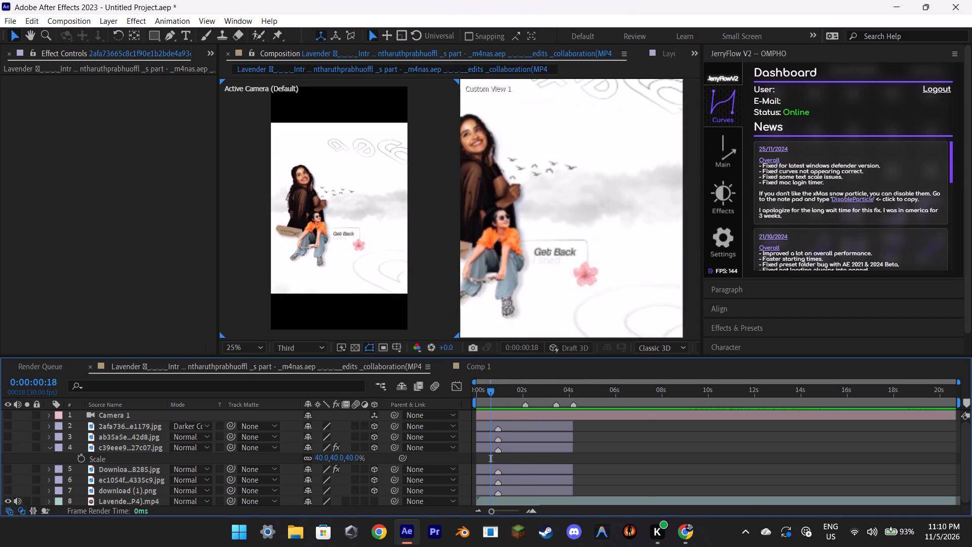
{"action": "scroll", "coordinate": [495, 429], "scroll_direction": "up", "scroll_amount": 2, "text": "alt"}
{"action": "middle_click", "coordinate": [532, 388]}
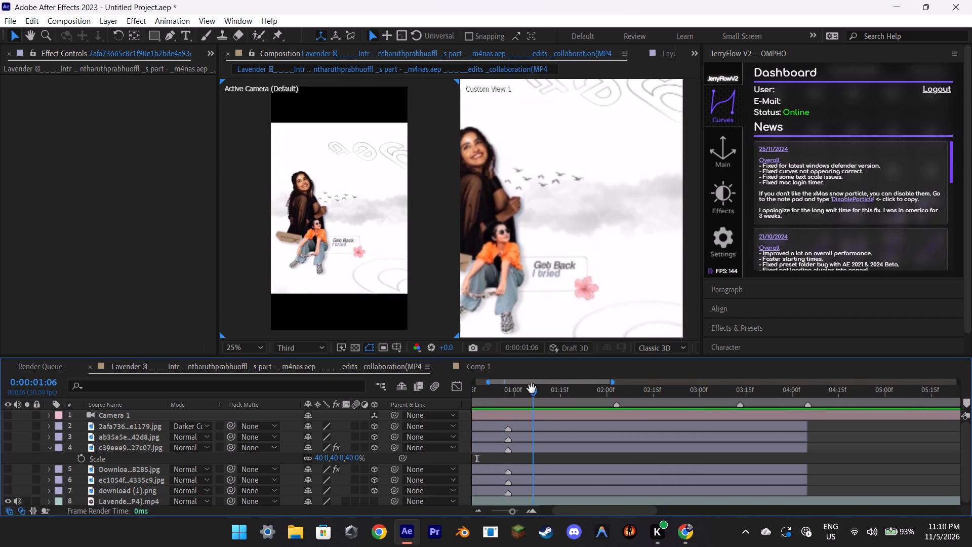
{"action": "left_click_drag", "start_coordinate": [532, 388], "coordinate": [490, 400]}
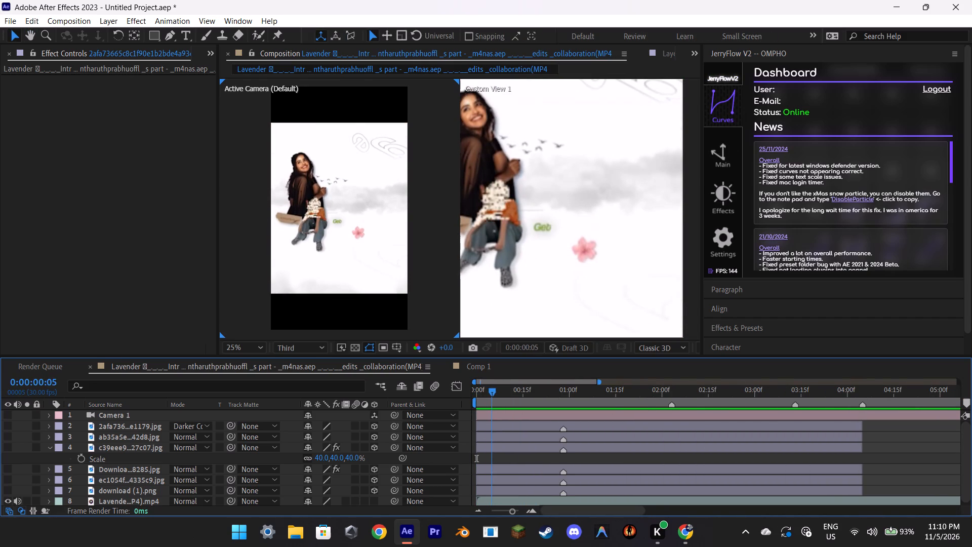
{"action": "left_click_drag", "start_coordinate": [490, 400], "coordinate": [501, 403]}
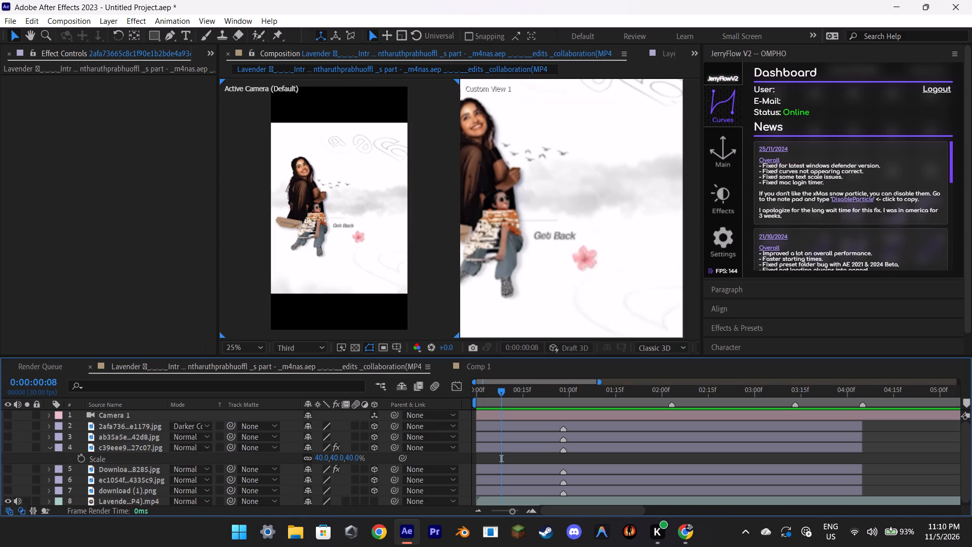
Make the six image layers and Camera 1 visible, move to 0:00:00:15, and hide the Lavender reference video's picture.
{"action": "left_click_drag", "start_coordinate": [7, 494], "coordinate": [3, 449]}
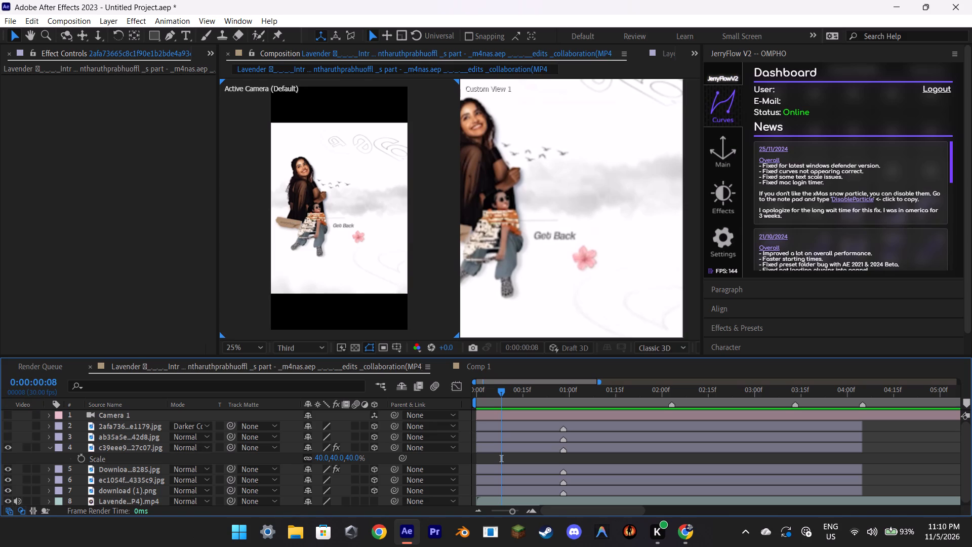
{"action": "left_click_drag", "start_coordinate": [3, 449], "coordinate": [5, 423]}
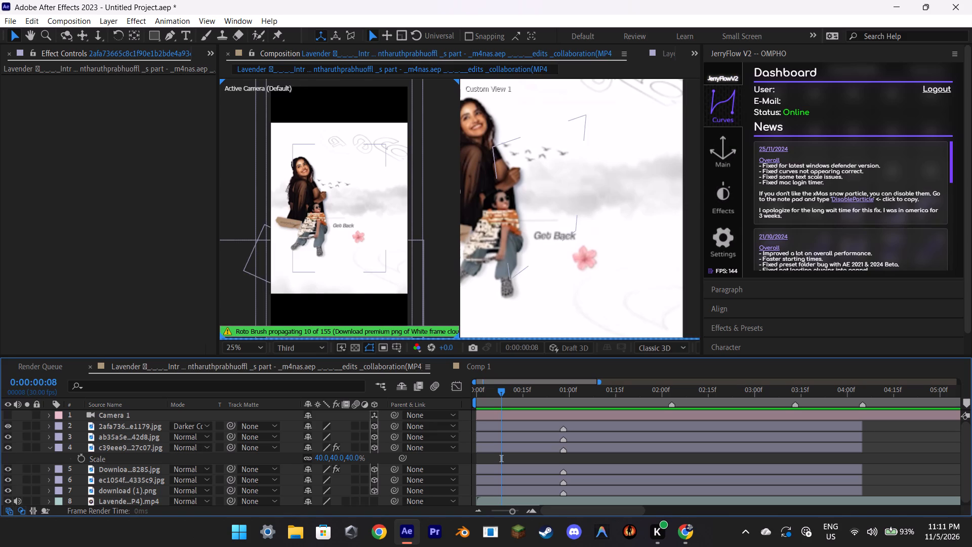
{"action": "left_click", "coordinate": [11, 413]}
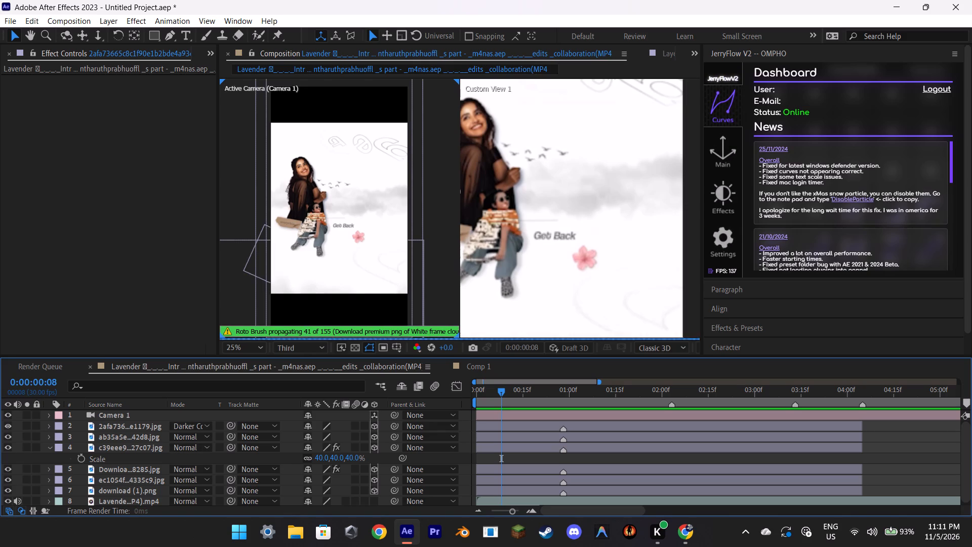
{"action": "left_click", "coordinate": [522, 393]}
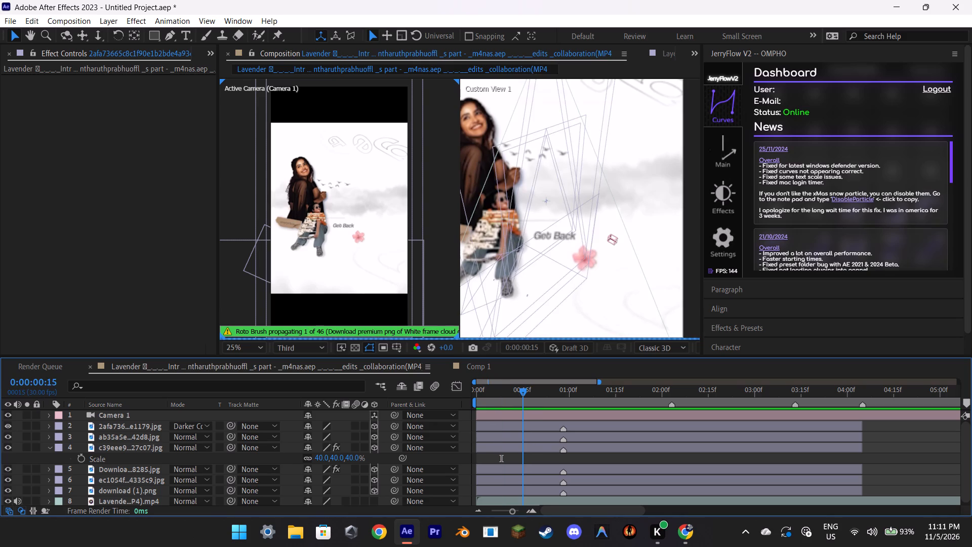
{"action": "scroll", "coordinate": [68, 484], "scroll_direction": "down", "scroll_amount": 3}
{"action": "left_click", "coordinate": [7, 502]}
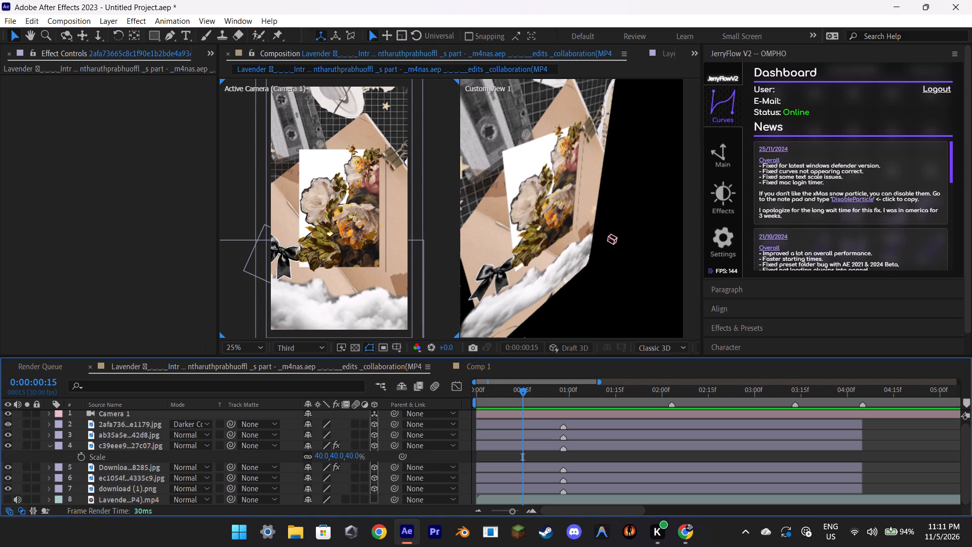
Move the current time to 0:00:00:19 and open the flower image layer ab35a5e…42d8.jpg in its own layer view.
{"action": "left_click_drag", "start_coordinate": [526, 390], "coordinate": [539, 394]}
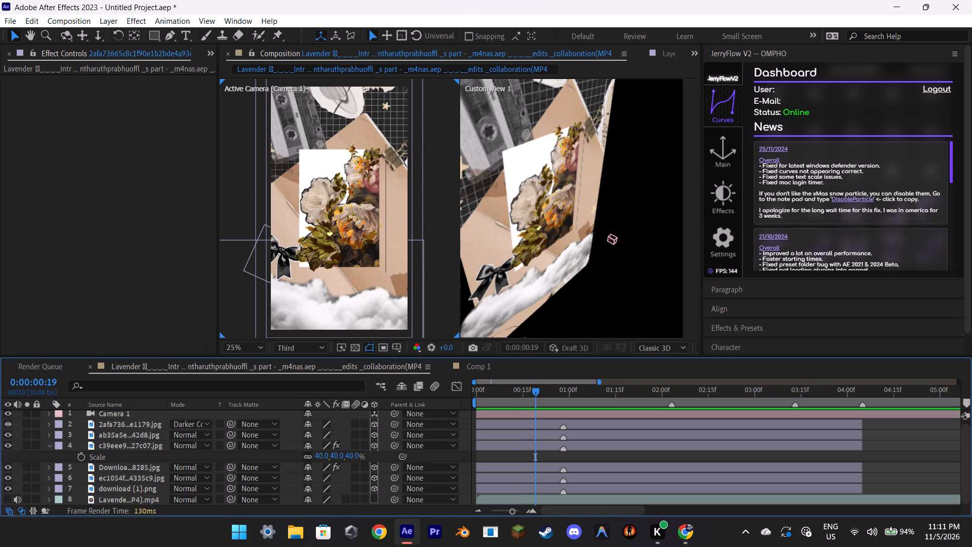
{"action": "left_click", "coordinate": [100, 471]}
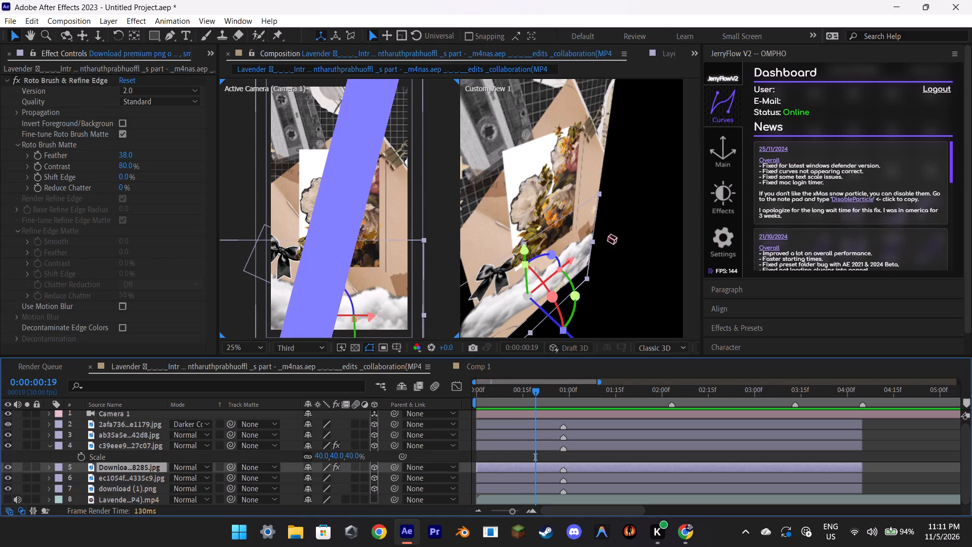
{"action": "left_click", "coordinate": [105, 448]}
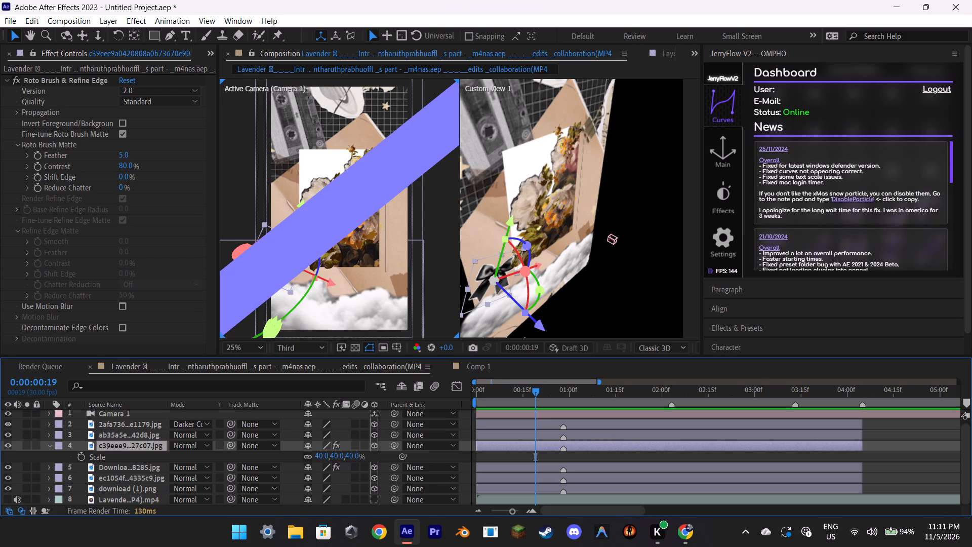
{"action": "left_click", "coordinate": [53, 447]}
{"action": "left_click", "coordinate": [100, 438]}
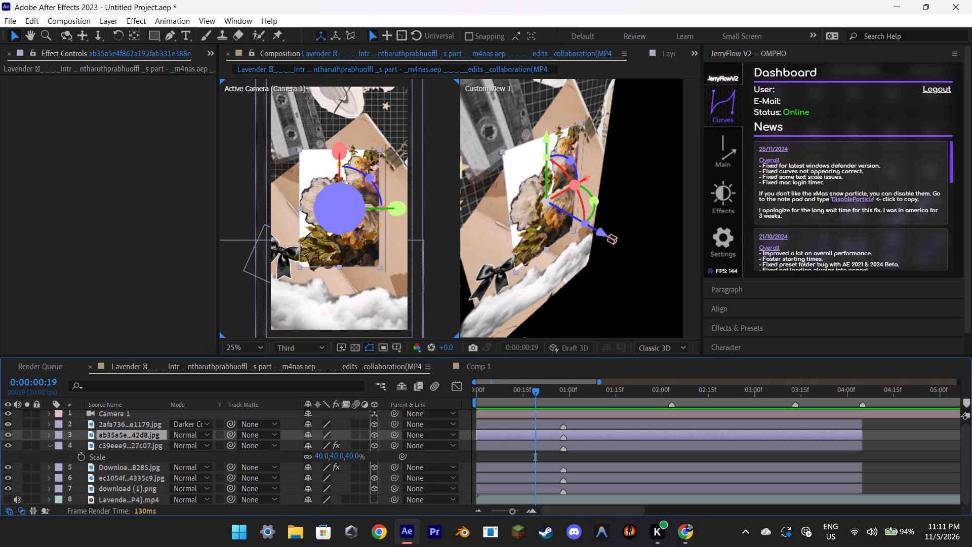
{"action": "double_click", "coordinate": [149, 435]}
{"action": "middle_click", "coordinate": [461, 164]}
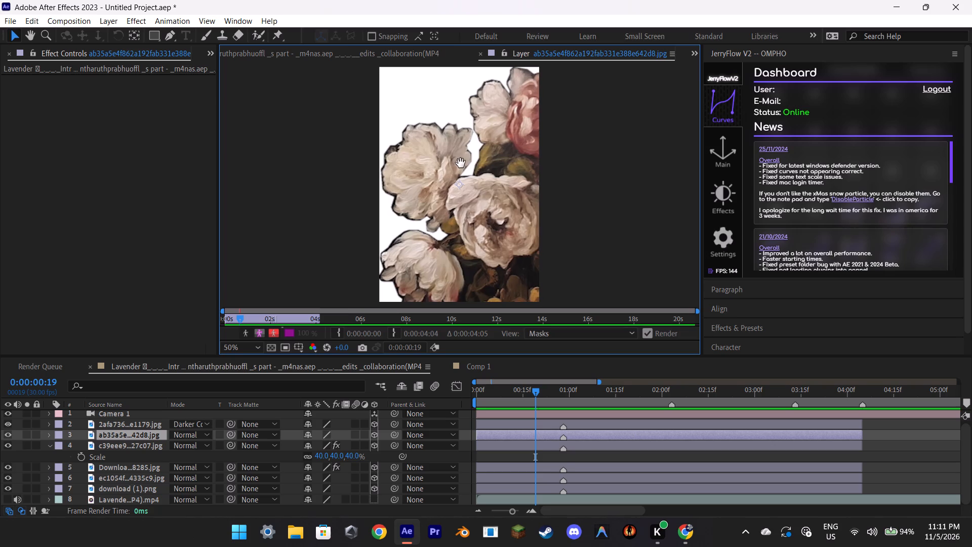
{"action": "scroll", "coordinate": [460, 160], "scroll_direction": "down", "scroll_amount": 1}
{"action": "scroll", "coordinate": [460, 160], "scroll_direction": "up", "scroll_amount": 1}
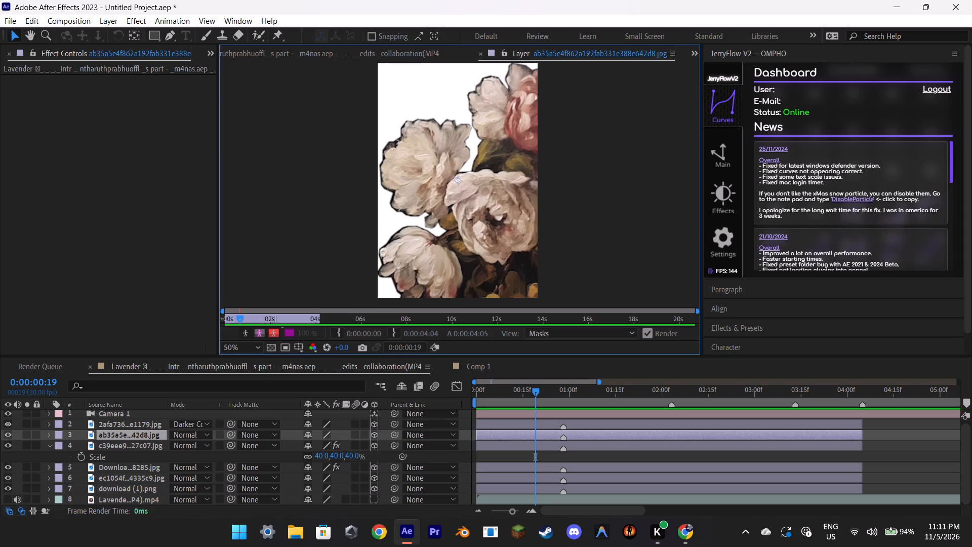
Paint a Roto Brush foreground stroke around and across all the flowers, leaving out the white background.
{"action": "left_click", "coordinate": [254, 34]}
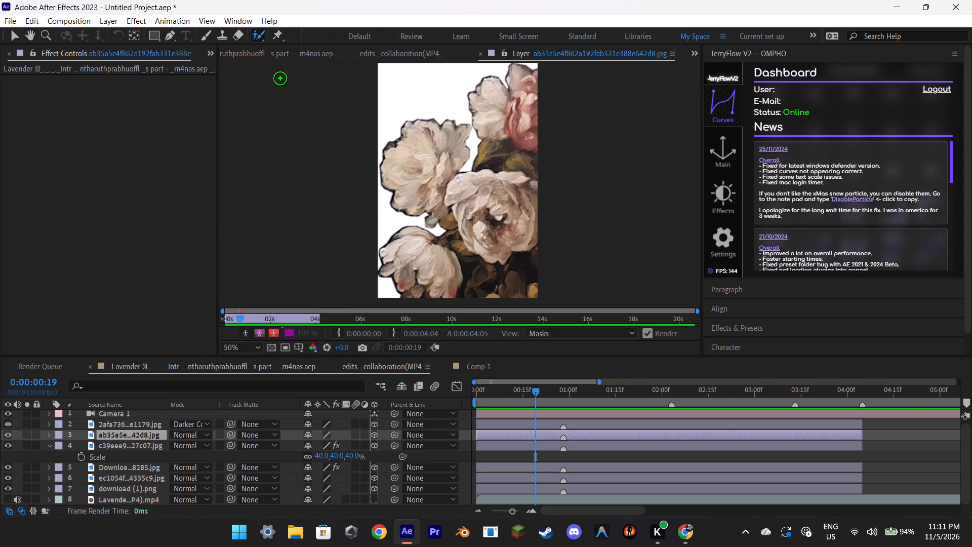
{"action": "left_click_drag", "start_coordinate": [389, 268], "coordinate": [390, 267]}
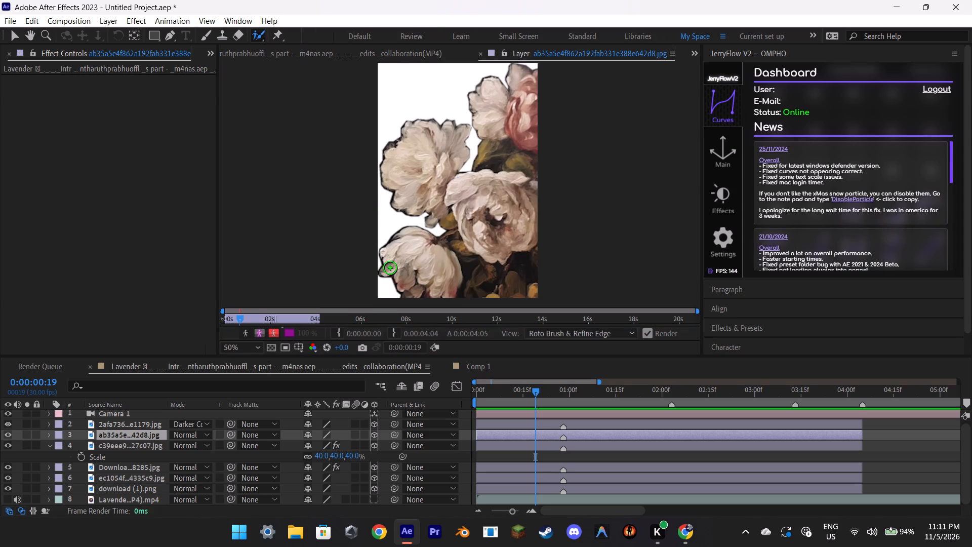
{"action": "left_click_drag", "start_coordinate": [390, 267], "coordinate": [461, 279]}
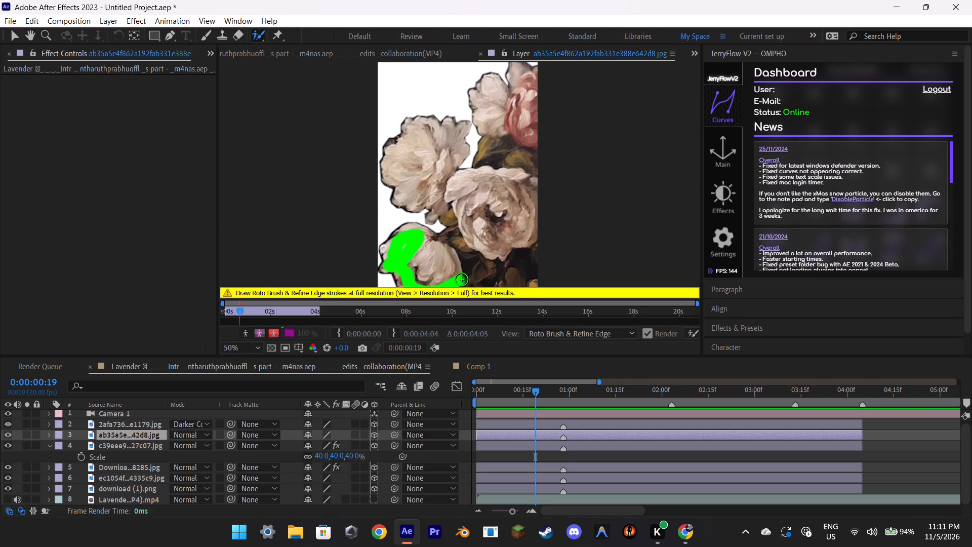
{"action": "left_click_drag", "start_coordinate": [461, 279], "coordinate": [517, 87]}
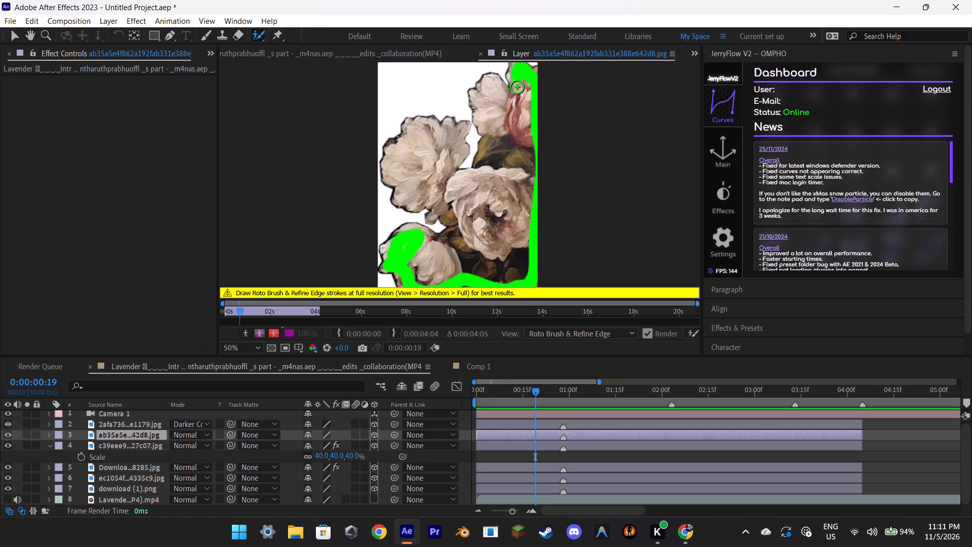
{"action": "left_click_drag", "start_coordinate": [517, 87], "coordinate": [471, 176]}
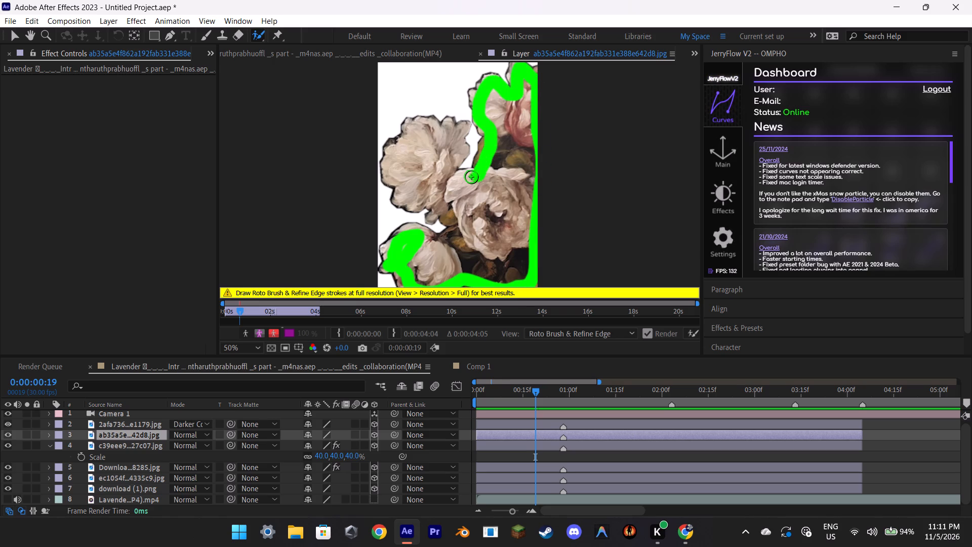
{"action": "left_click_drag", "start_coordinate": [471, 176], "coordinate": [390, 162]}
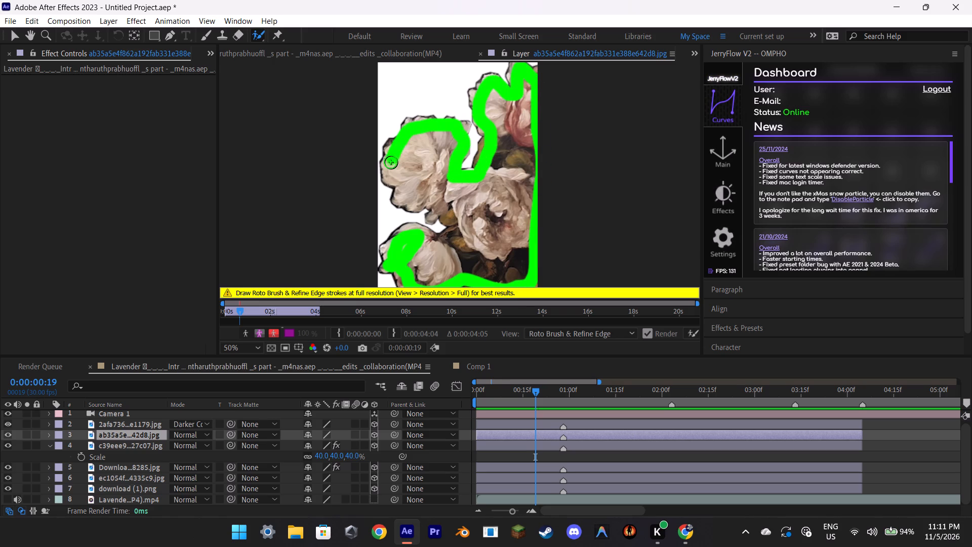
{"action": "left_click_drag", "start_coordinate": [390, 162], "coordinate": [454, 250]}
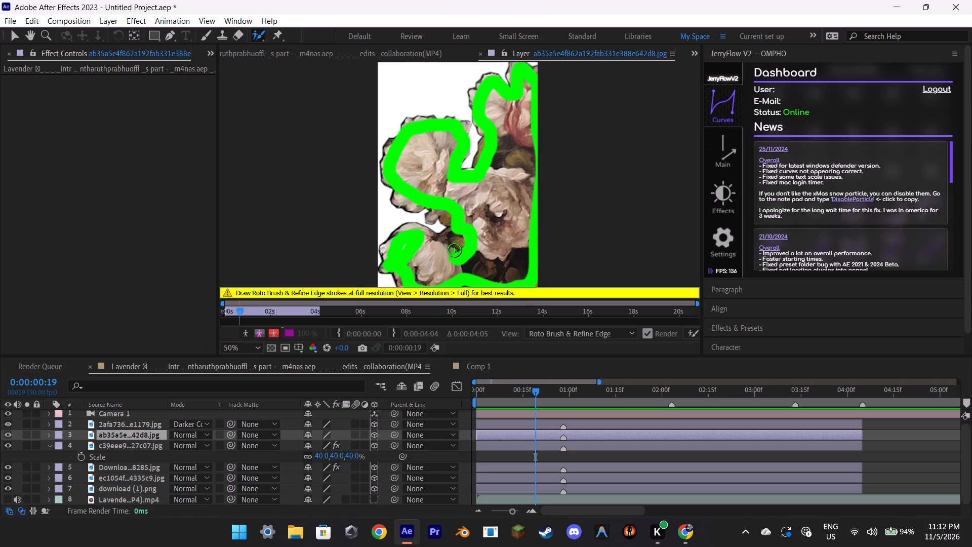
{"action": "left_click_drag", "start_coordinate": [454, 250], "coordinate": [516, 273]}
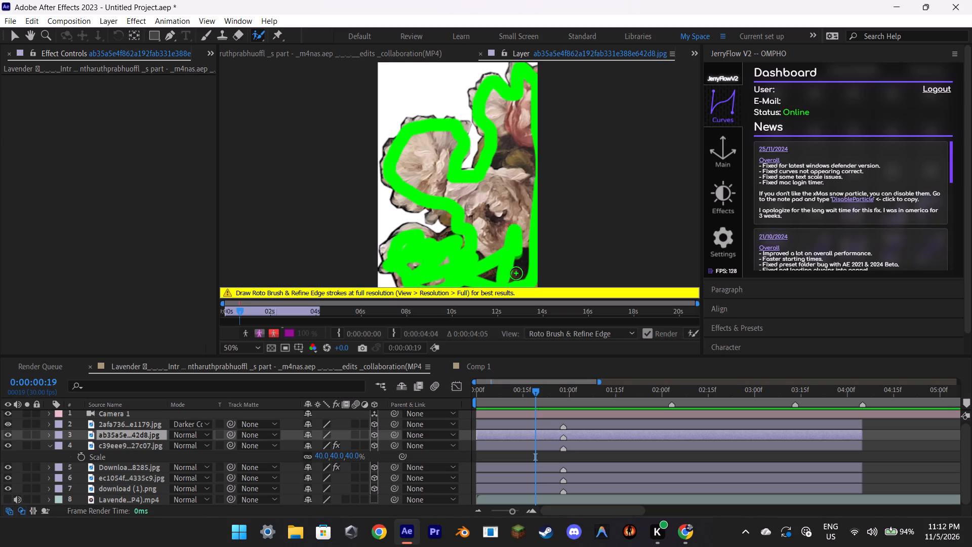
{"action": "left_click_drag", "start_coordinate": [516, 273], "coordinate": [433, 179]}
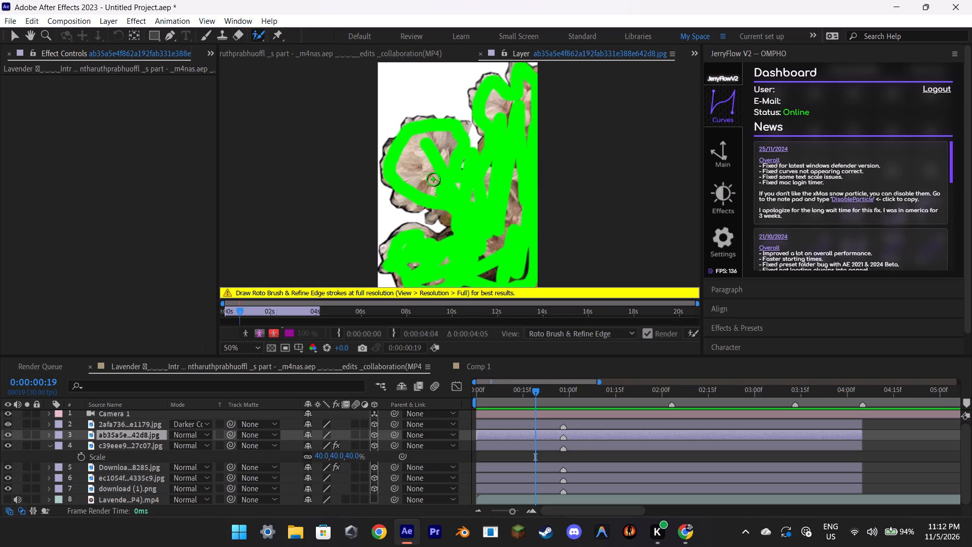
{"action": "left_click_drag", "start_coordinate": [433, 179], "coordinate": [526, 252]}
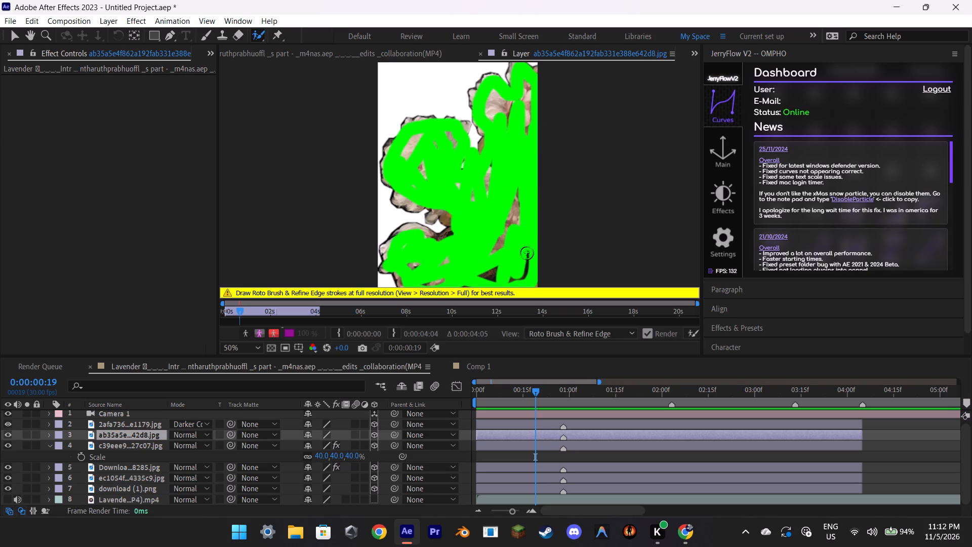
{"action": "left_click_drag", "start_coordinate": [526, 252], "coordinate": [504, 136]}
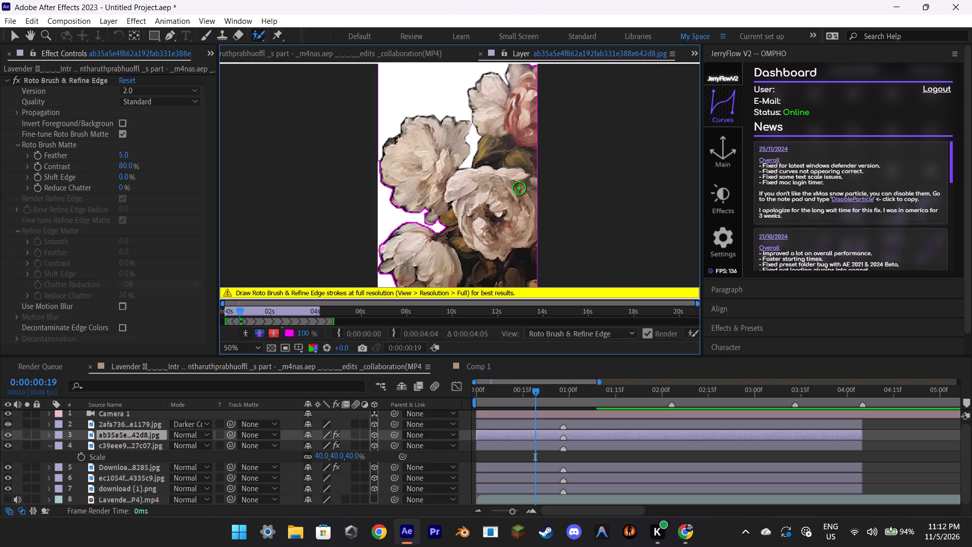
Paint a Roto Brush foreground stroke down the upper pale flower of the ab35a5e…42d8.jpg image.
{"action": "middle_click_drag", "start_coordinate": [519, 131], "coordinate": [521, 132]}
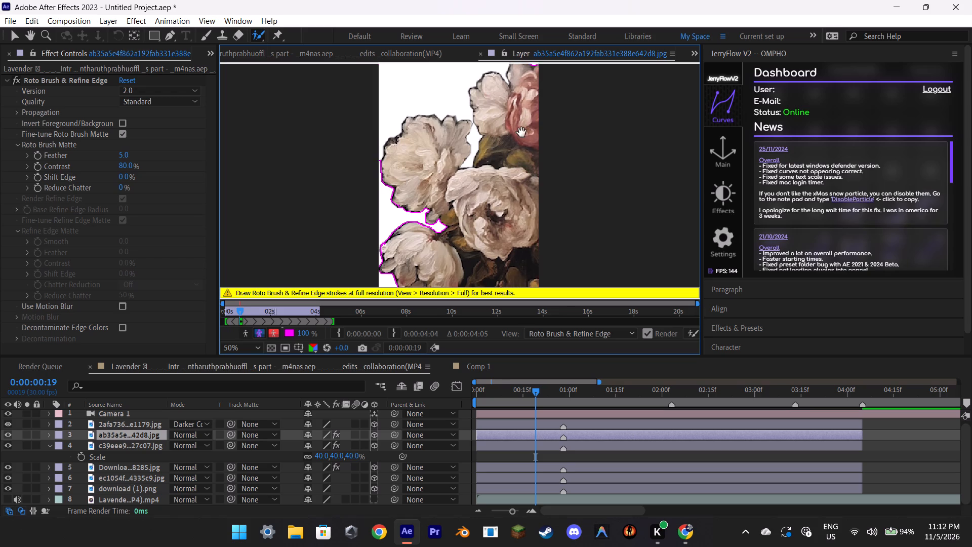
{"action": "middle_click_drag", "start_coordinate": [521, 132], "coordinate": [530, 177]}
{"action": "scroll", "coordinate": [509, 157], "scroll_direction": "up", "scroll_amount": 2}
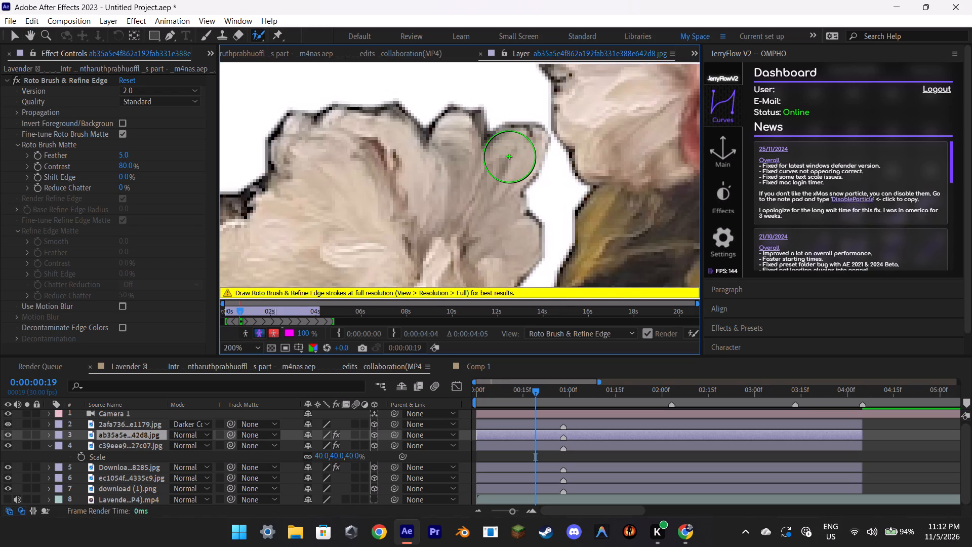
{"action": "scroll", "coordinate": [509, 157], "scroll_direction": "down", "scroll_amount": 1}
{"action": "left_click_drag", "start_coordinate": [544, 118], "coordinate": [543, 187]}
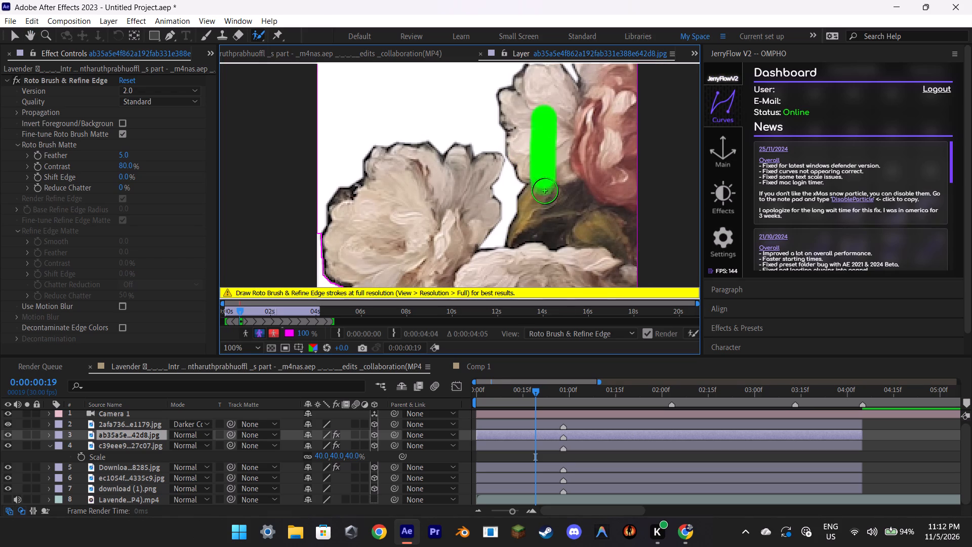
Exclude the white area above the flowers and the gap between the left and upper flowers with Roto Brush background strokes.
{"action": "middle_click_drag", "start_coordinate": [564, 191], "coordinate": [587, 244]}
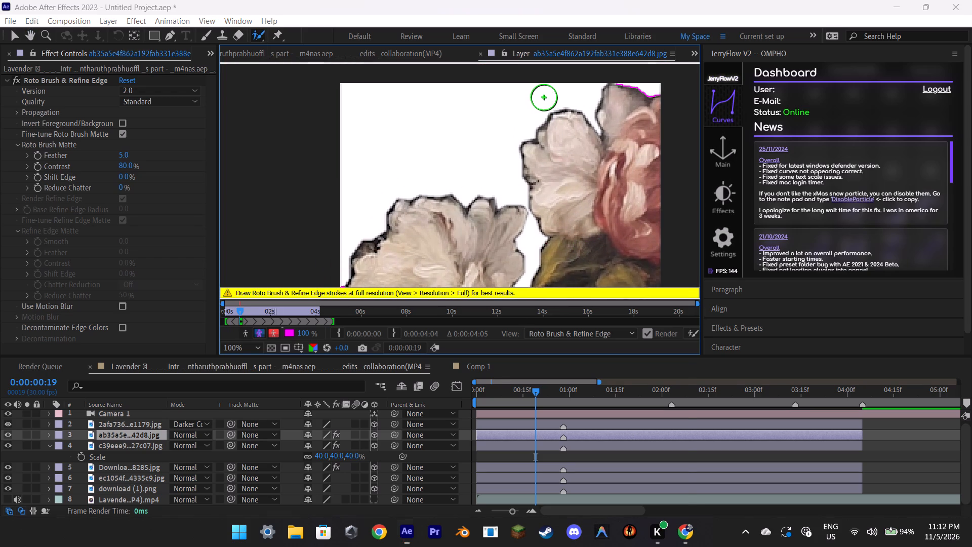
{"action": "left_click_drag", "start_coordinate": [547, 93], "coordinate": [531, 115], "text": "ctrl"}
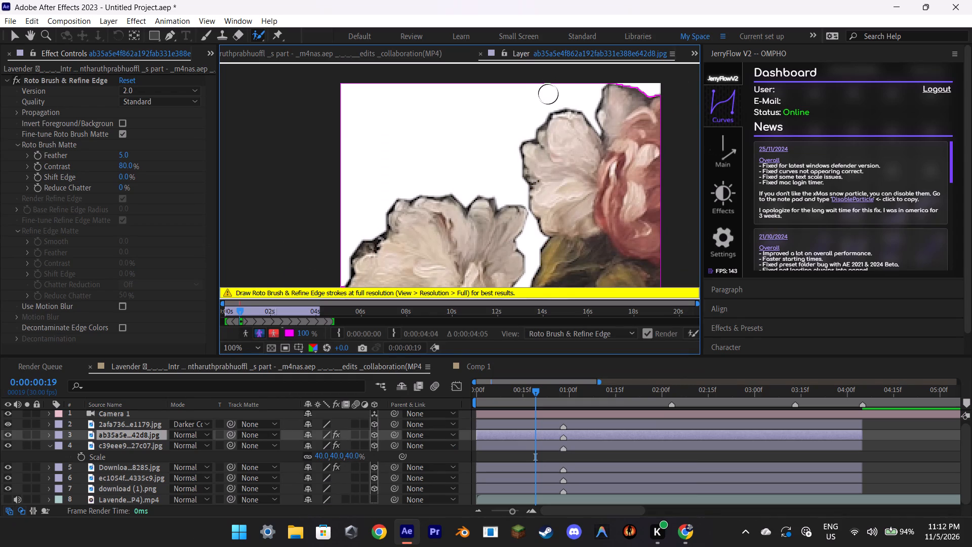
{"action": "left_click_drag", "start_coordinate": [531, 115], "coordinate": [531, 113], "text": "ctrl"}
{"action": "left_click_drag", "start_coordinate": [530, 102], "coordinate": [478, 133], "text": "alt"}
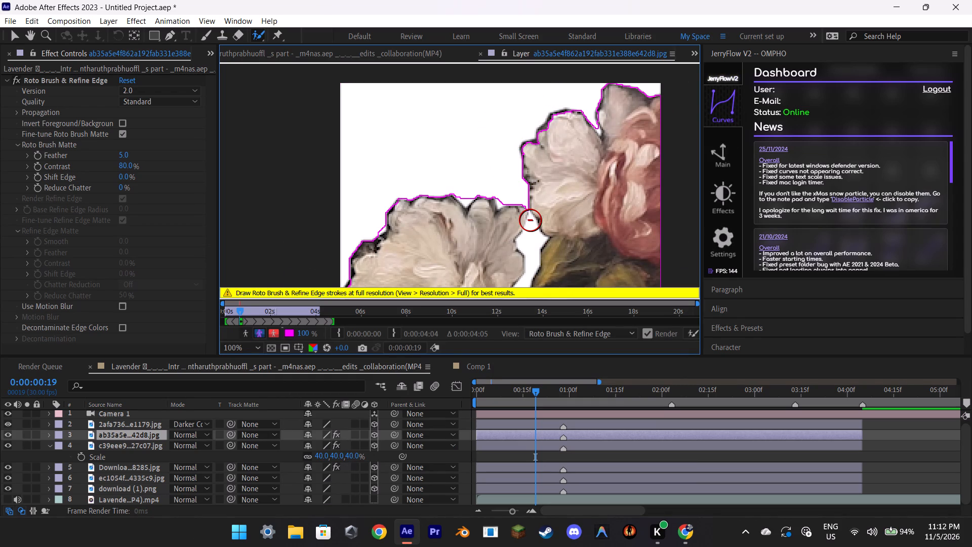
{"action": "left_click_drag", "start_coordinate": [531, 232], "coordinate": [531, 256], "text": "alt"}
{"action": "middle_click_drag", "start_coordinate": [589, 230], "coordinate": [589, 159]}
{"action": "left_click_drag", "start_coordinate": [532, 193], "coordinate": [521, 217], "text": "alt"}
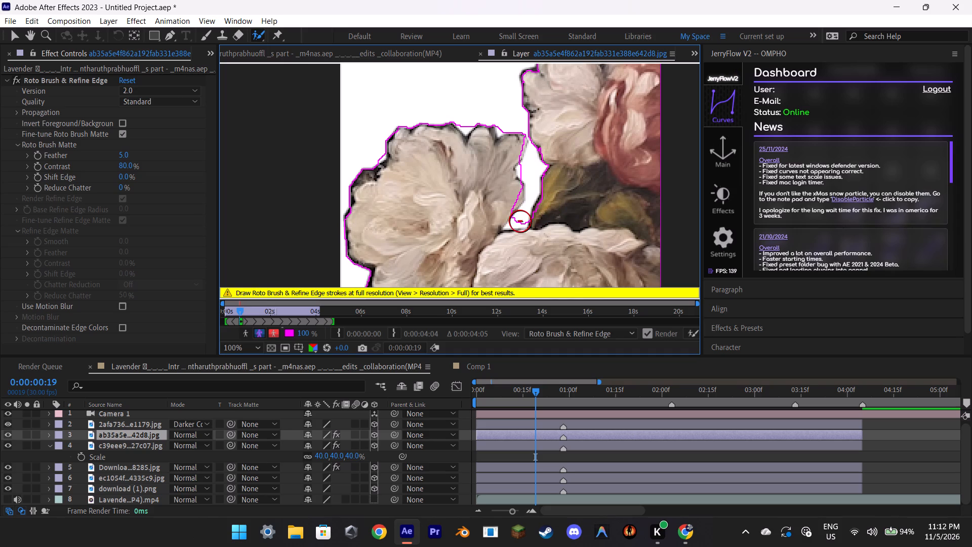
{"action": "left_click", "coordinate": [519, 221], "text": "alt"}
{"action": "middle_click_drag", "start_coordinate": [595, 167], "coordinate": [552, 189]}
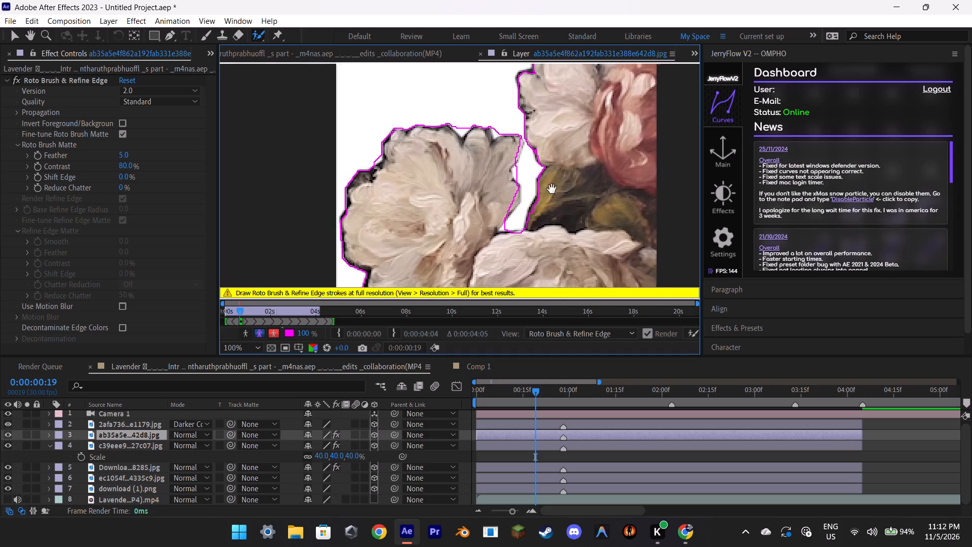
{"action": "middle_click_drag", "start_coordinate": [552, 189], "coordinate": [521, 205]}
{"action": "scroll", "coordinate": [521, 205], "scroll_direction": "down", "scroll_amount": 2}
{"action": "scroll", "coordinate": [521, 205], "scroll_direction": "up", "scroll_amount": 1}
{"action": "middle_click_drag", "start_coordinate": [520, 203], "coordinate": [545, 115]}
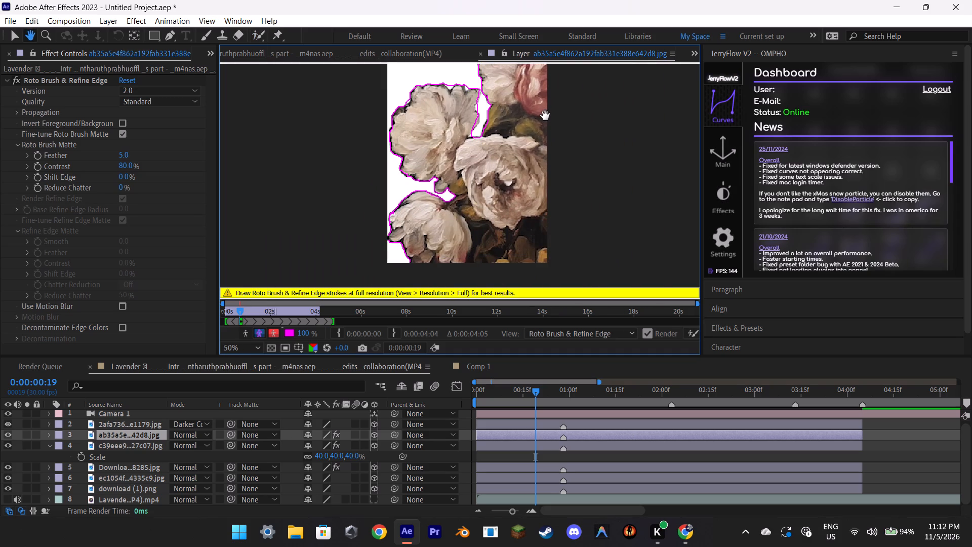
{"action": "middle_click_drag", "start_coordinate": [545, 115], "coordinate": [546, 193]}
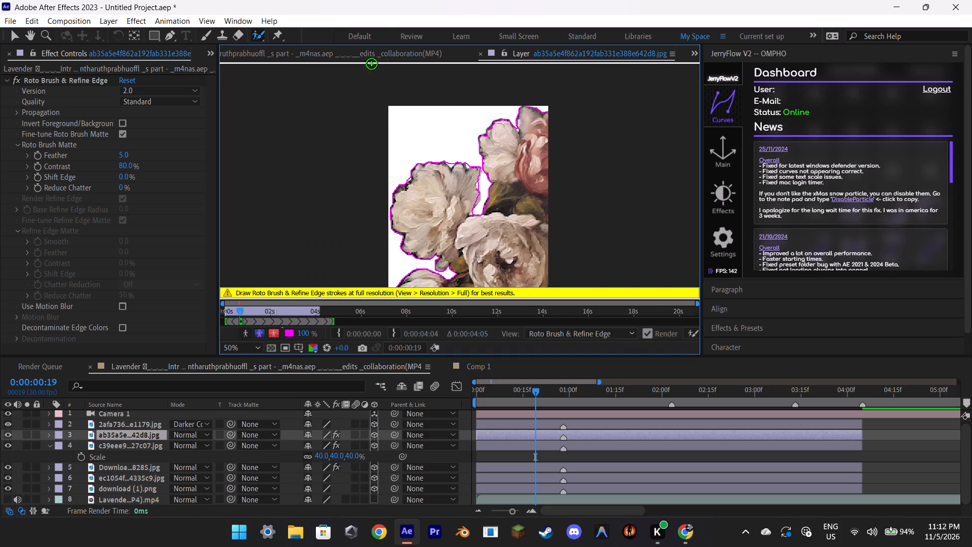
Return to the Lavender composition view and scale the flower layer ab35a5e…42d8.jpg to 51%.
{"action": "left_click", "coordinate": [346, 54]}
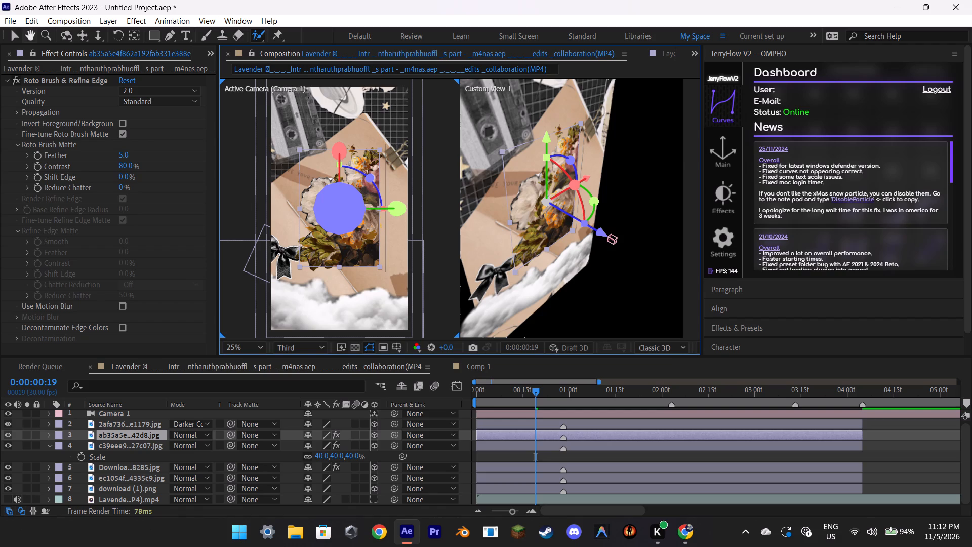
{"action": "left_click", "coordinate": [19, 39]}
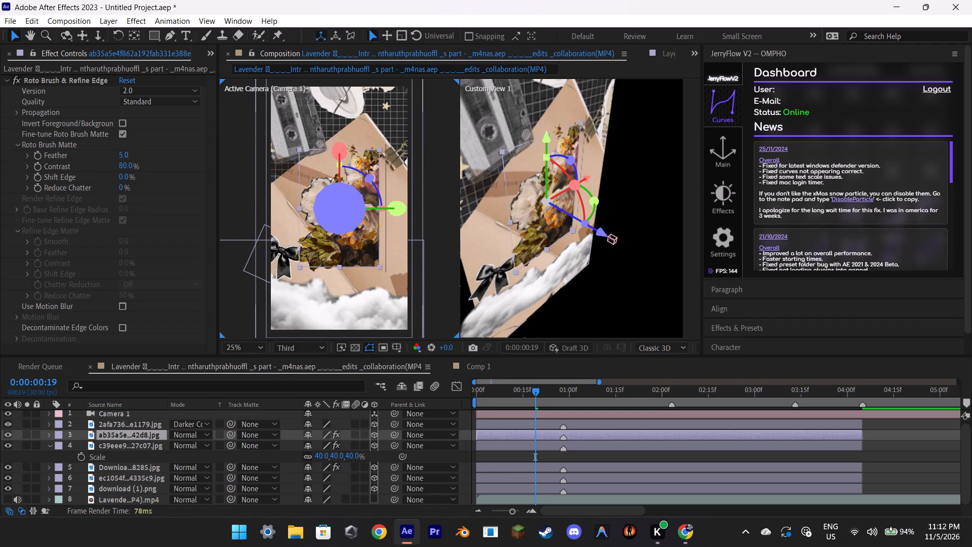
{"action": "key", "text": "s"}
{"action": "left_click", "coordinate": [319, 441]}
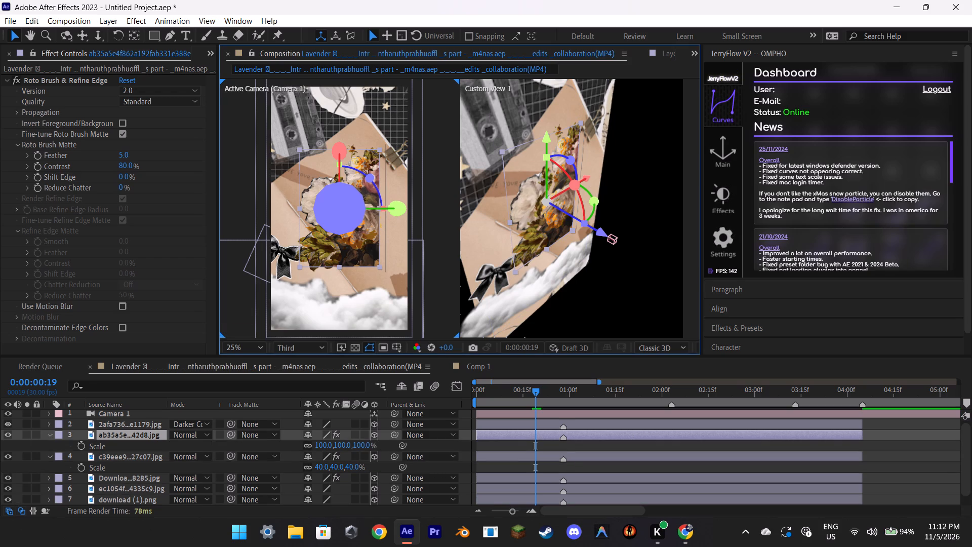
{"action": "left_click_drag", "start_coordinate": [320, 443], "coordinate": [292, 446]}
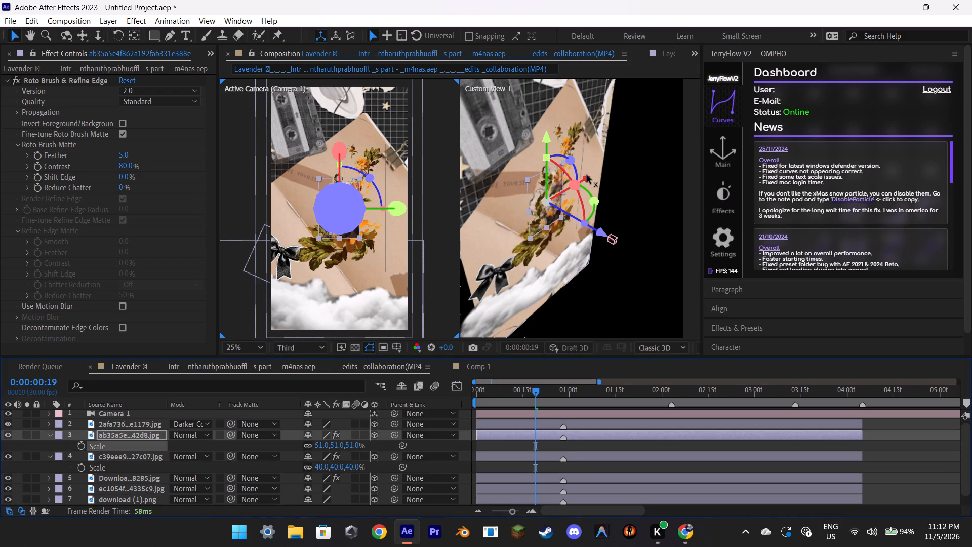
Move the flower layer along its axes to X about 983 and down to the edge of the clouds.
{"action": "left_click_drag", "start_coordinate": [588, 179], "coordinate": [614, 173], "text": "ctrl"}
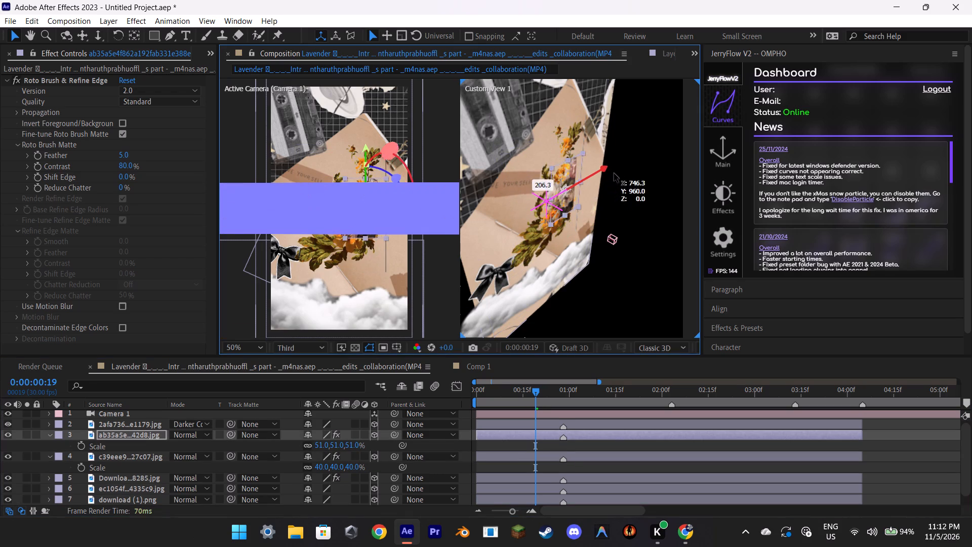
{"action": "left_click_drag", "start_coordinate": [614, 173], "coordinate": [630, 170], "text": "ctrl"}
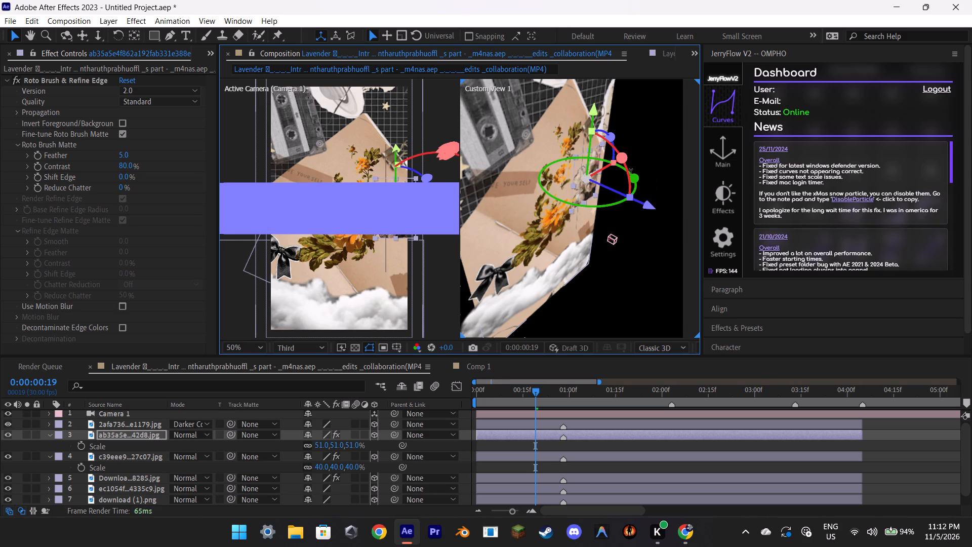
{"action": "left_click_drag", "start_coordinate": [594, 111], "coordinate": [595, 120], "text": "ctrl"}
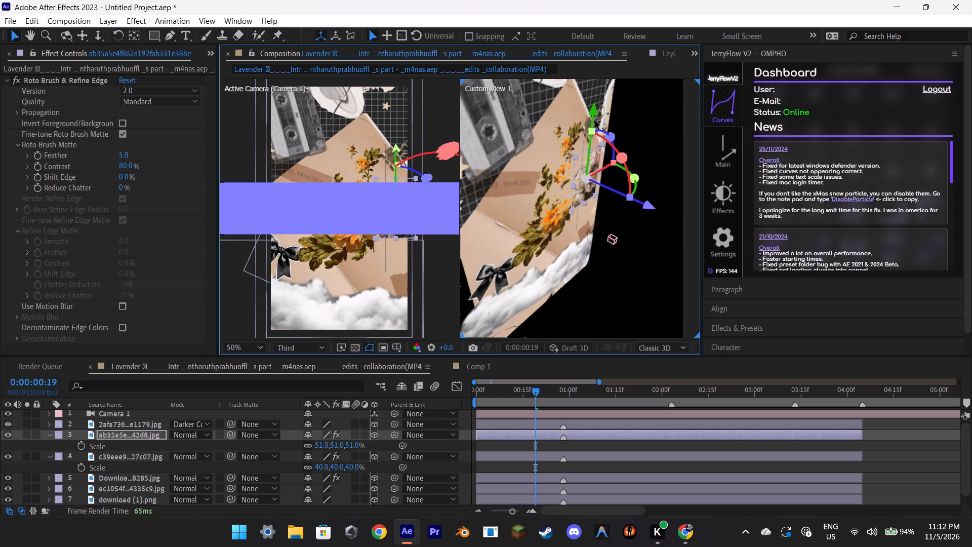
{"action": "left_click_drag", "start_coordinate": [595, 120], "coordinate": [596, 160], "text": "ctrl"}
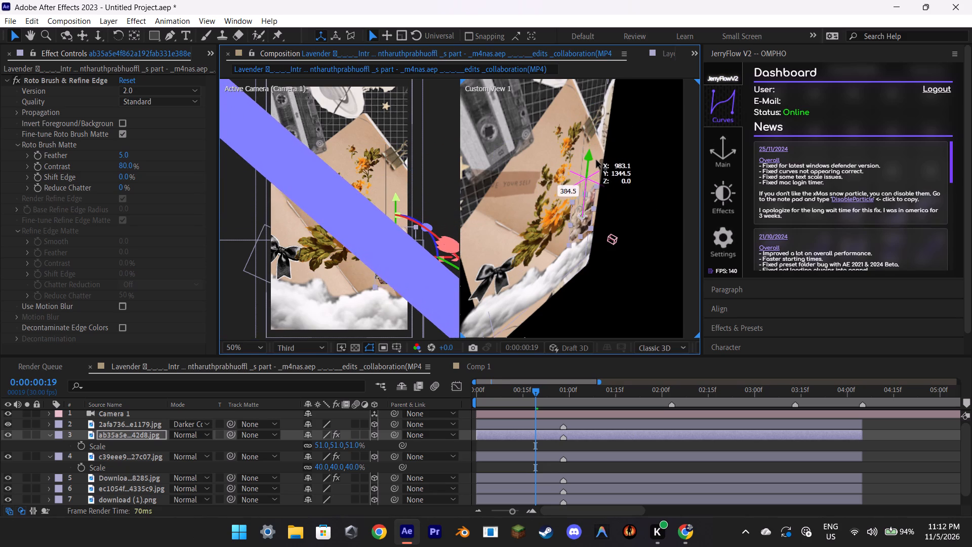
{"action": "left_click_drag", "start_coordinate": [596, 160], "coordinate": [597, 165], "text": "ctrl"}
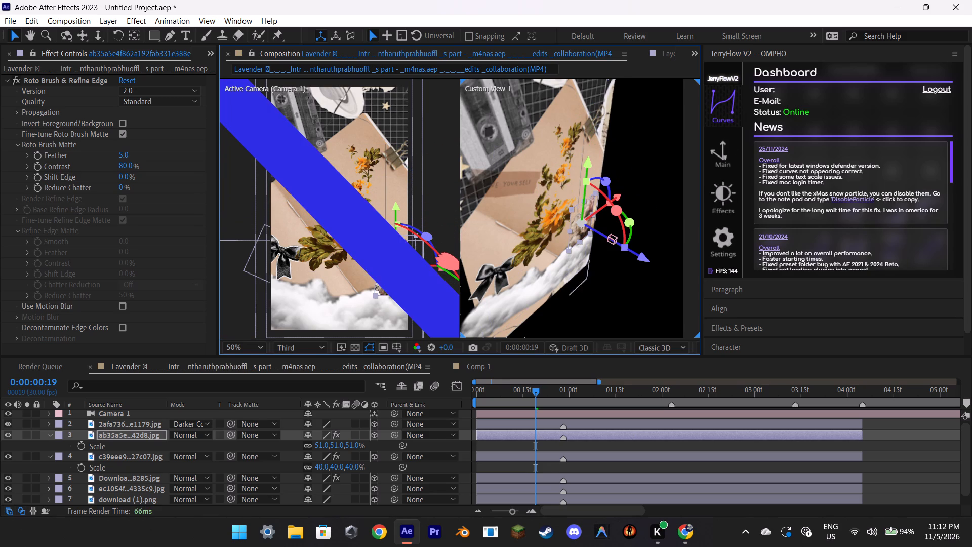
Reorder the flower layer ab35a5e…42d8.jpg to sit between ec1054f…4335c9.jpg and download (1).png in the layer stack.
{"action": "left_click_drag", "start_coordinate": [100, 436], "coordinate": [101, 448]}
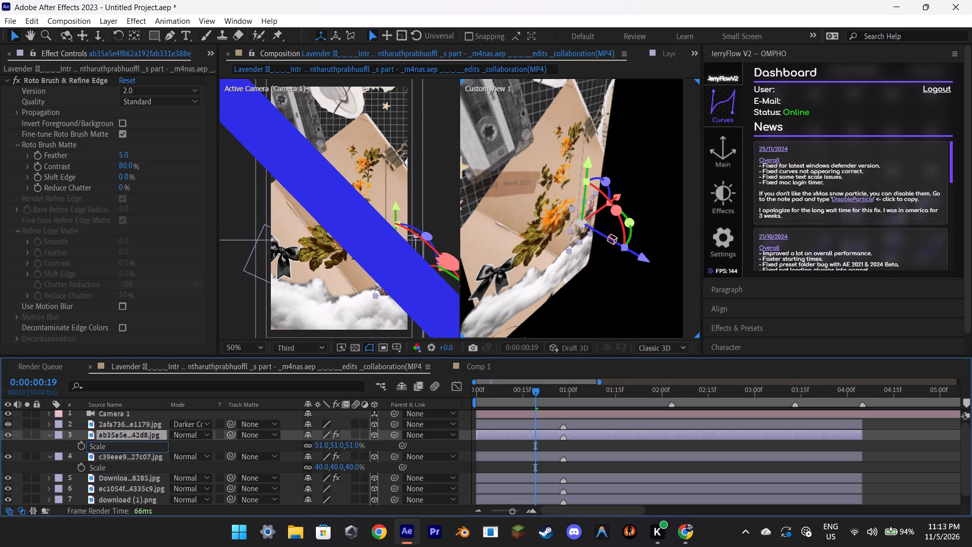
{"action": "left_click_drag", "start_coordinate": [101, 448], "coordinate": [100, 478]}
{"action": "left_click_drag", "start_coordinate": [102, 469], "coordinate": [102, 475]}
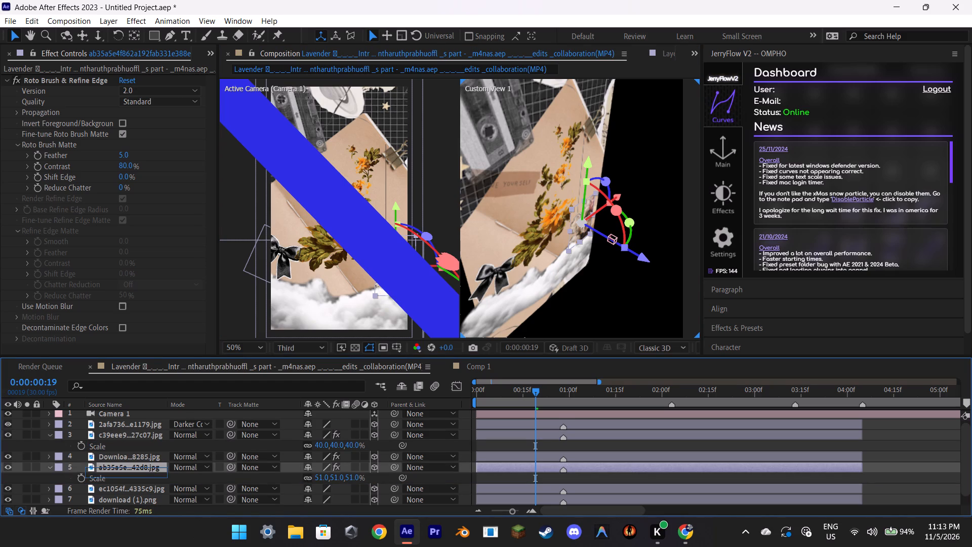
{"action": "left_click_drag", "start_coordinate": [102, 475], "coordinate": [102, 490]}
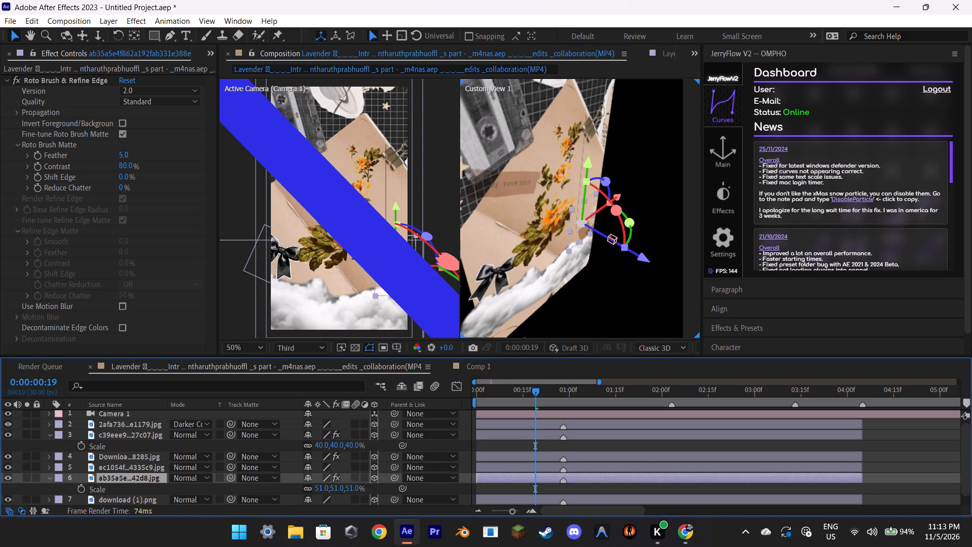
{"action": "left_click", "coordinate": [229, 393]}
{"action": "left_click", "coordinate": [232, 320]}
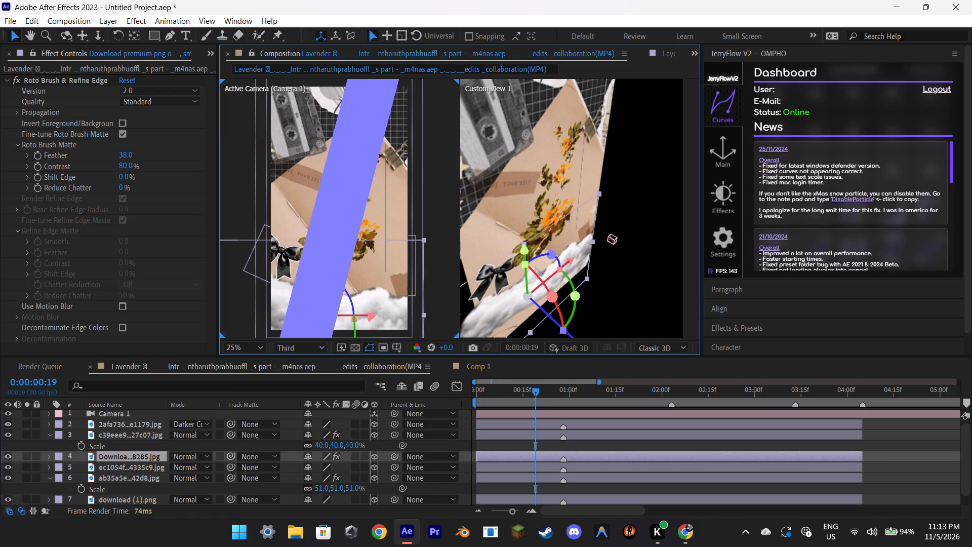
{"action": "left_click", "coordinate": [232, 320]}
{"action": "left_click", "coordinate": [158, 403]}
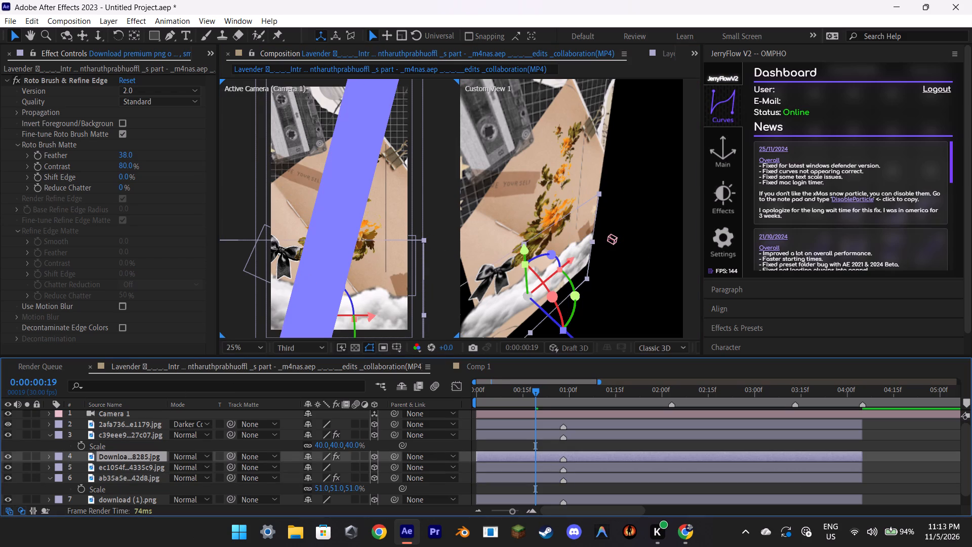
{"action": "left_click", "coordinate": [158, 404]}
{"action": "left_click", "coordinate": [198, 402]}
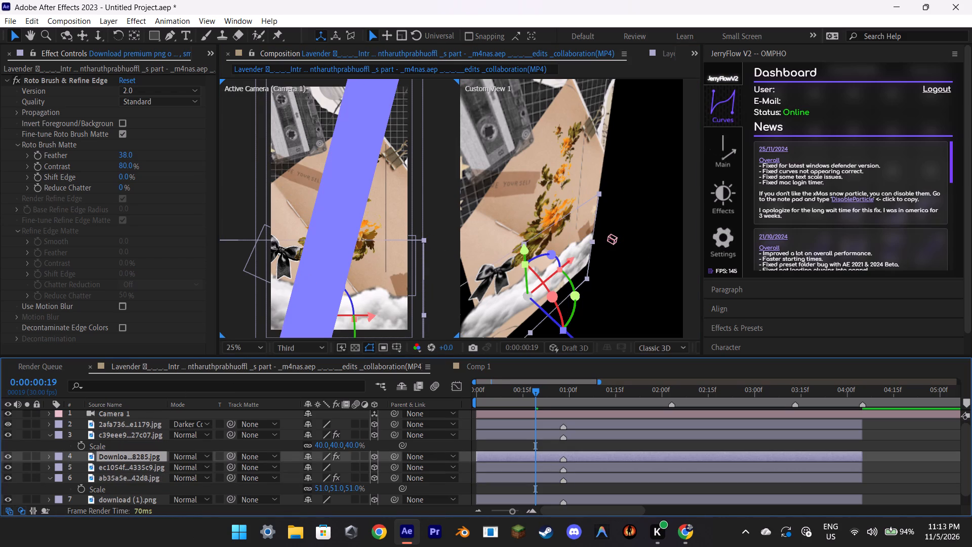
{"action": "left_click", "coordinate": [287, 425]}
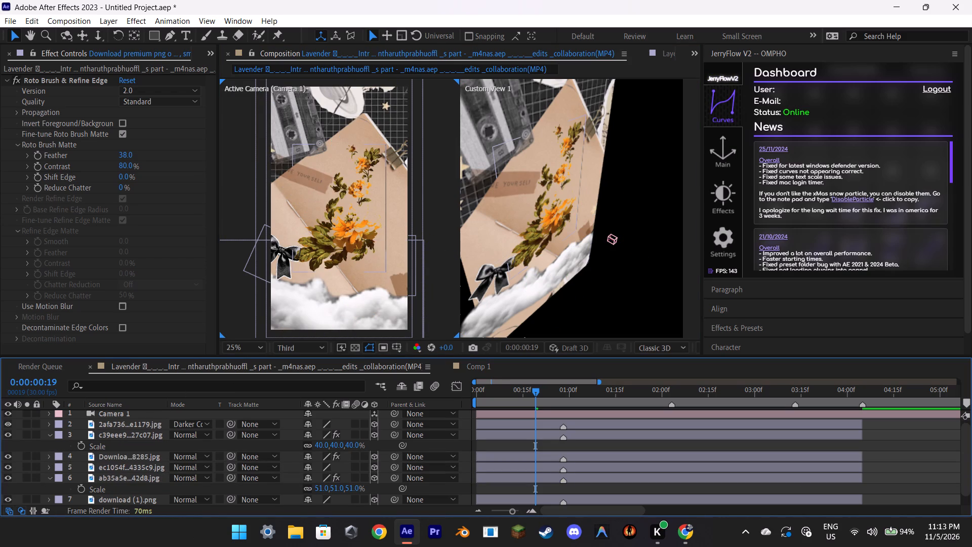
Delete the orange flower layer 2afa736…e1179.jpg from the composition.
{"action": "left_click", "coordinate": [121, 435]}
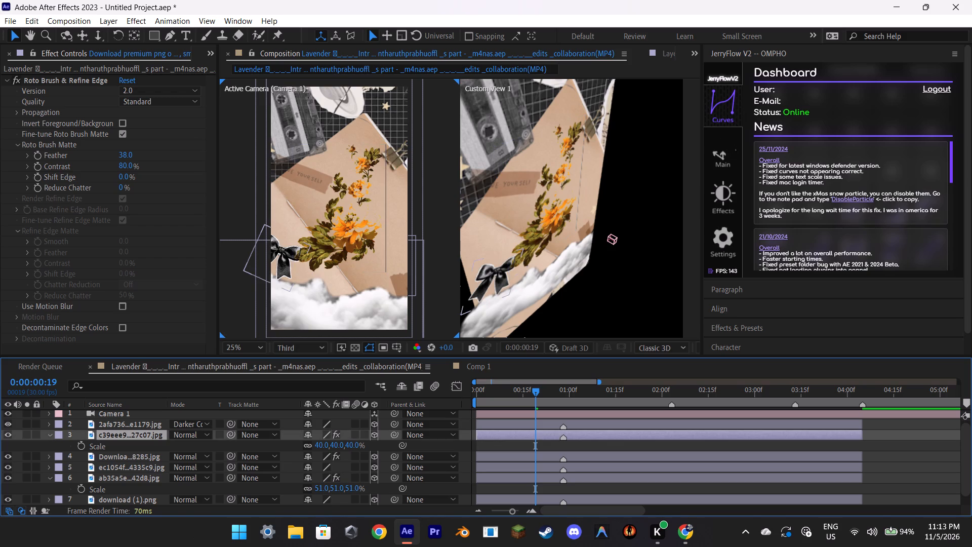
{"action": "left_click", "coordinate": [102, 424]}
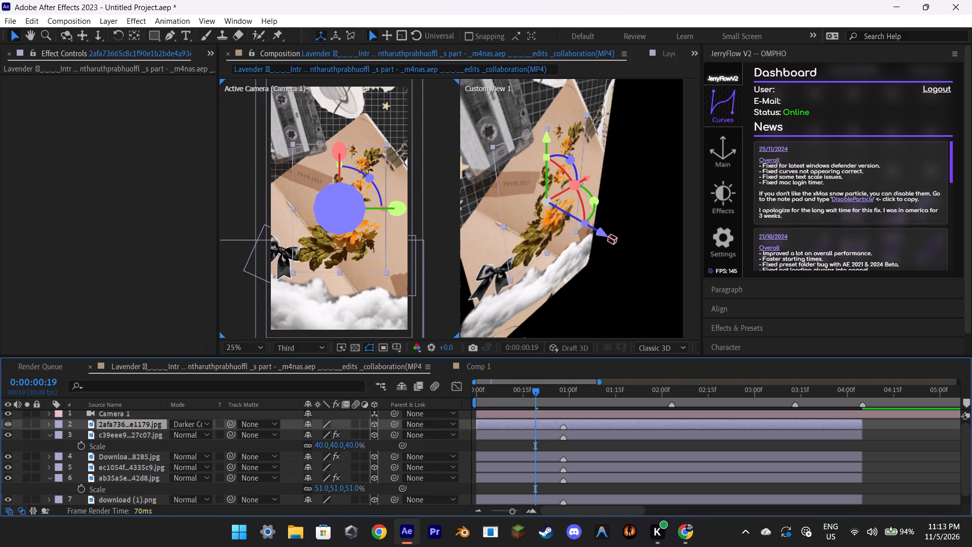
{"action": "key", "text": "BackSpace"}
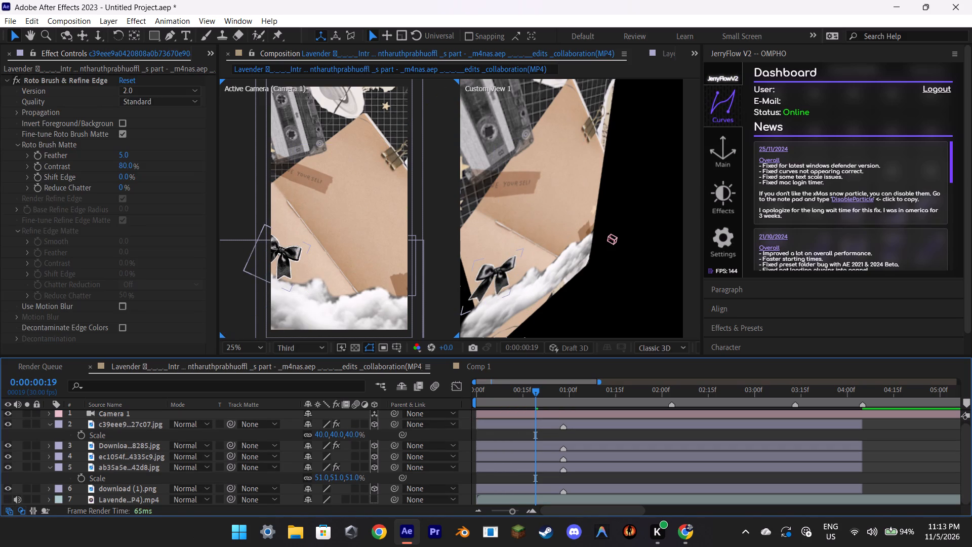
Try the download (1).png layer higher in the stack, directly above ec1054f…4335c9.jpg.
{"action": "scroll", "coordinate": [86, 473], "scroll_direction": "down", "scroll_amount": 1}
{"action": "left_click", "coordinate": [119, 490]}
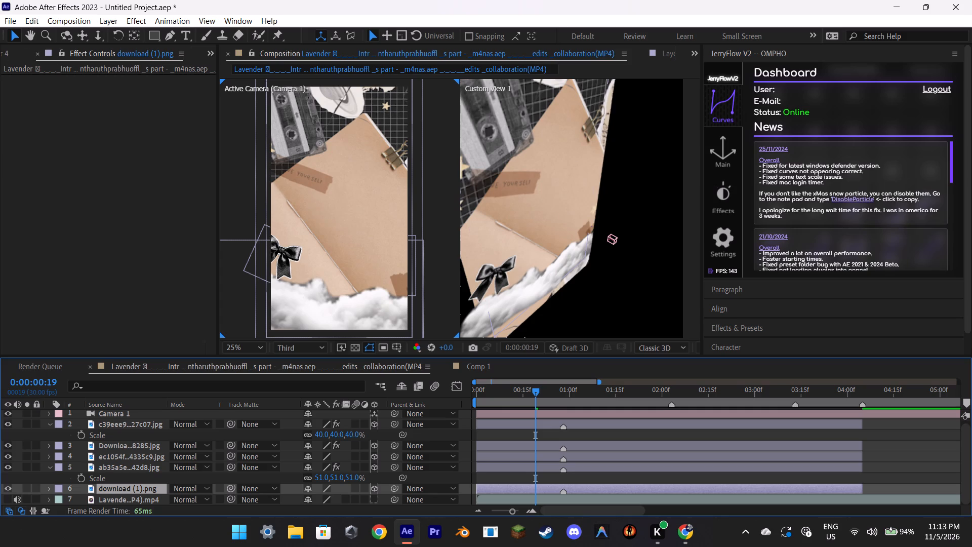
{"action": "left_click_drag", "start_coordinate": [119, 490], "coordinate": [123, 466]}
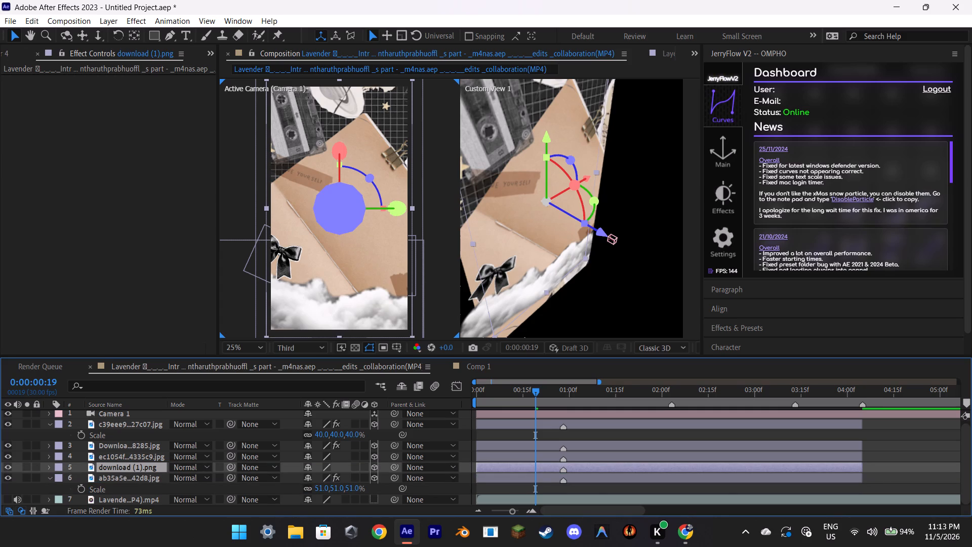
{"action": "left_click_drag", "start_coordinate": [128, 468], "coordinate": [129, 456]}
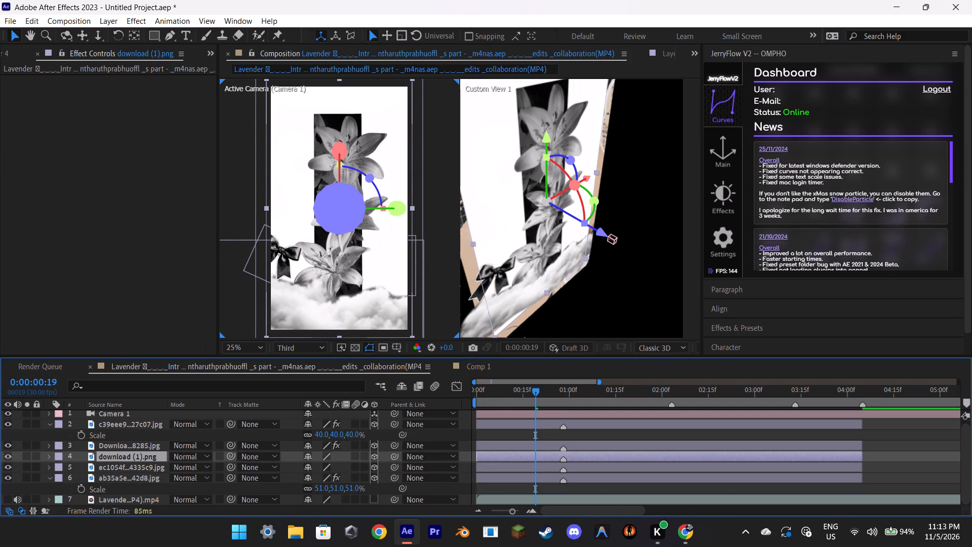
Delete the download (1).png layer from the composition.
{"action": "left_click", "coordinate": [129, 456]}
{"action": "key", "text": "BackSpace"}
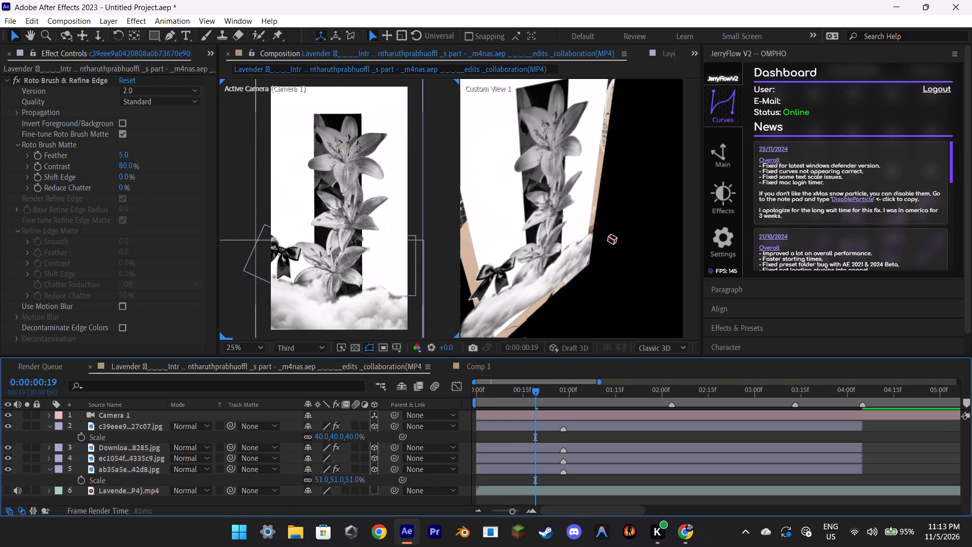
Reorder the flower layer ab35a5e…42d8.jpg to sit directly above ec1054f…4335c9.jpg.
{"action": "left_click", "coordinate": [131, 470]}
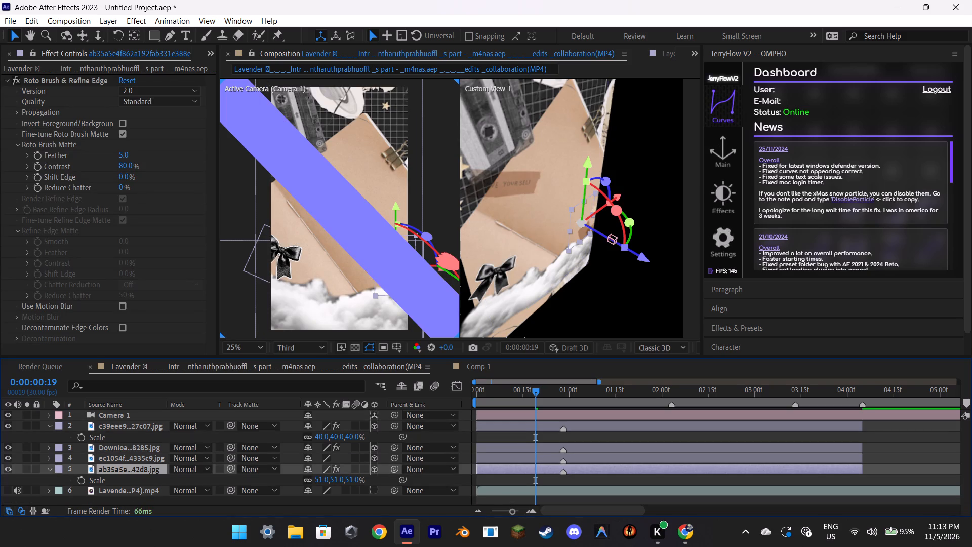
{"action": "left_click_drag", "start_coordinate": [131, 470], "coordinate": [131, 453]}
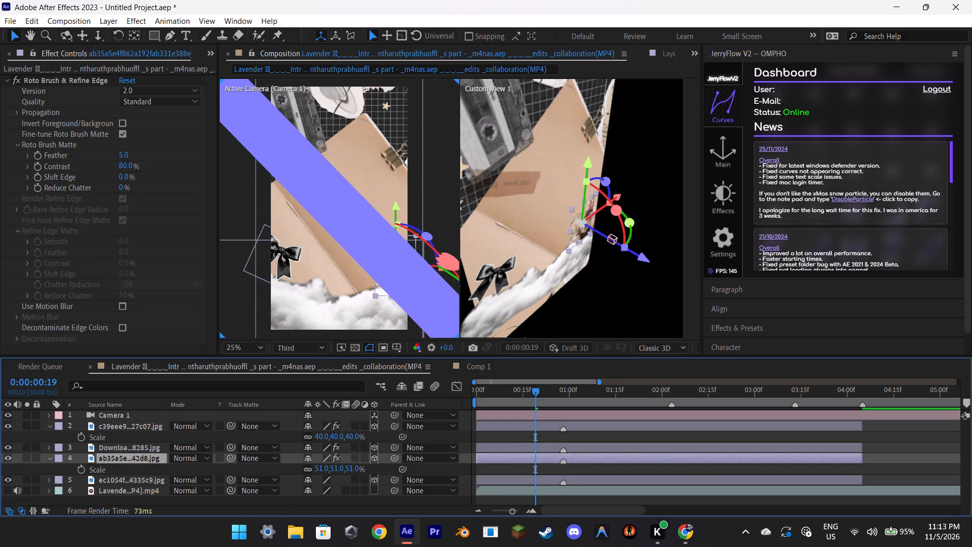
Scale the flower layer ab35a5e…42d8.jpg up to 65%.
{"action": "left_click", "coordinate": [294, 471]}
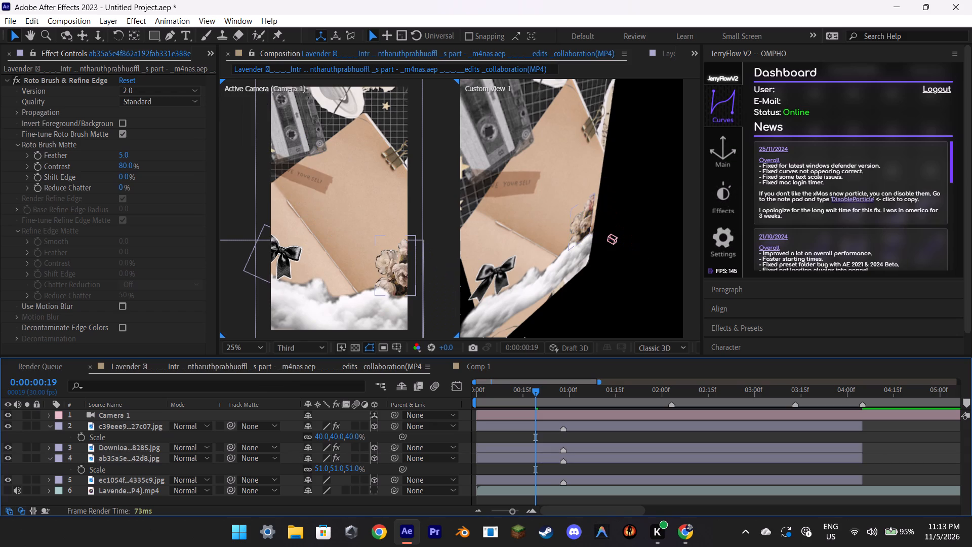
{"action": "left_click", "coordinate": [154, 457]}
{"action": "key", "text": "s"}
{"action": "key", "text": "s"}
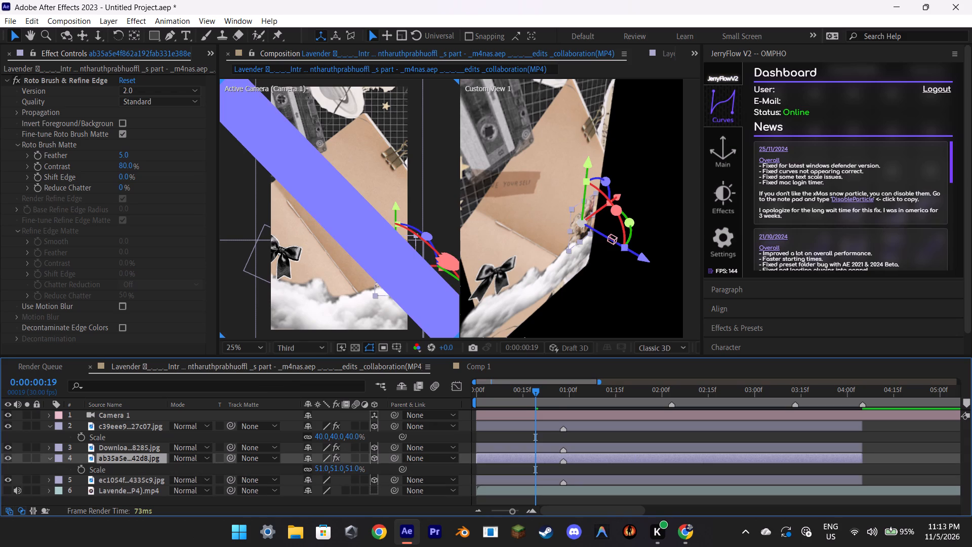
{"action": "left_click_drag", "start_coordinate": [319, 468], "coordinate": [328, 468]}
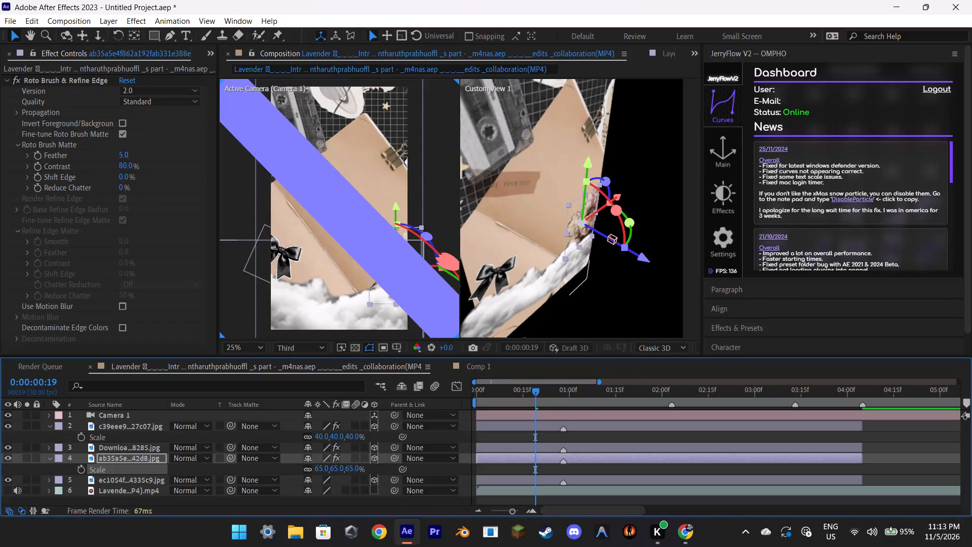
Move the flower layer ab35a5e…42d8.jpg up and inward from the frame's right edge, to about X 943, Y 1317.
{"action": "left_click_drag", "start_coordinate": [587, 163], "coordinate": [590, 153], "text": "ctrl"}
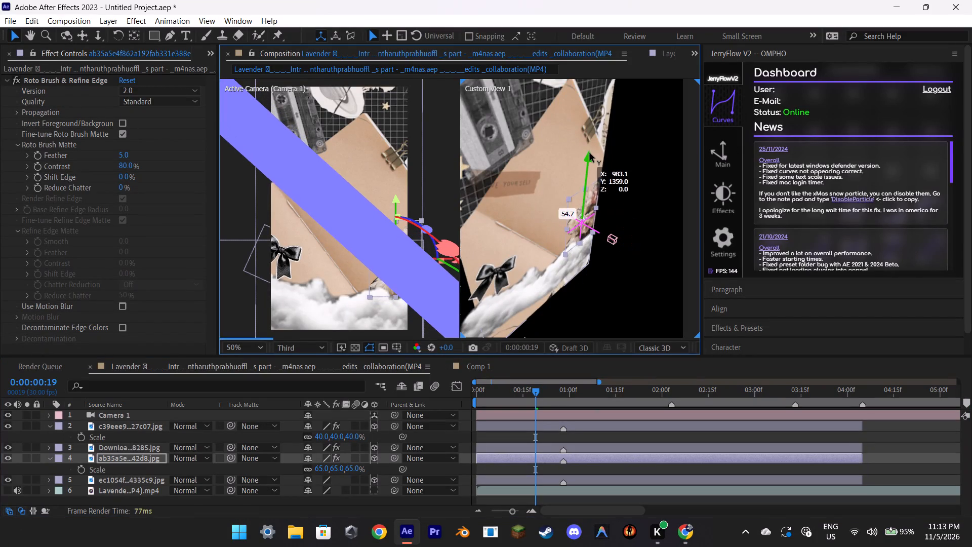
{"action": "left_click_drag", "start_coordinate": [590, 153], "coordinate": [592, 151], "text": "ctrl"}
{"action": "left_click", "coordinate": [357, 497]}
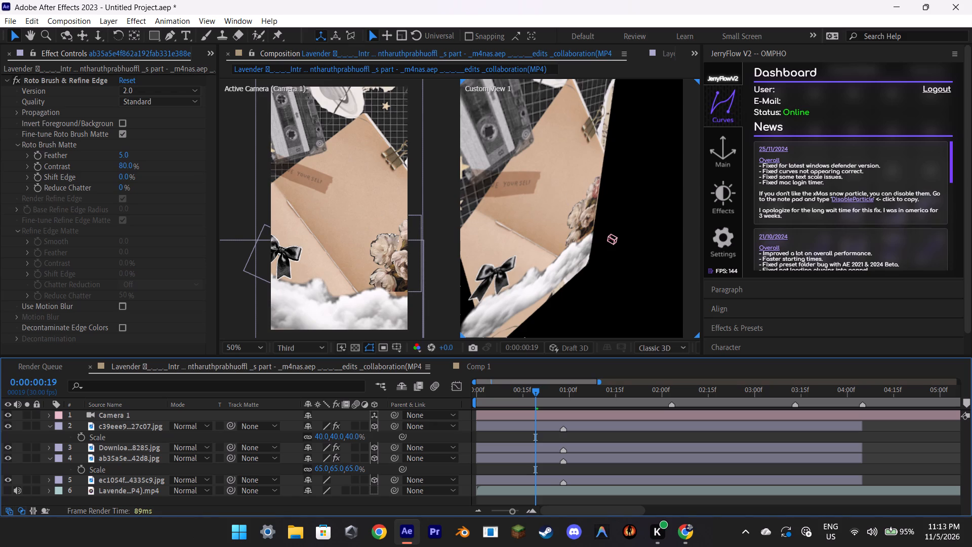
{"action": "left_click", "coordinate": [129, 456]}
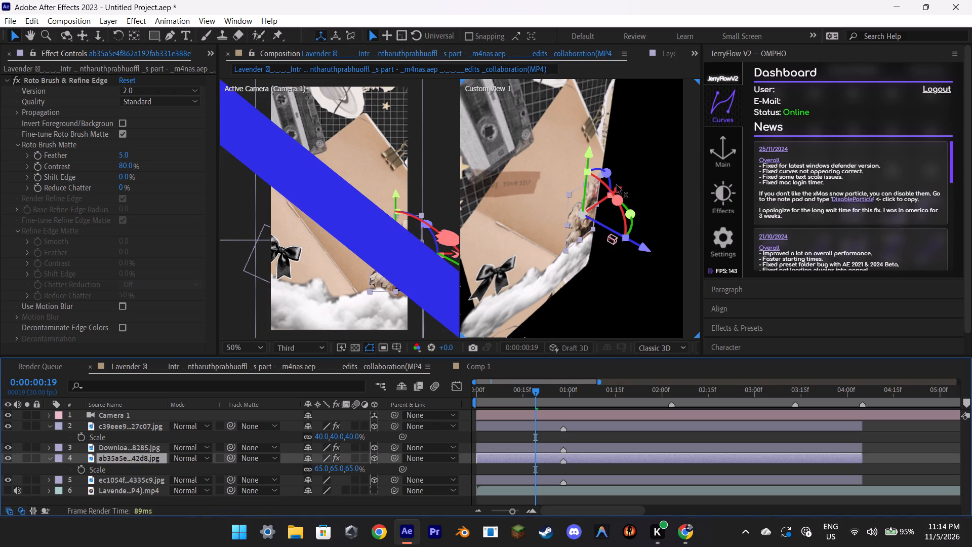
{"action": "left_click", "coordinate": [619, 187], "text": "shift"}
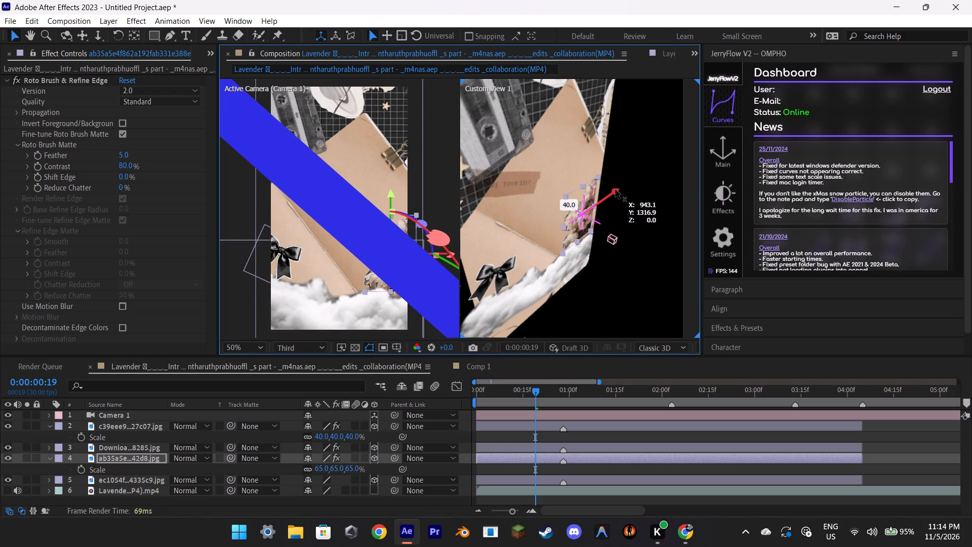
{"action": "left_click", "coordinate": [273, 503]}
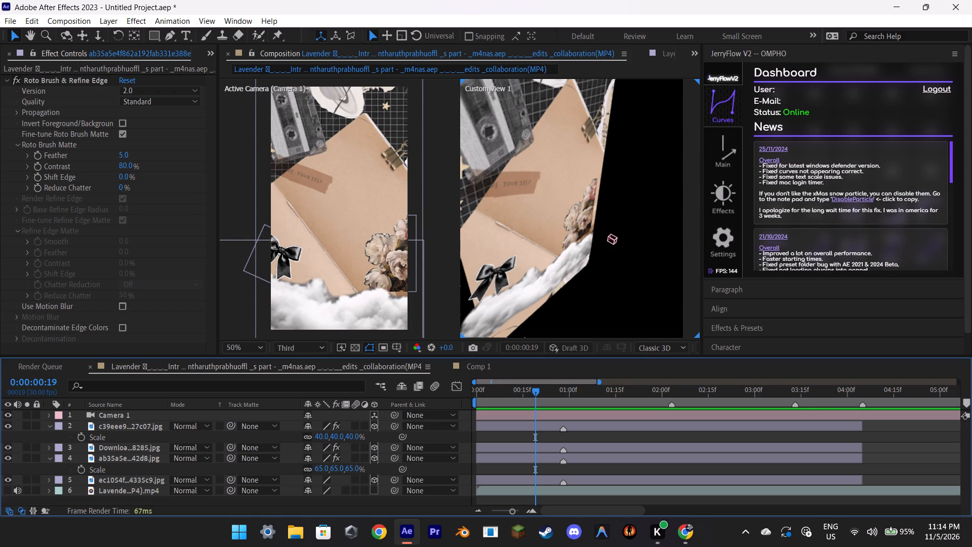
Nudge the flower layer ab35a5e…42d8.jpg slightly down toward the clouds.
{"action": "scroll", "coordinate": [185, 503], "scroll_direction": "up", "scroll_amount": 2}
{"action": "scroll", "coordinate": [185, 503], "scroll_direction": "down", "scroll_amount": 1}
{"action": "scroll", "coordinate": [185, 503], "scroll_direction": "up", "scroll_amount": 1}
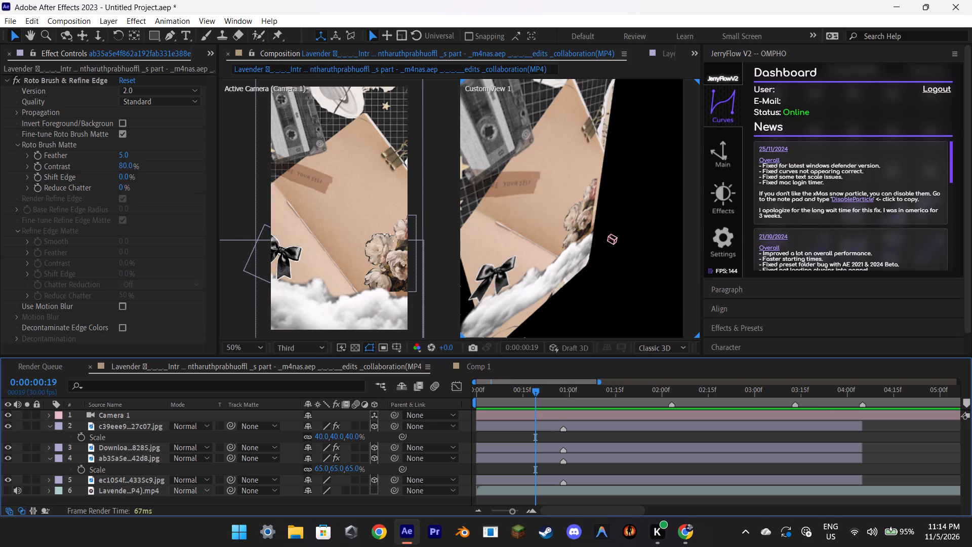
{"action": "left_click", "coordinate": [125, 451]}
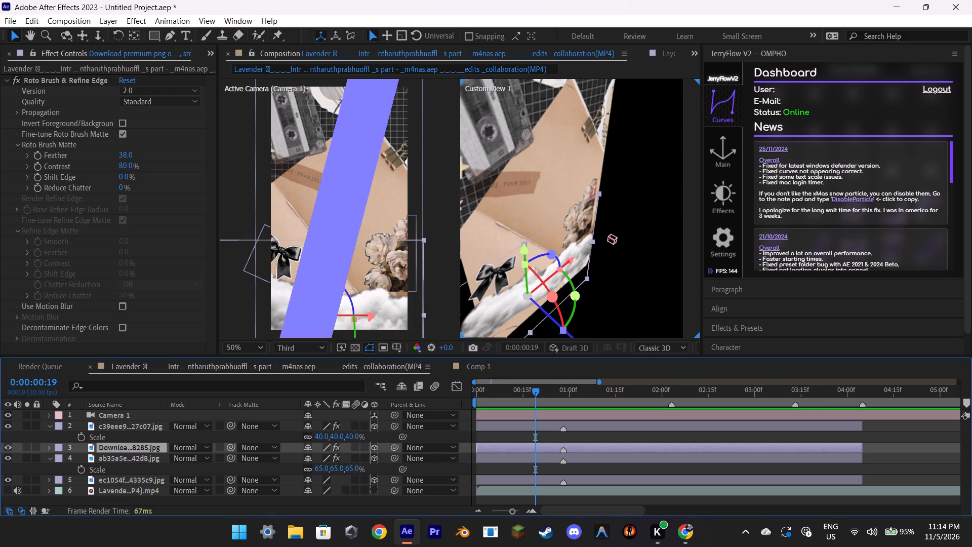
{"action": "left_click", "coordinate": [126, 458]}
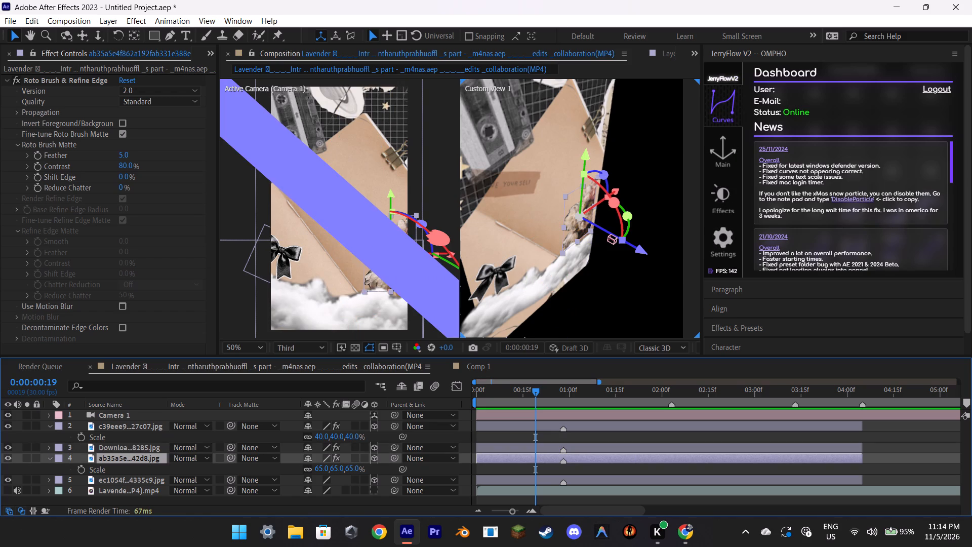
{"action": "left_click_drag", "start_coordinate": [585, 160], "coordinate": [585, 165], "text": "ctrl"}
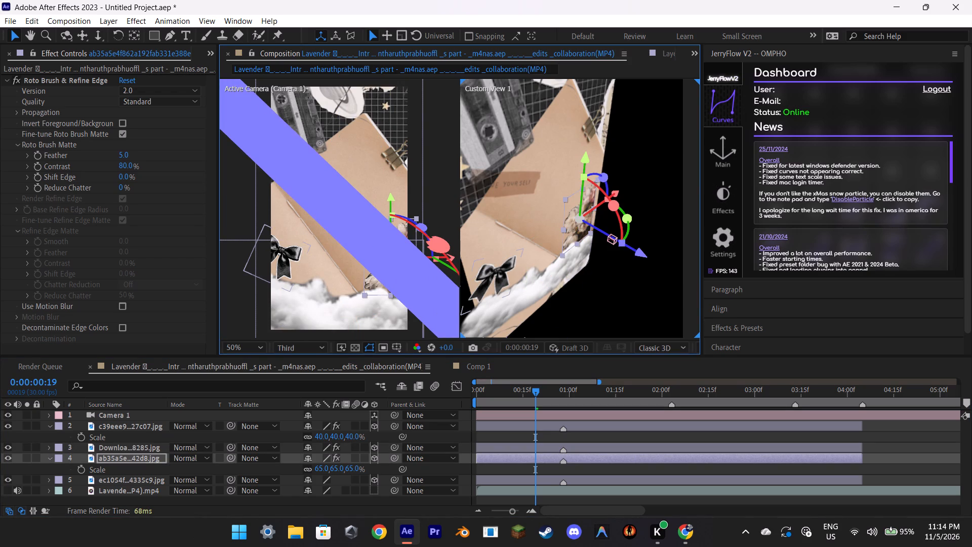
{"action": "left_click", "coordinate": [288, 436]}
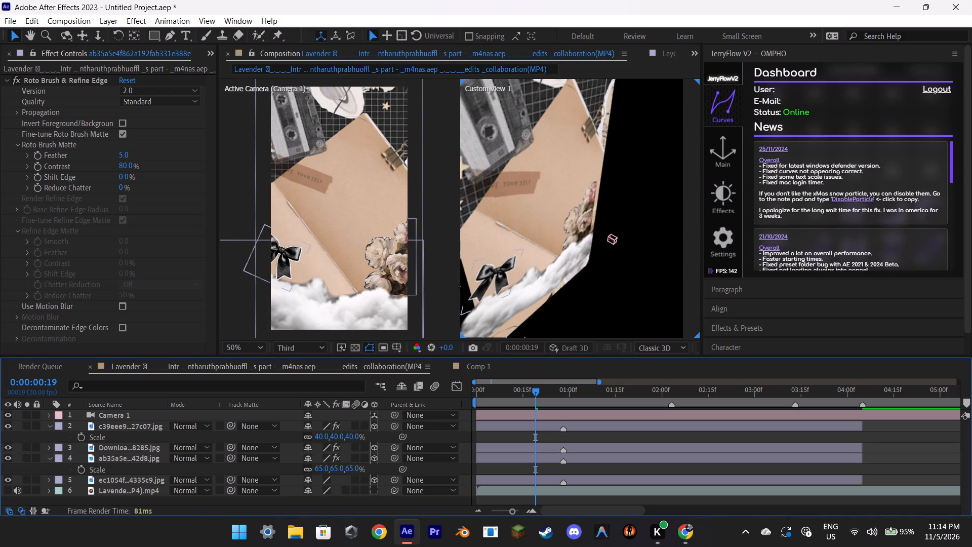
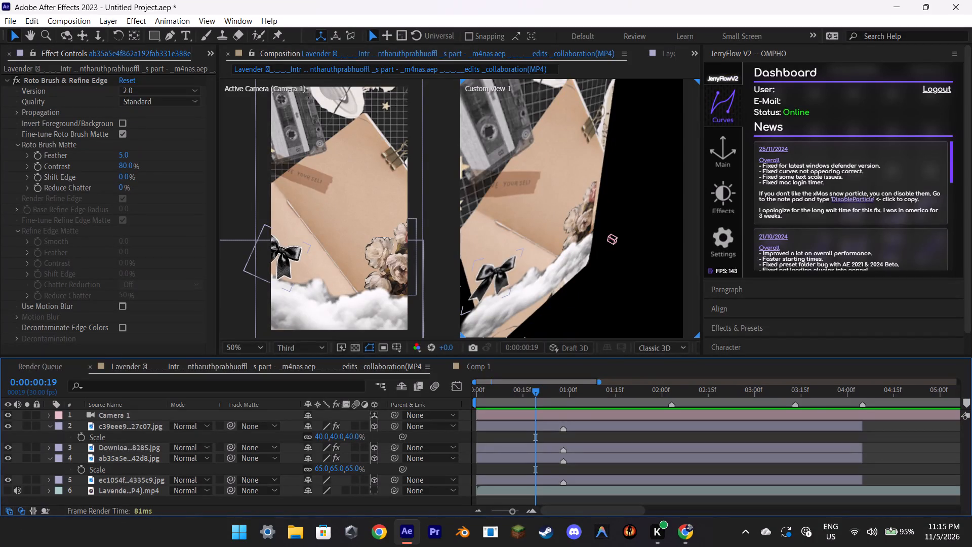
Collapse the Scale properties of layers c39eee9…27c07.jpg and ab35a5e…42d8.jpg in the timeline.
{"action": "left_click", "coordinate": [50, 429]}
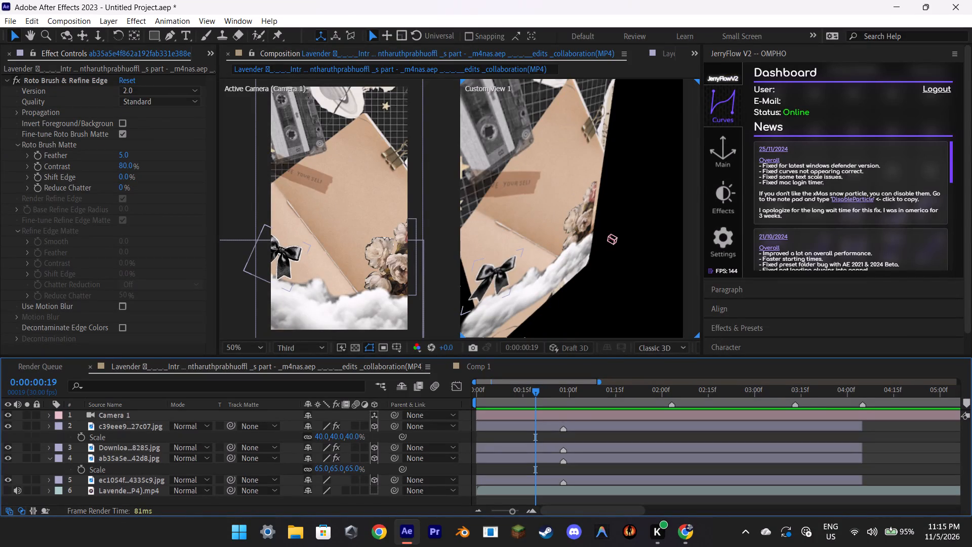
{"action": "left_click", "coordinate": [49, 445]}
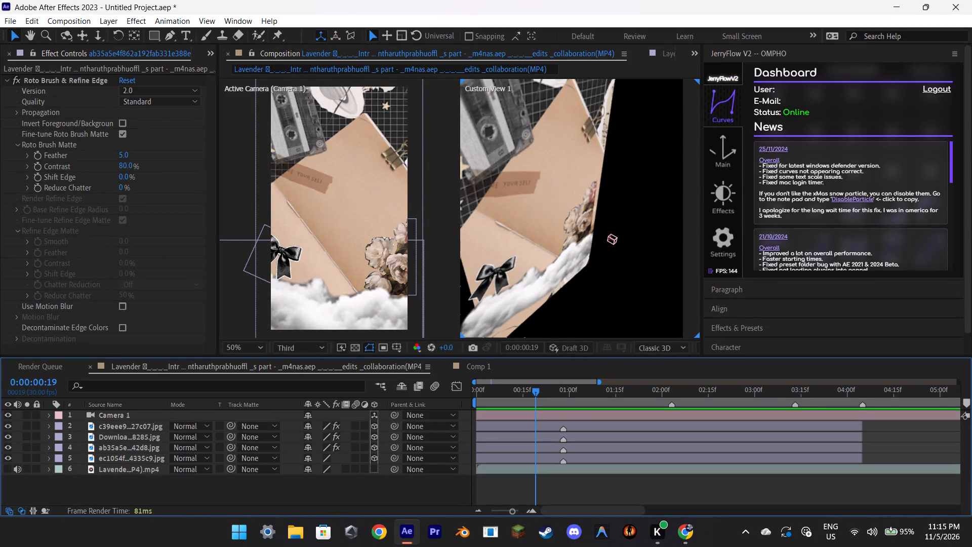
{"action": "left_click", "coordinate": [76, 486]}
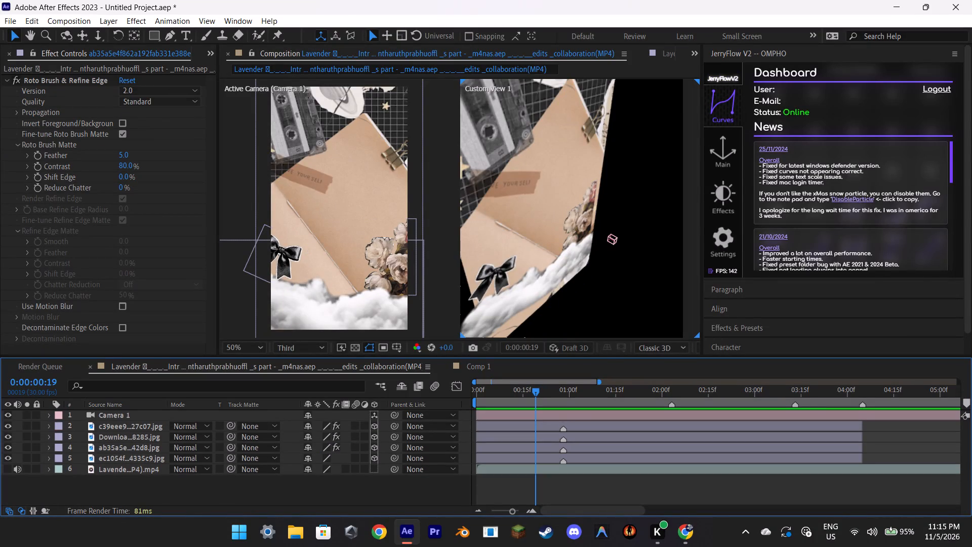
Scrub the Lavender composition between about 0:00:00:16 and 0:00:02:03 to check the layered collage.
{"action": "left_click_drag", "start_coordinate": [541, 396], "coordinate": [647, 404]}
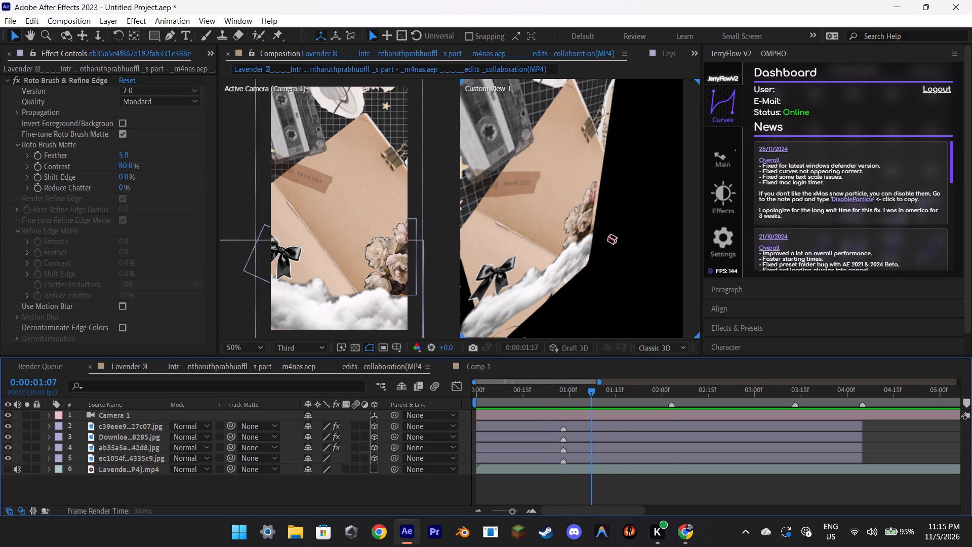
{"action": "left_click_drag", "start_coordinate": [647, 404], "coordinate": [666, 404]}
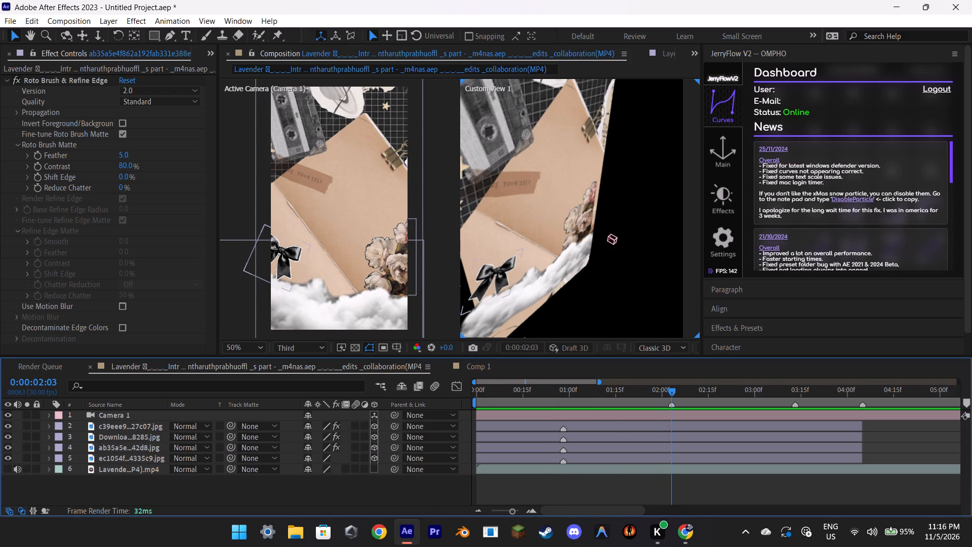
{"action": "left_click", "coordinate": [579, 383]}
{"action": "left_click_drag", "start_coordinate": [580, 386], "coordinate": [537, 389]}
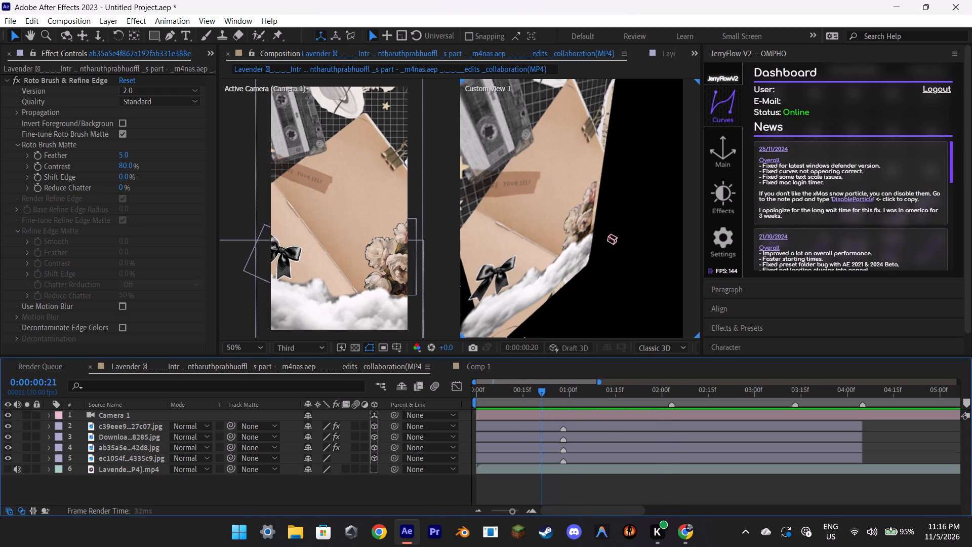
{"action": "left_click_drag", "start_coordinate": [537, 389], "coordinate": [525, 391]}
{"action": "double_click", "coordinate": [238, 485]}
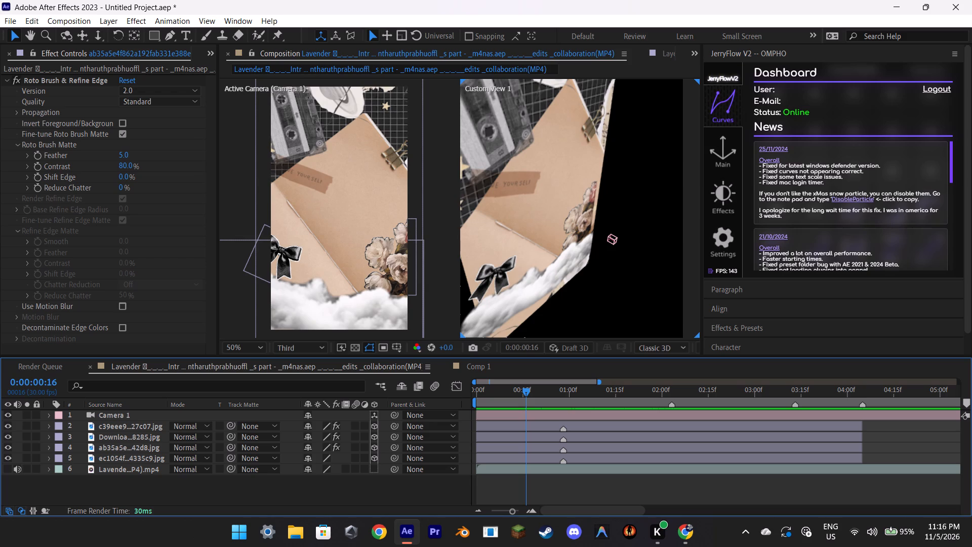
Start importing footage into the project and browse to the Clips > Bebo folder on New Volume (E:).
{"action": "left_click_drag", "start_coordinate": [39, 53], "coordinate": [80, 53]}
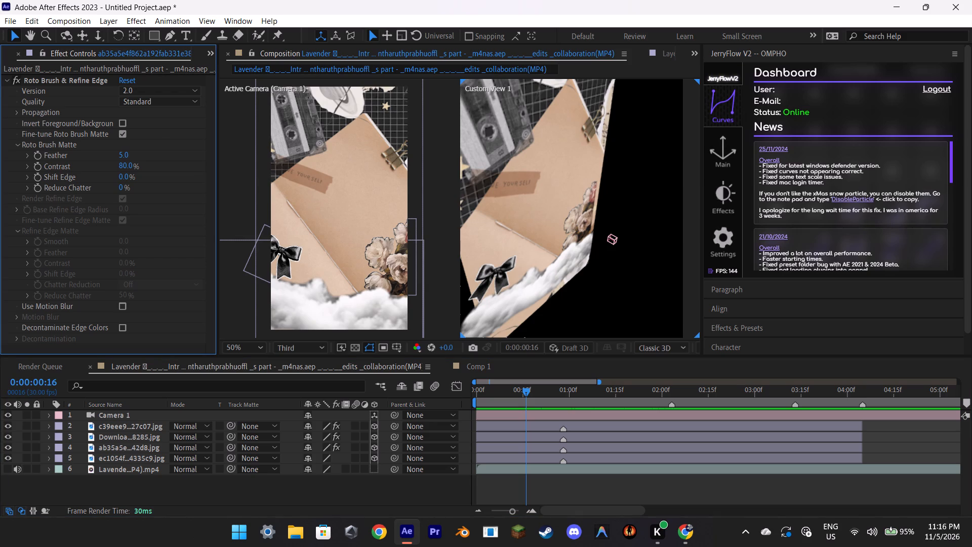
{"action": "left_click", "coordinate": [206, 54]}
{"action": "left_click", "coordinate": [226, 71]}
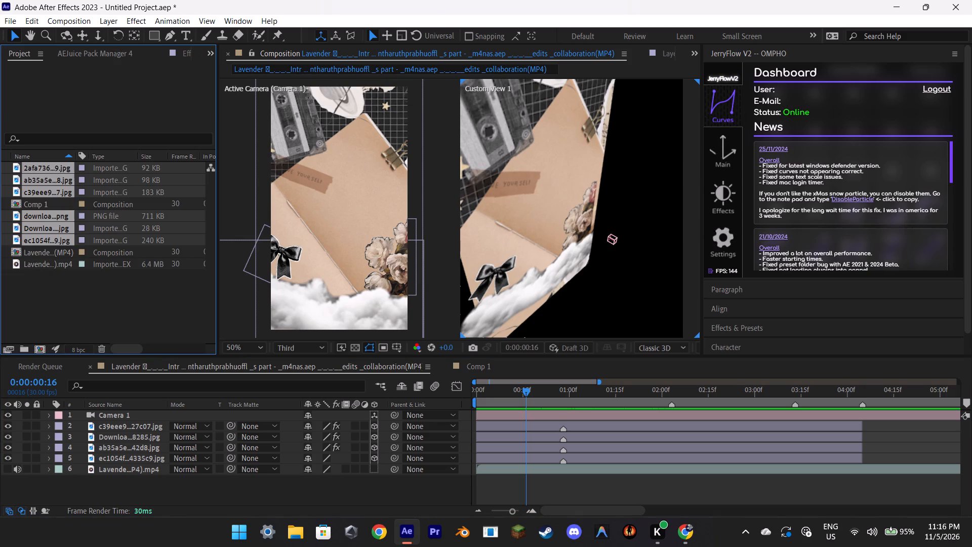
{"action": "left_click", "coordinate": [183, 492]}
{"action": "left_click", "coordinate": [143, 271]}
{"action": "double_click", "coordinate": [143, 296]}
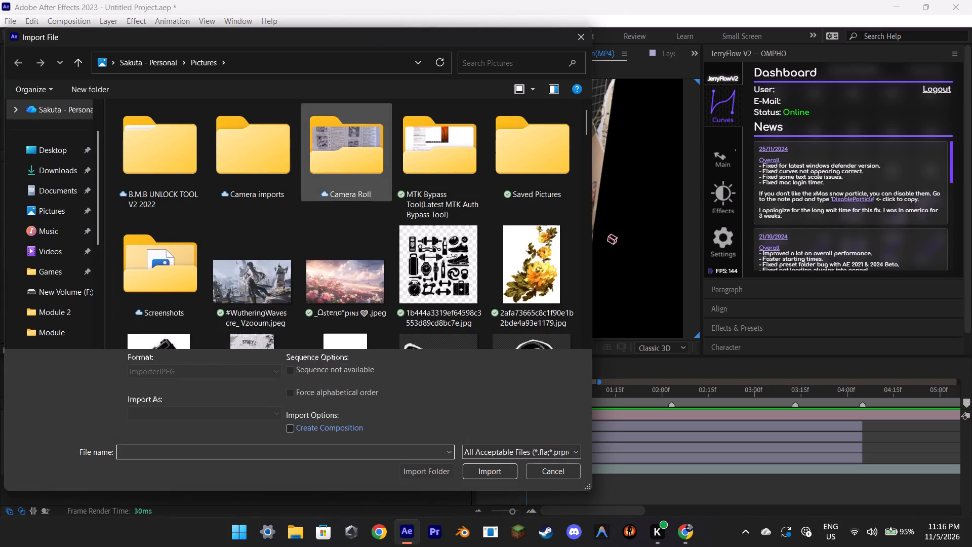
{"action": "scroll", "coordinate": [31, 307], "scroll_direction": "down", "scroll_amount": 3}
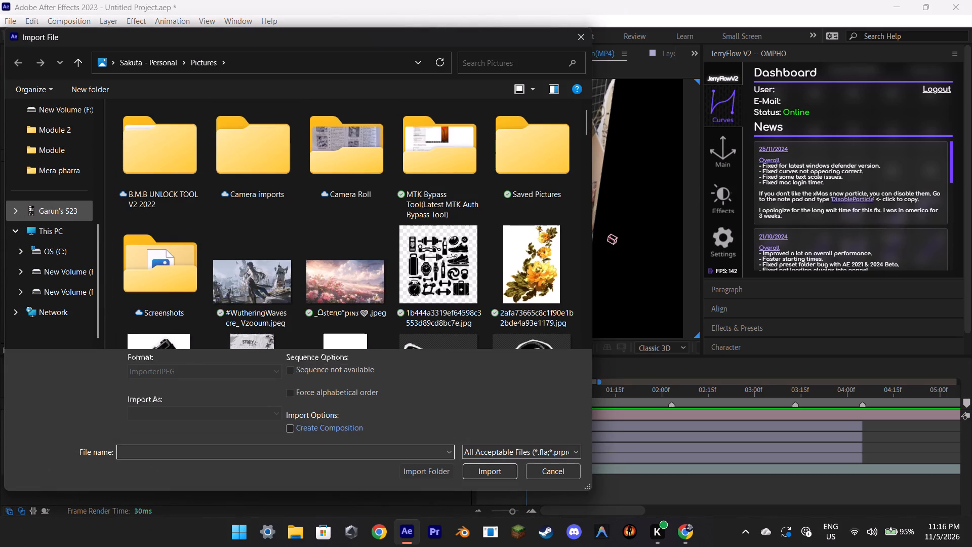
{"action": "left_click", "coordinate": [81, 276]}
{"action": "double_click", "coordinate": [413, 132]}
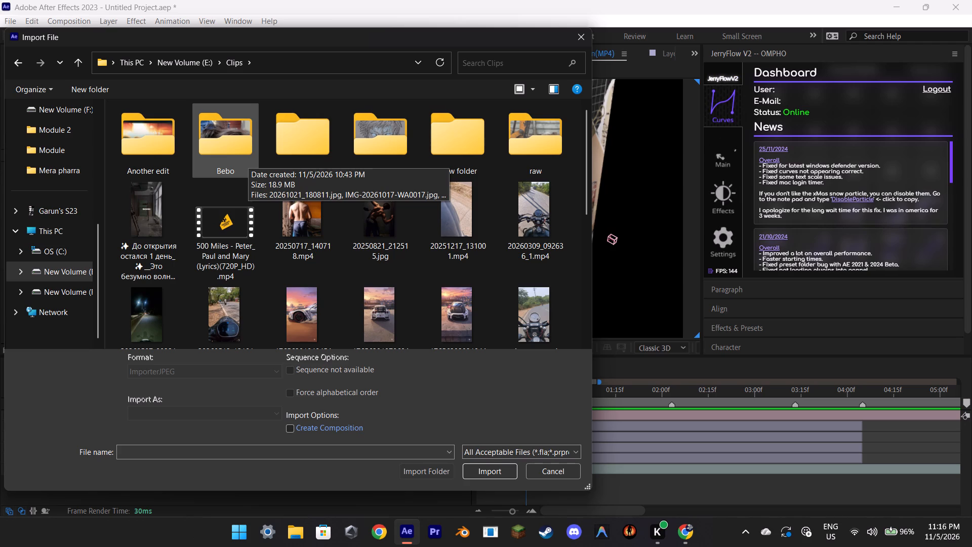
{"action": "double_click", "coordinate": [248, 159]}
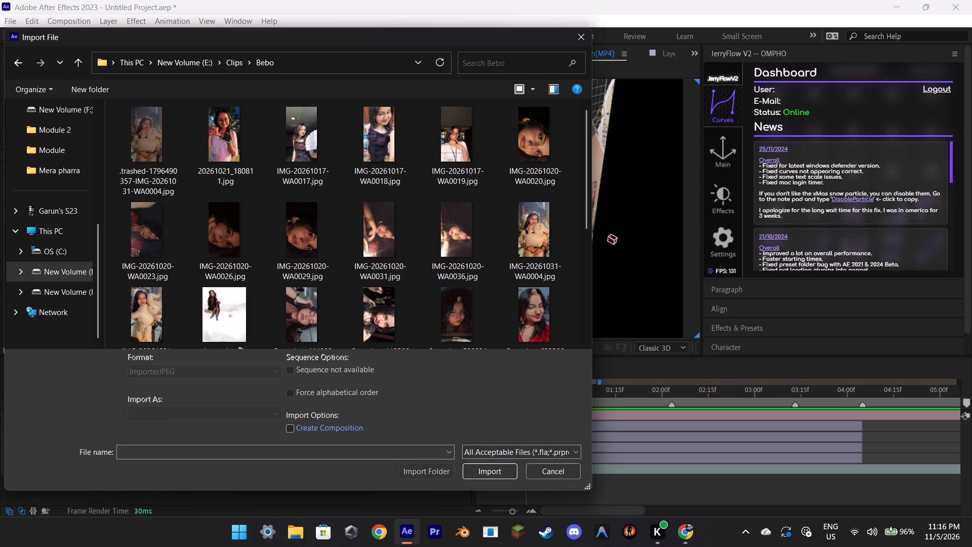
Import the images IMG-20261017-WA0017.jpg, IMG-20261017-WA0019.jpg and IMG-20261031-WA0005.jpg from the Bebo folder as footage.
{"action": "scroll", "coordinate": [307, 204], "scroll_direction": "down", "scroll_amount": 1}
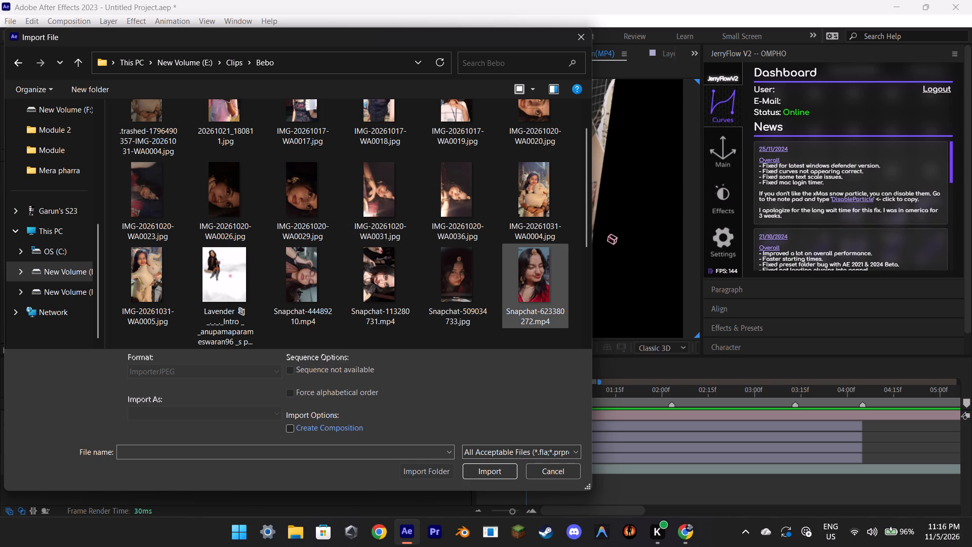
{"action": "scroll", "coordinate": [539, 261], "scroll_direction": "down", "scroll_amount": 2}
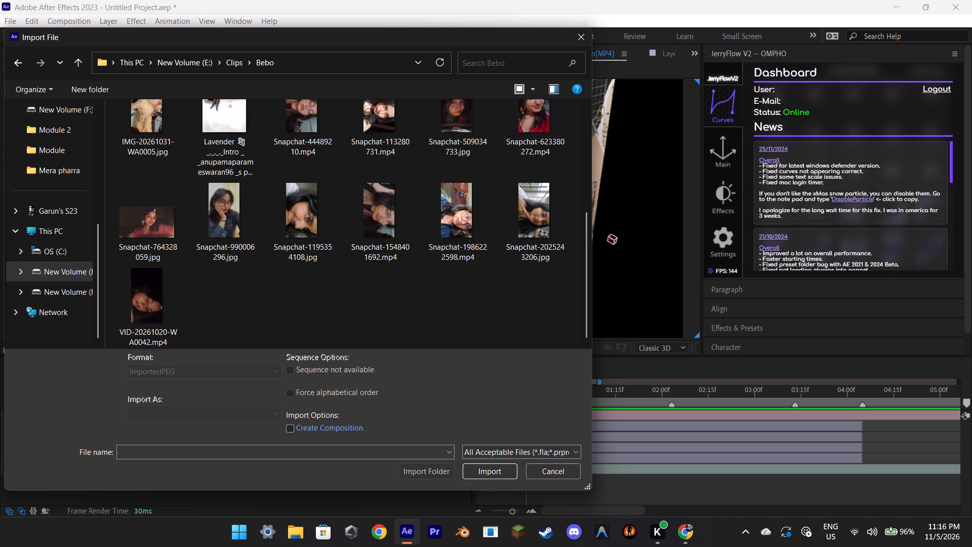
{"action": "scroll", "coordinate": [353, 309], "scroll_direction": "up", "scroll_amount": 2}
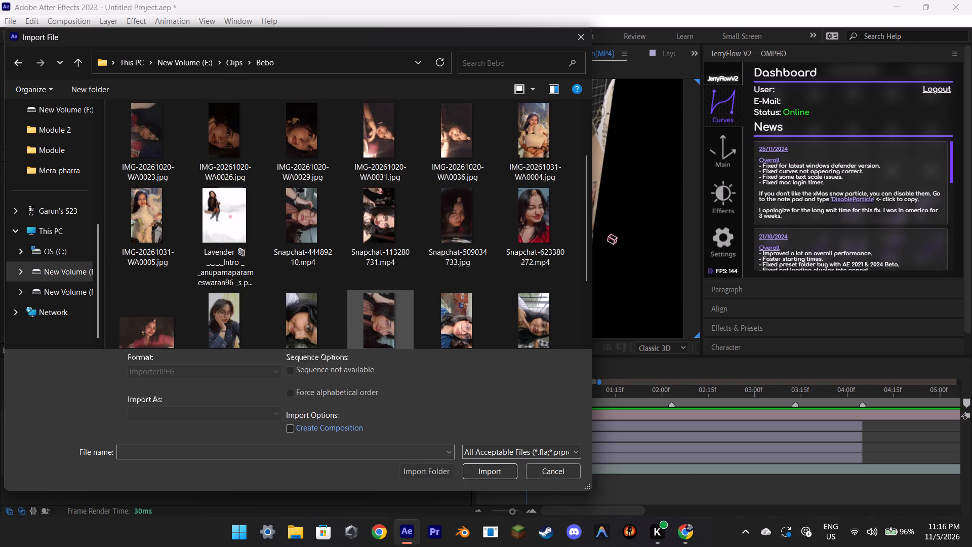
{"action": "scroll", "coordinate": [353, 309], "scroll_direction": "up", "scroll_amount": 2}
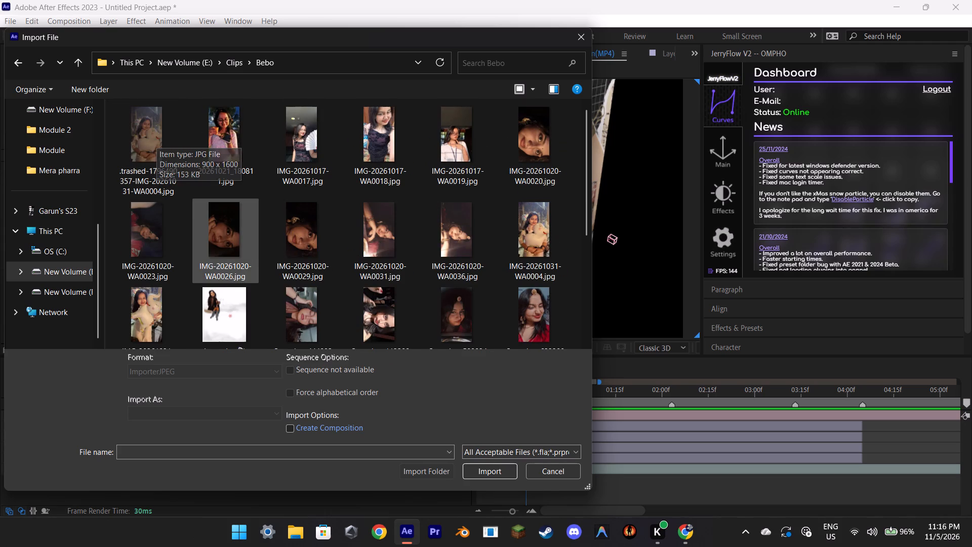
{"action": "scroll", "coordinate": [197, 207], "scroll_direction": "up", "scroll_amount": 3}
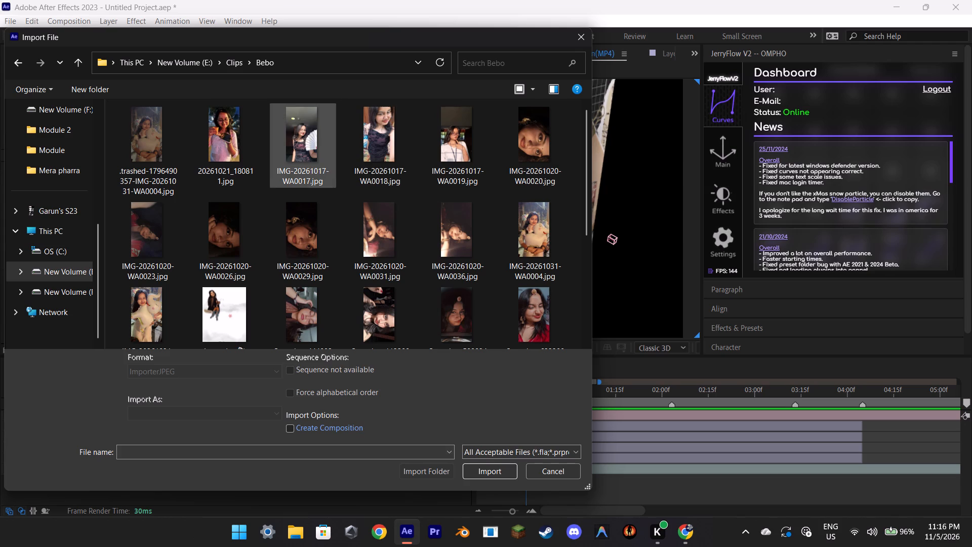
{"action": "left_click", "coordinate": [318, 138], "text": "ctrl"}
{"action": "left_click", "coordinate": [148, 148], "text": "ctrl"}
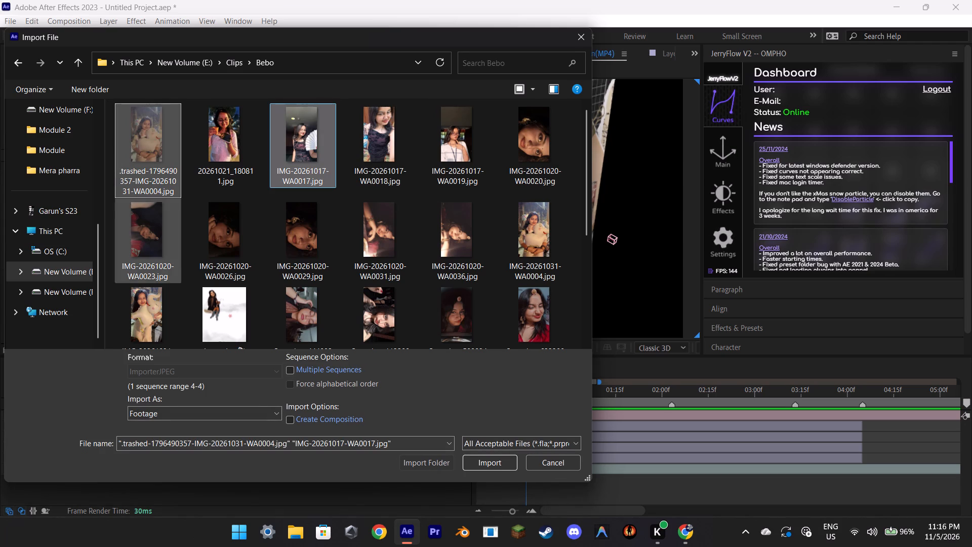
{"action": "left_click", "coordinate": [146, 154]}
{"action": "left_click", "coordinate": [279, 160]}
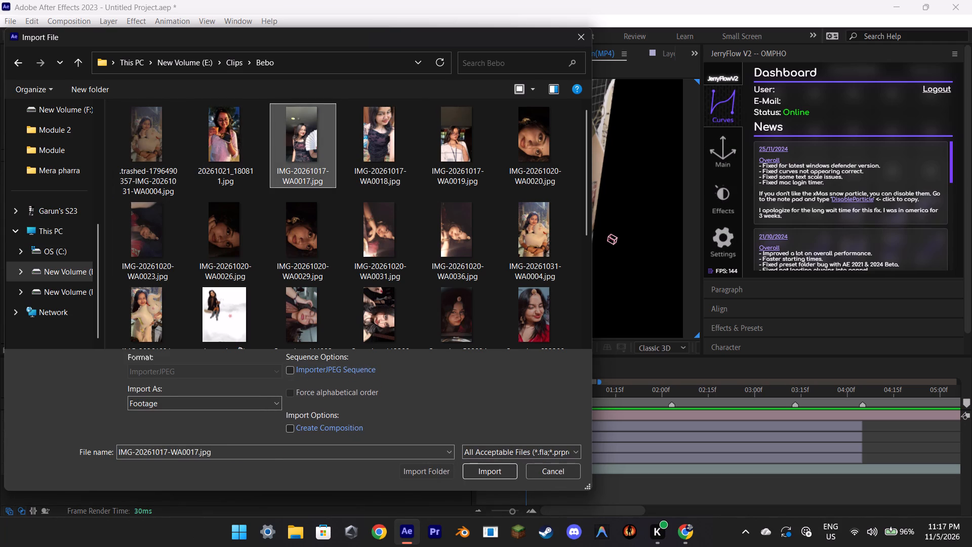
{"action": "left_click", "coordinate": [160, 301], "text": "ctrl"}
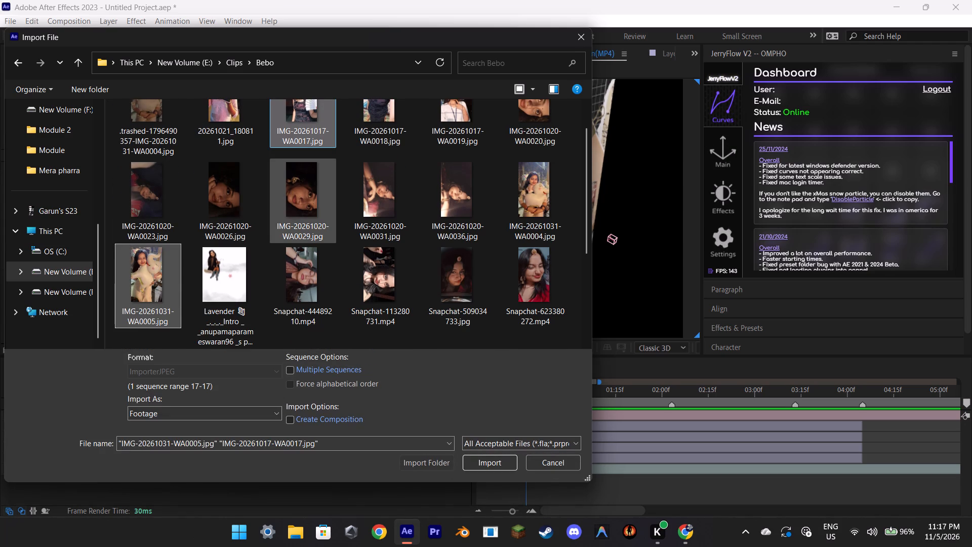
{"action": "scroll", "coordinate": [332, 237], "scroll_direction": "up", "scroll_amount": 2}
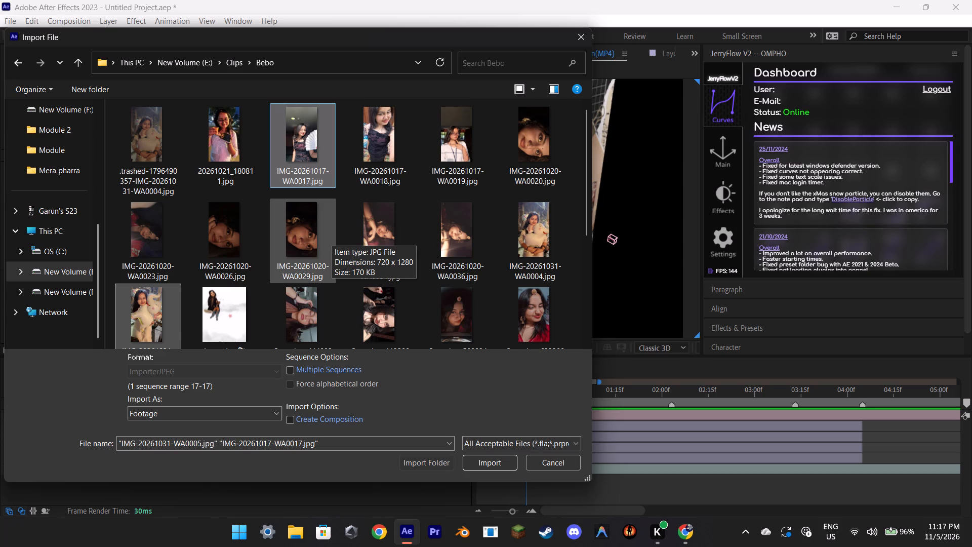
{"action": "left_click", "coordinate": [435, 133], "text": "ctrl"}
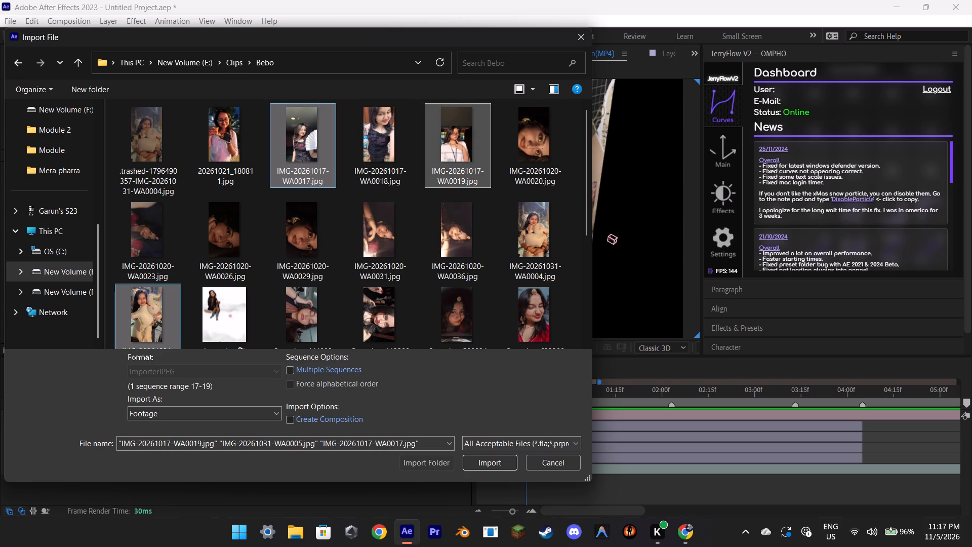
{"action": "left_click", "coordinate": [494, 458]}
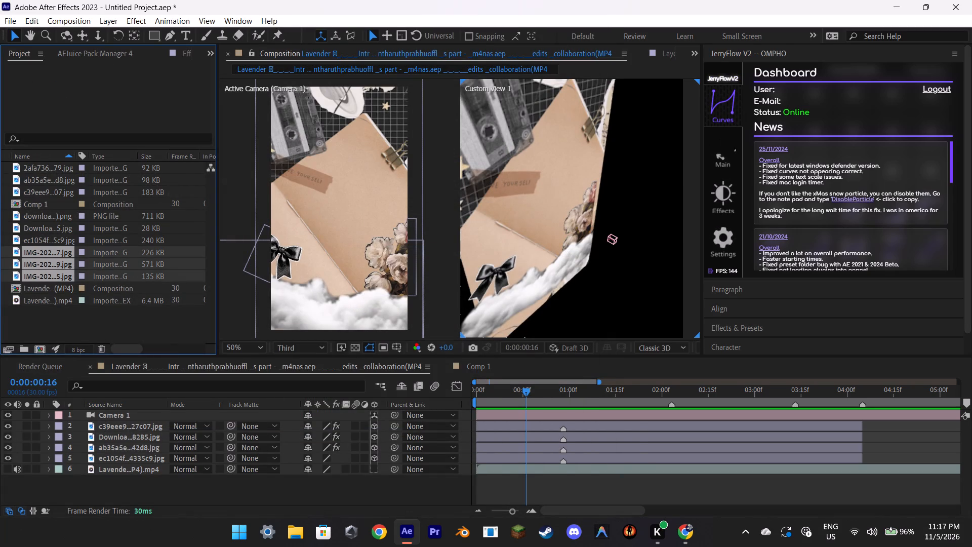
Add the three imported IMG photos to Comp 1 as layers.
{"action": "left_click_drag", "start_coordinate": [53, 253], "coordinate": [463, 375]}
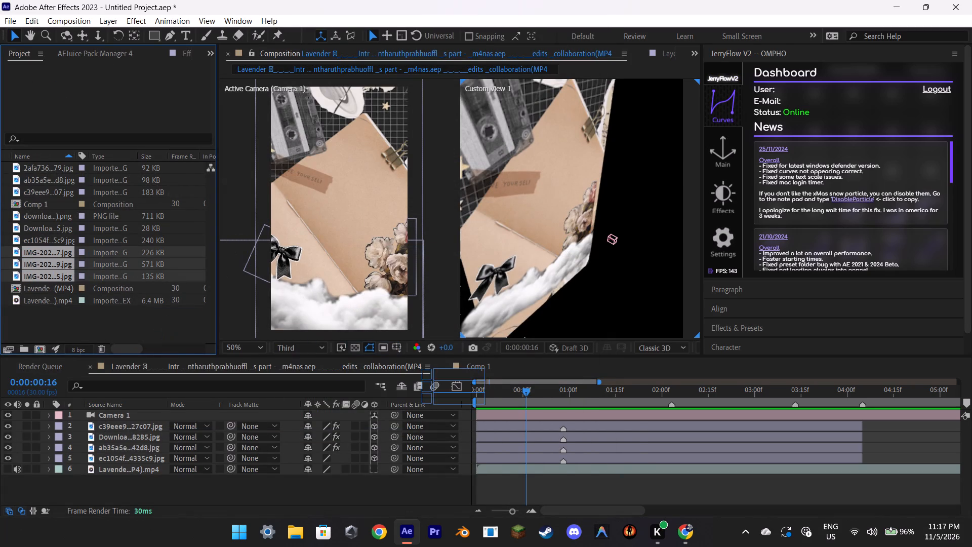
{"action": "left_click_drag", "start_coordinate": [463, 375], "coordinate": [230, 426]}
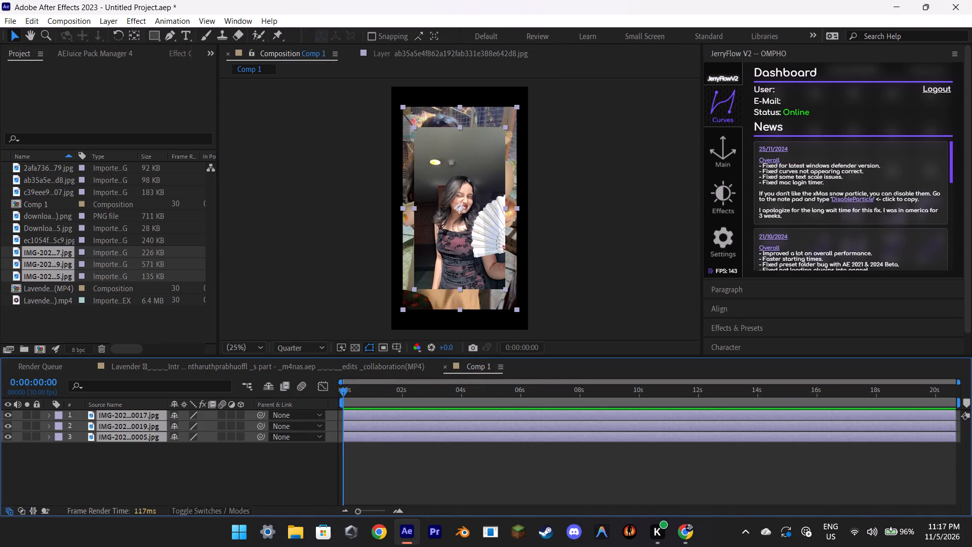
{"action": "left_click", "coordinate": [262, 368]}
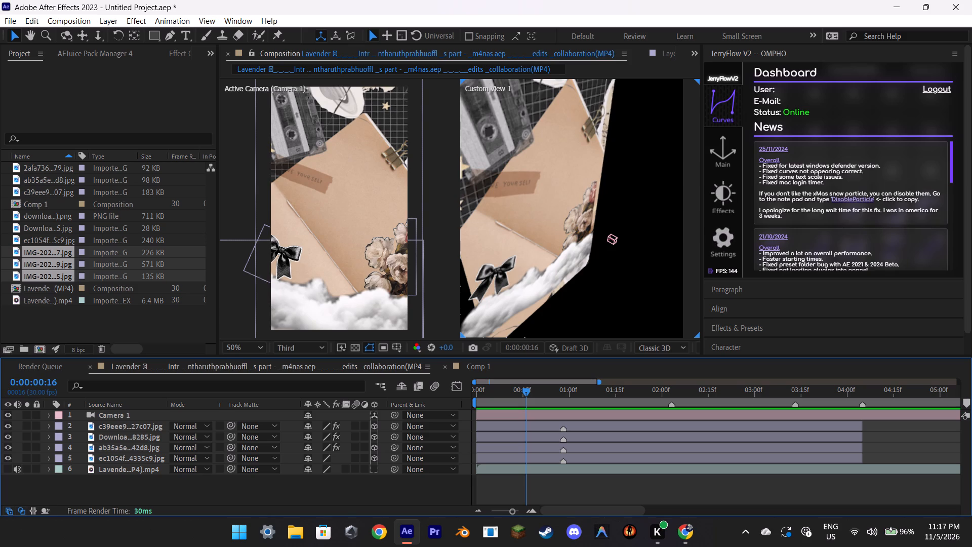
{"action": "left_click", "coordinate": [482, 363]}
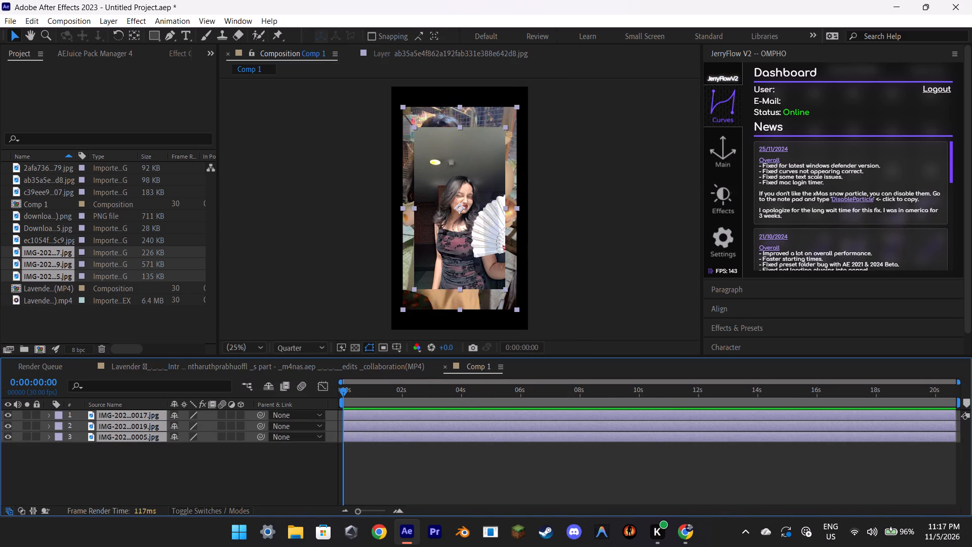
Set the scale of the IMG-20261017-WA0017.jpg layer in Comp 1 to 150%.
{"action": "left_click", "coordinate": [114, 451]}
{"action": "left_click", "coordinate": [116, 418]}
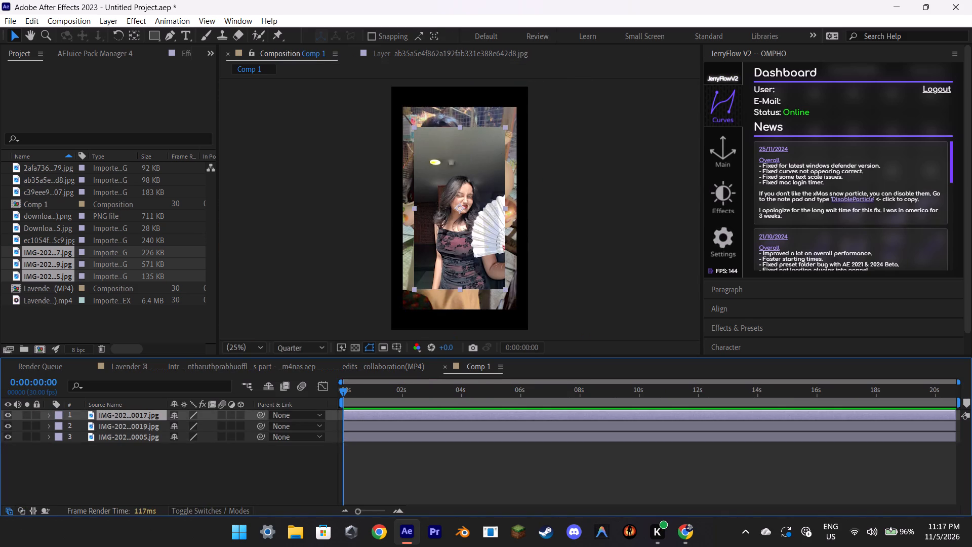
{"action": "key", "text": "s"}
{"action": "left_click", "coordinate": [189, 428]}
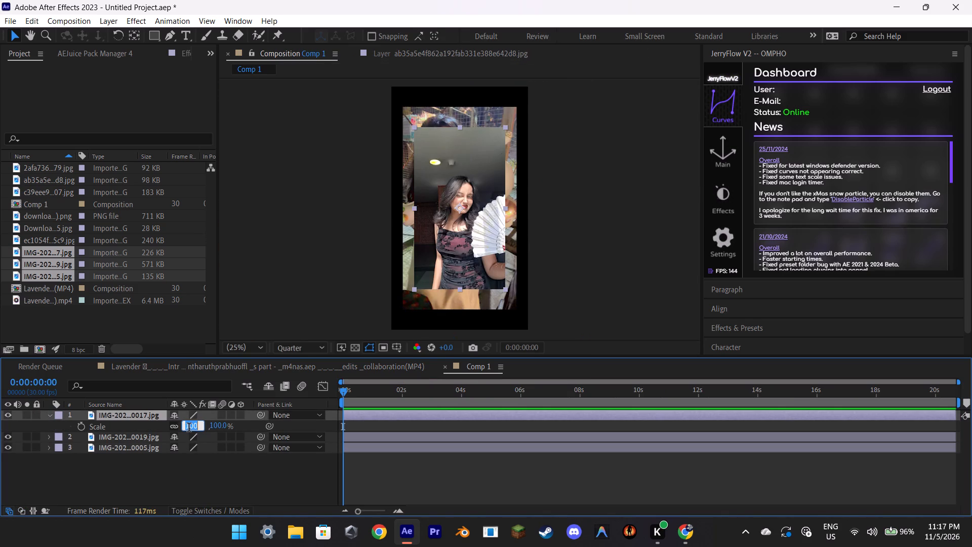
{"action": "type", "text": "150"}
{"action": "key", "text": "Return"}
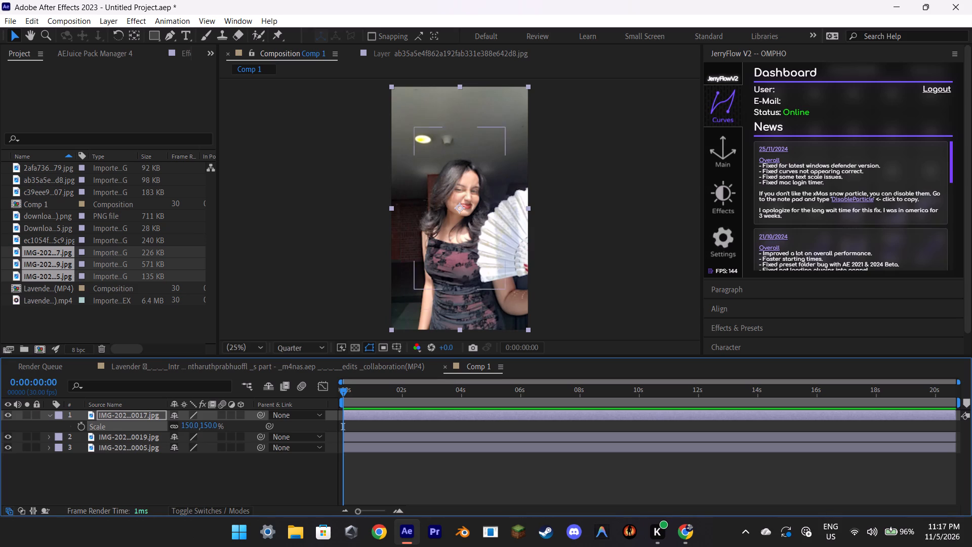
{"action": "left_click", "coordinate": [197, 498]}
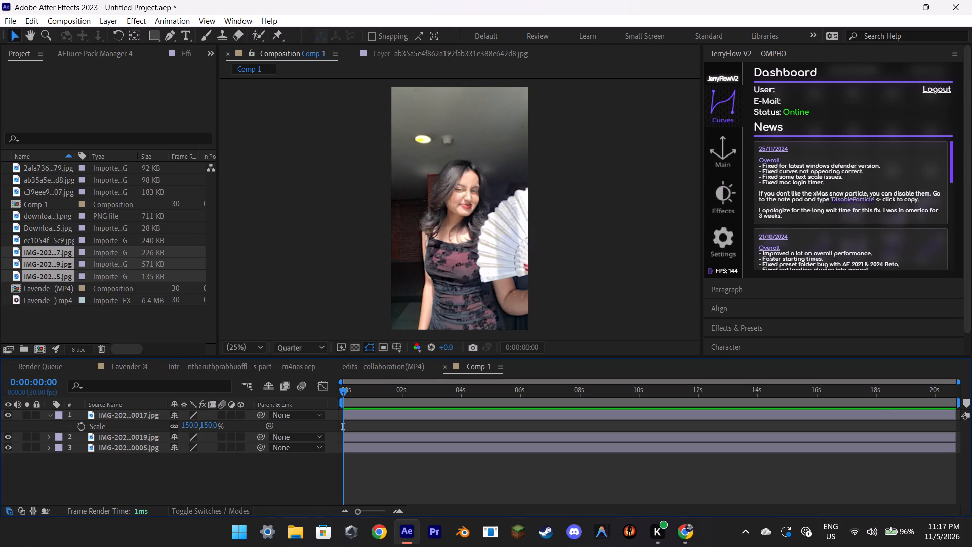
Open the IMG-20261017-WA0017.jpg layer and paint a Roto Brush foreground stroke over the woman's hair, dress and fan.
{"action": "double_click", "coordinate": [105, 419]}
{"action": "scroll", "coordinate": [374, 172], "scroll_direction": "down", "scroll_amount": 2}
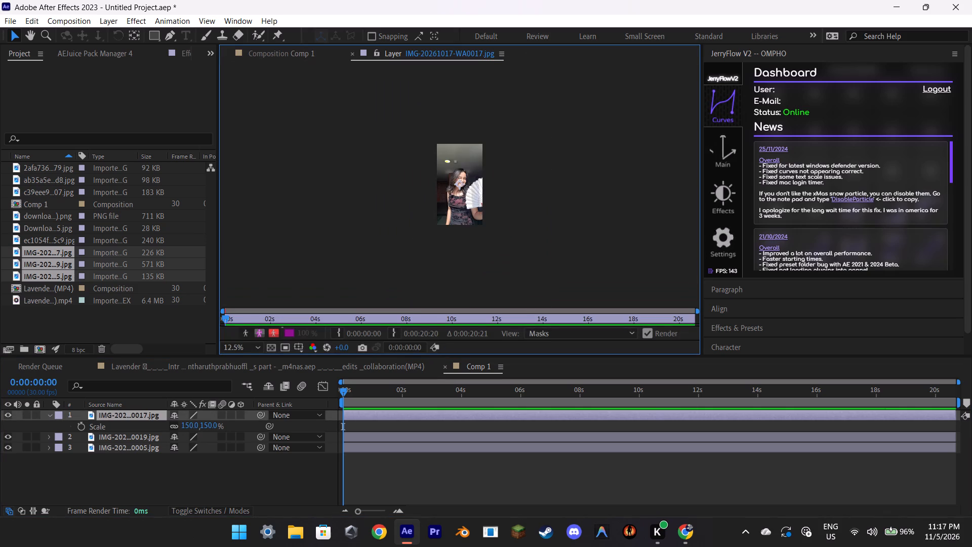
{"action": "scroll", "coordinate": [374, 172], "scroll_direction": "up", "scroll_amount": 1}
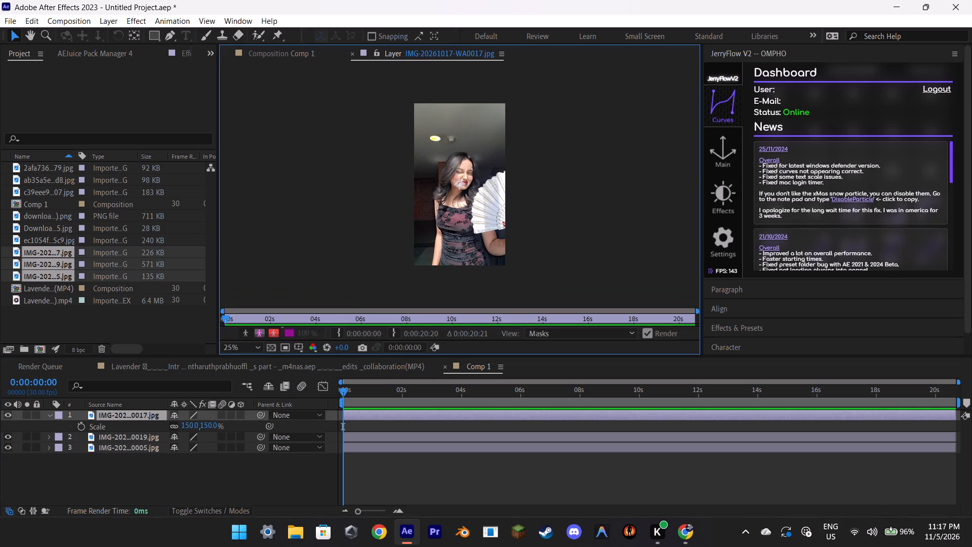
{"action": "left_click", "coordinate": [259, 36]}
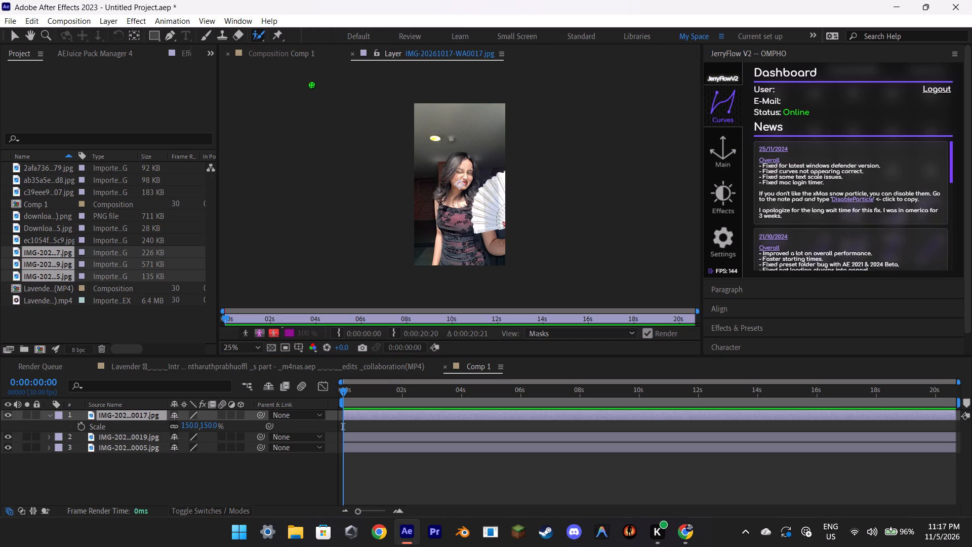
{"action": "scroll", "coordinate": [485, 236], "scroll_direction": "up", "scroll_amount": 1}
{"action": "left_click_drag", "start_coordinate": [449, 131], "coordinate": [431, 155]}
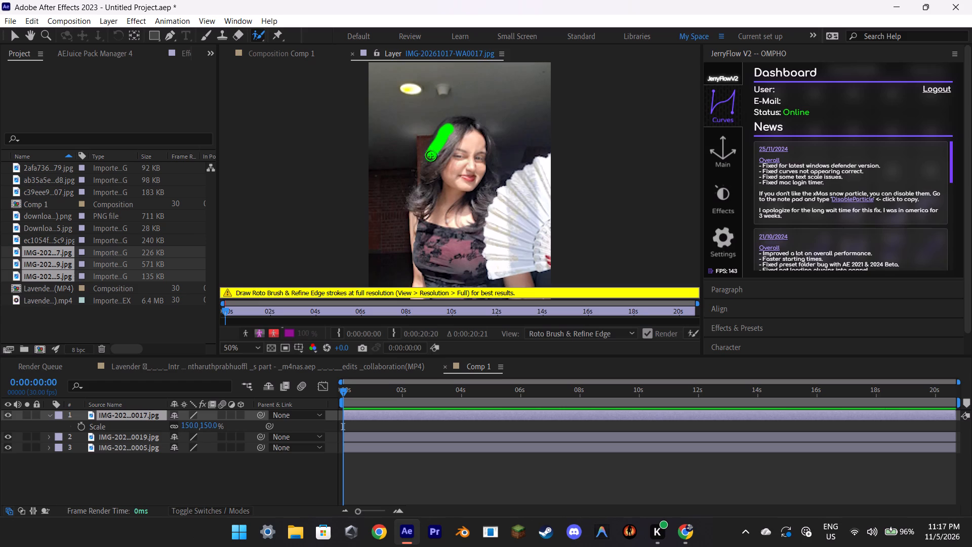
{"action": "left_click_drag", "start_coordinate": [431, 155], "coordinate": [421, 191]}
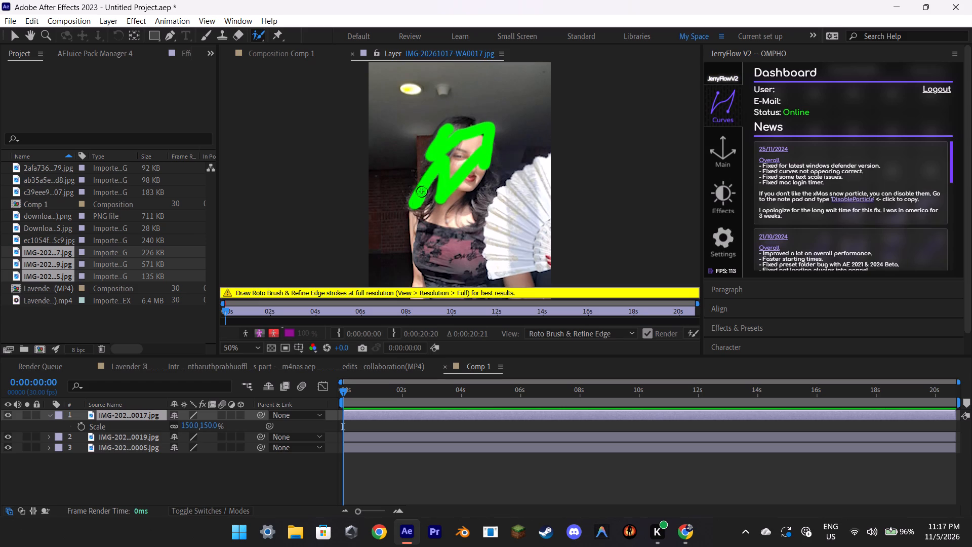
{"action": "left_click_drag", "start_coordinate": [421, 191], "coordinate": [538, 240]}
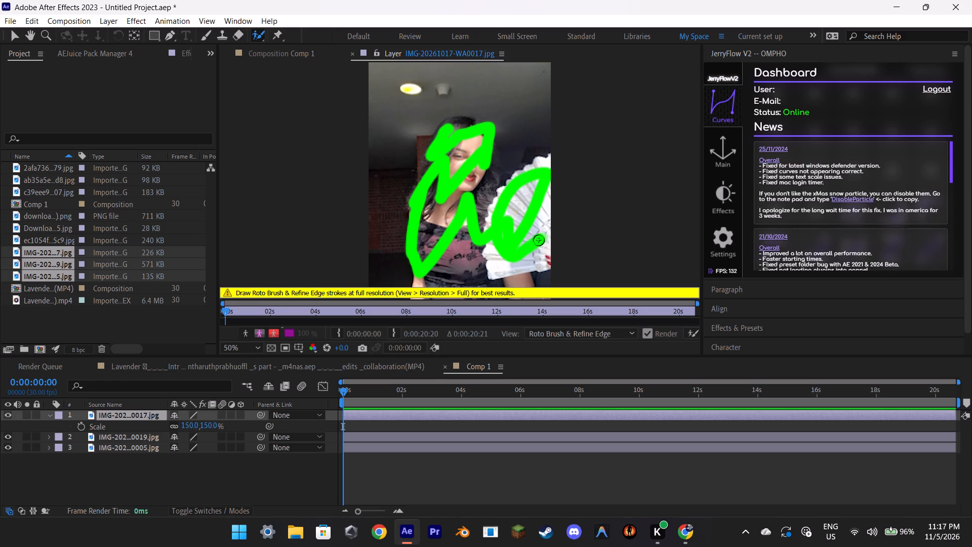
{"action": "left_click_drag", "start_coordinate": [538, 240], "coordinate": [426, 330]}
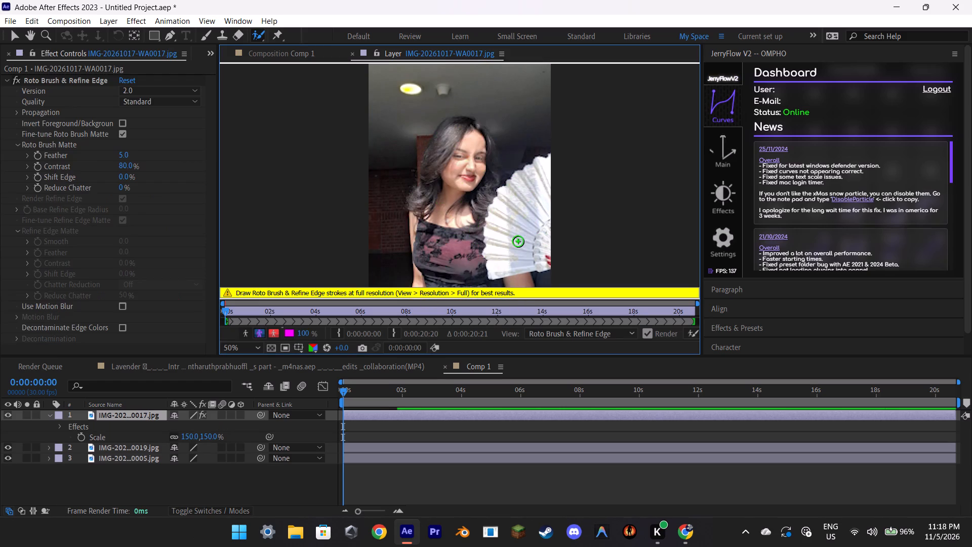
{"action": "scroll", "coordinate": [521, 229], "scroll_direction": "down", "scroll_amount": 1}
{"action": "scroll", "coordinate": [519, 218], "scroll_direction": "up", "scroll_amount": 1}
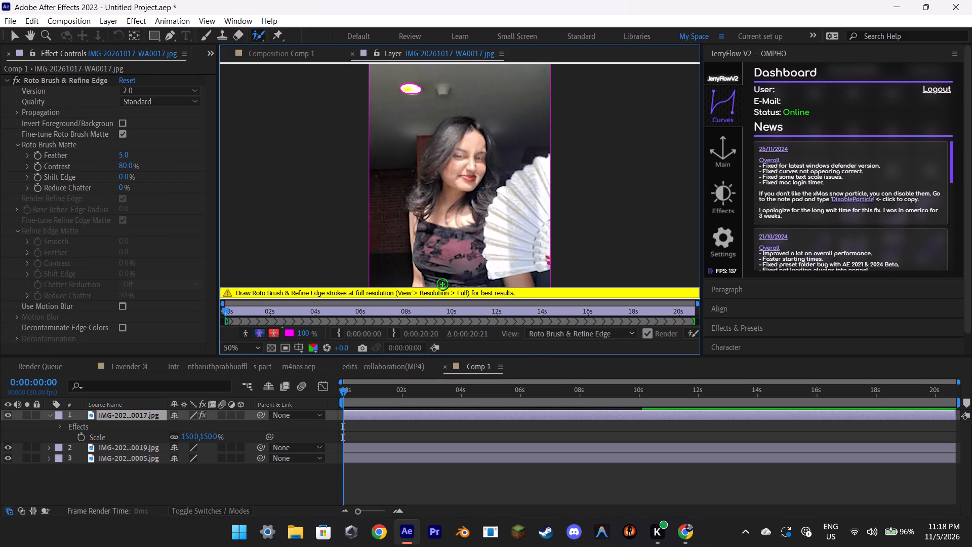
Set Comp 1's preview resolution to Full and return to the IMG-20261017-WA0017.jpg layer view.
{"action": "left_click", "coordinate": [314, 57]}
{"action": "left_click", "coordinate": [282, 347]}
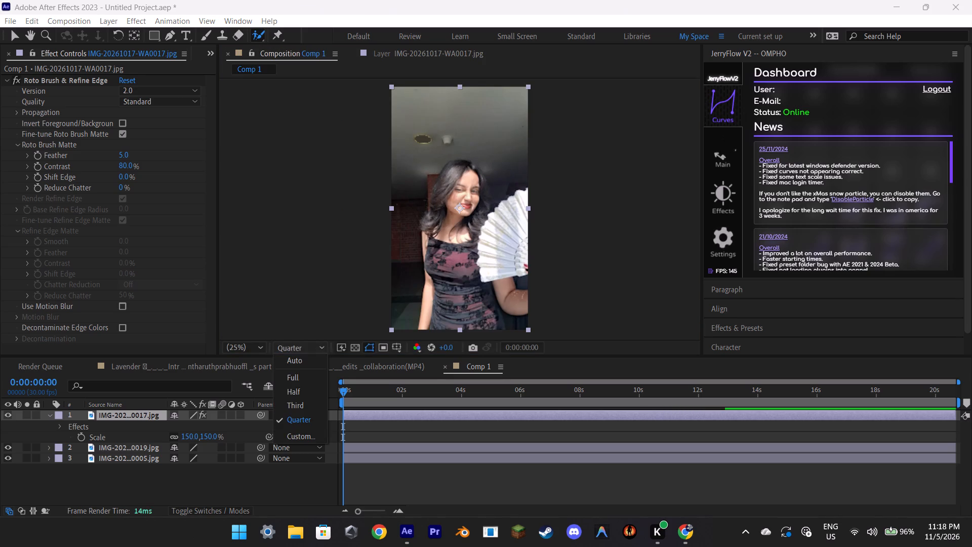
{"action": "left_click", "coordinate": [304, 370]}
{"action": "left_click", "coordinate": [304, 374]}
{"action": "left_click", "coordinate": [386, 48]}
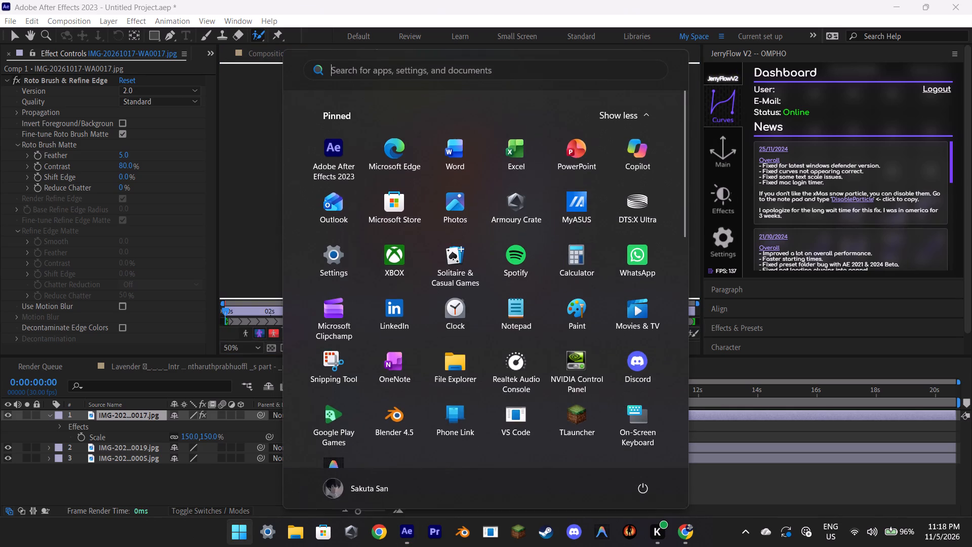
Refine the Roto Brush matte around the head, excluding background beside the hair and including the top of the hair.
{"action": "left_click_drag", "start_coordinate": [425, 135], "coordinate": [411, 166], "text": "alt"}
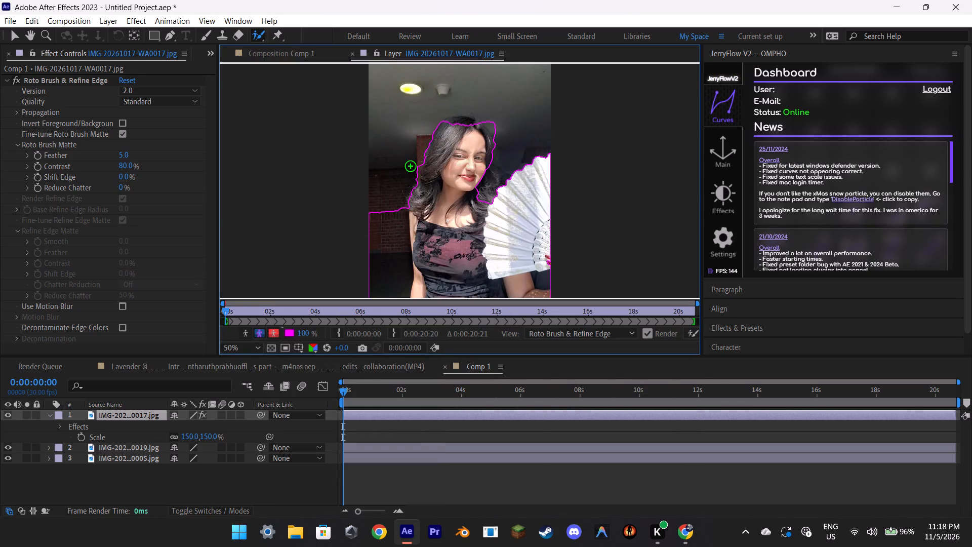
{"action": "left_click_drag", "start_coordinate": [491, 126], "coordinate": [501, 151], "text": "alt"}
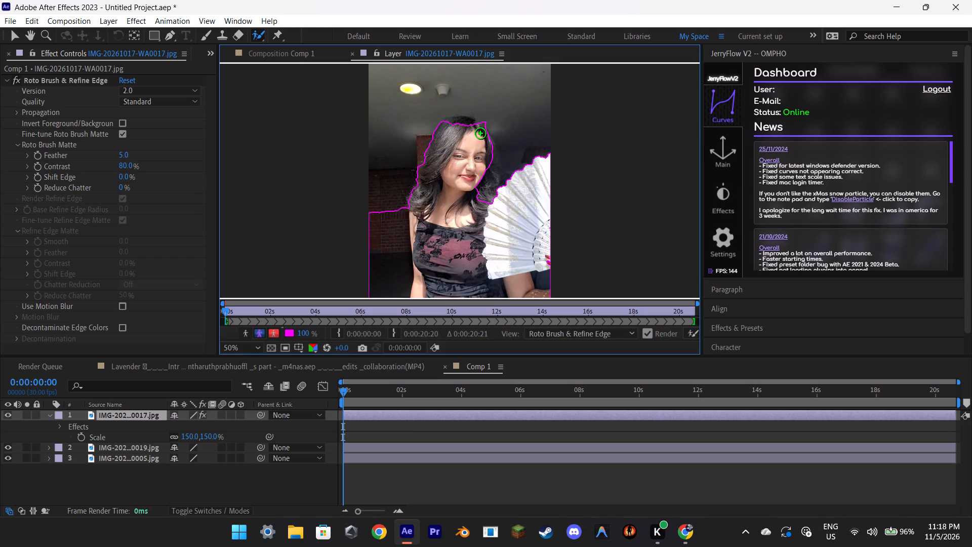
{"action": "left_click_drag", "start_coordinate": [484, 118], "coordinate": [494, 132], "text": "alt"}
{"action": "left_click_drag", "start_coordinate": [477, 132], "coordinate": [476, 132]}
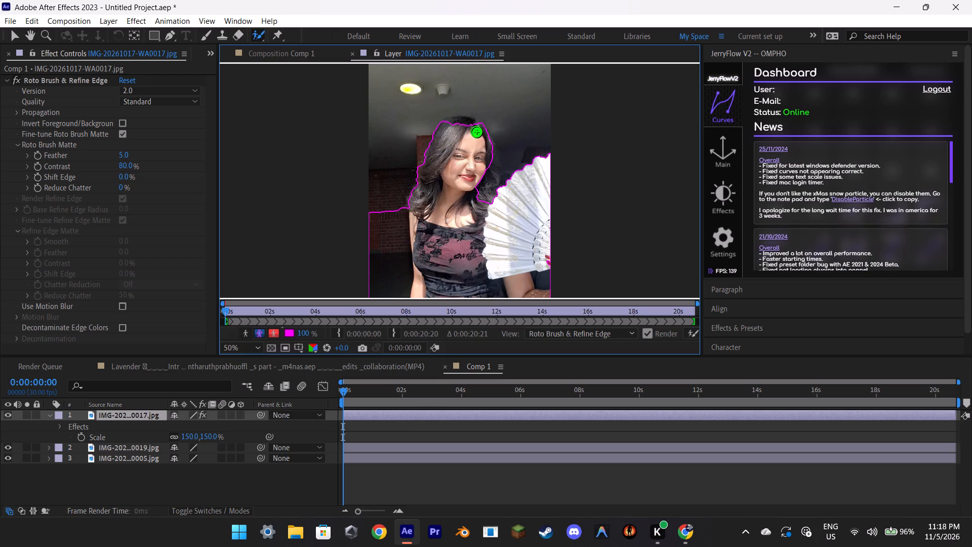
{"action": "left_click_drag", "start_coordinate": [476, 132], "coordinate": [444, 133]}
Exclude the brick wall and dark background beside the woman's lowered arm from the Roto Brush selection.
{"action": "middle_click_drag", "start_coordinate": [458, 172], "coordinate": [466, 75]}
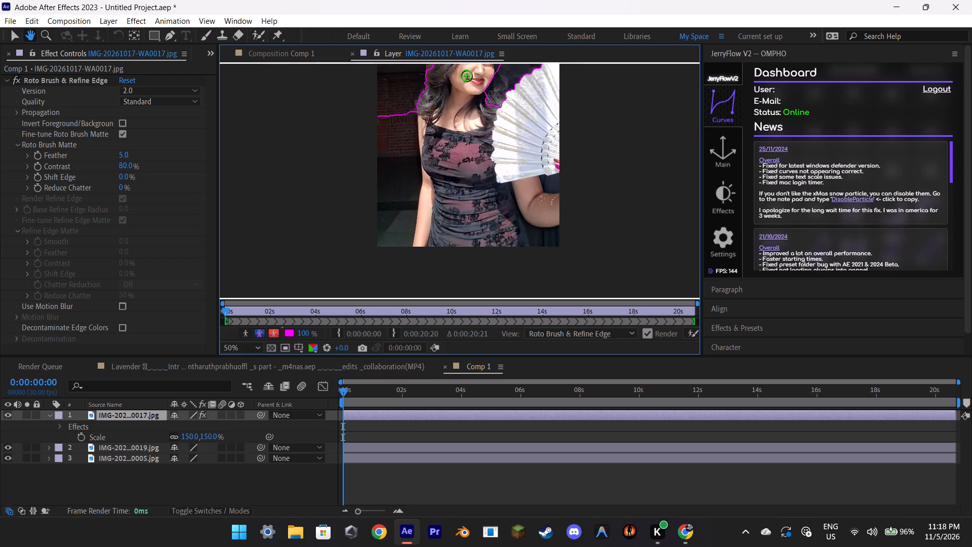
{"action": "middle_click_drag", "start_coordinate": [476, 138], "coordinate": [477, 128]}
{"action": "scroll", "coordinate": [477, 127], "scroll_direction": "up", "scroll_amount": 1}
{"action": "scroll", "coordinate": [483, 147], "scroll_direction": "down", "scroll_amount": 1}
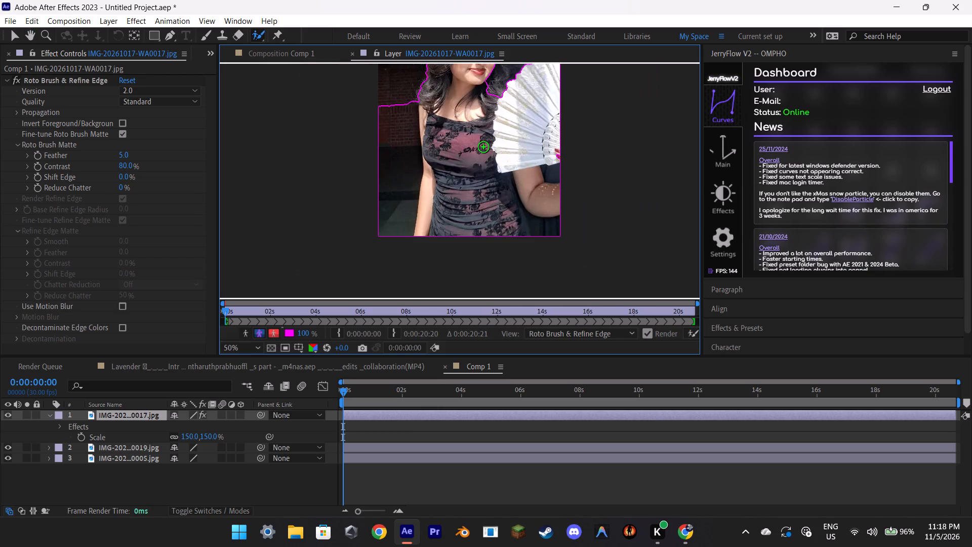
{"action": "left_click_drag", "start_coordinate": [410, 102], "coordinate": [402, 232], "text": "alt"}
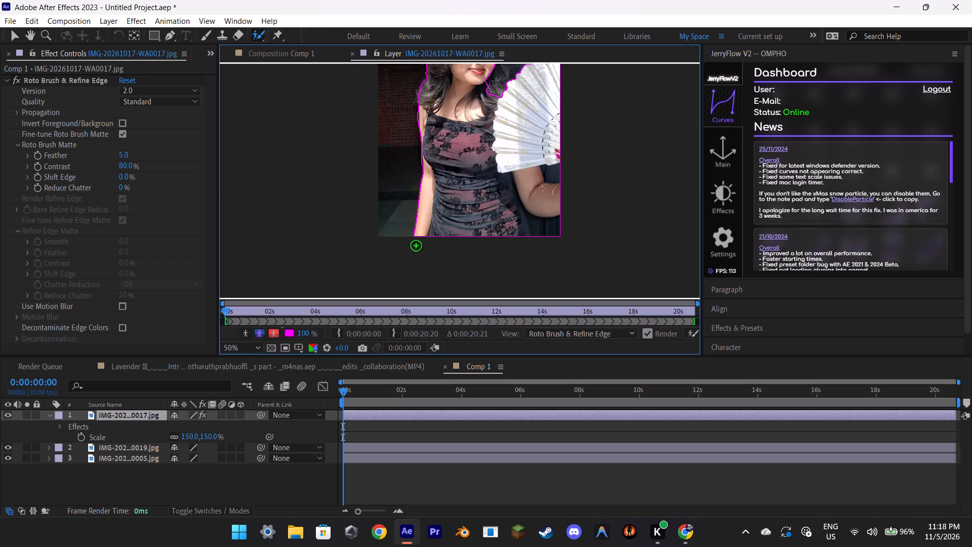
Exclude the dark background beneath the fan-holding arm from the matte while keeping the dress edge selected.
{"action": "middle_click_drag", "start_coordinate": [504, 181], "coordinate": [468, 185]}
{"action": "left_click_drag", "start_coordinate": [490, 220], "coordinate": [519, 224], "text": "alt"}
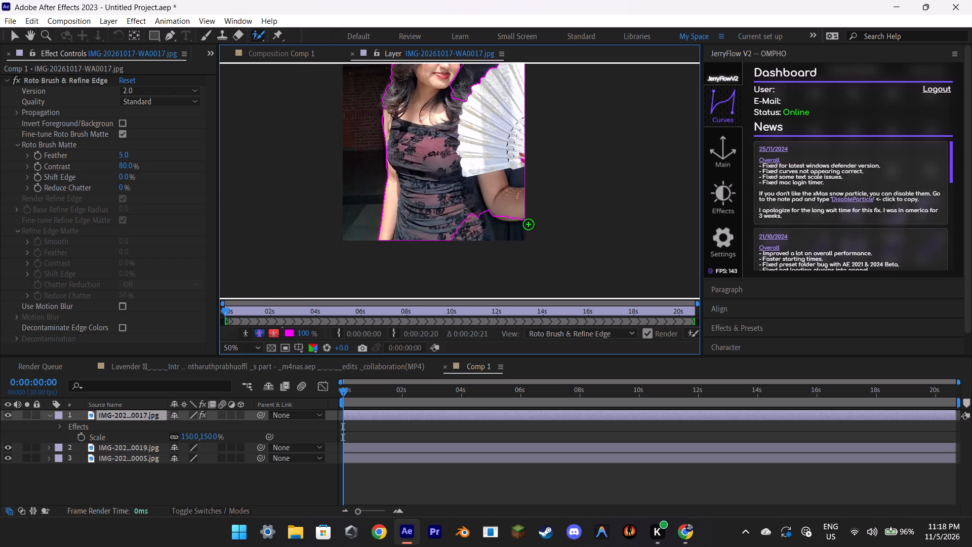
{"action": "left_click_drag", "start_coordinate": [482, 212], "coordinate": [483, 239]}
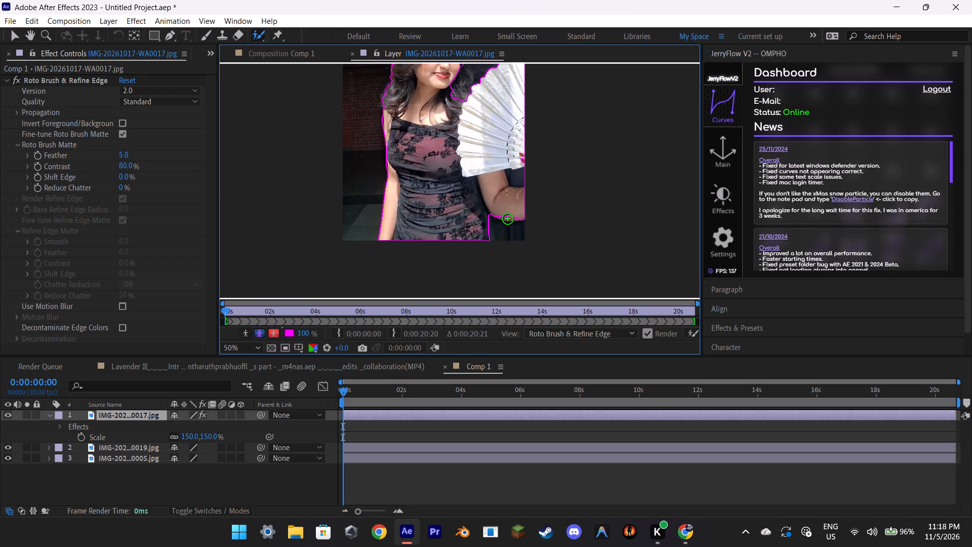
Add the hair between the face and the fan to the Roto Brush foreground.
{"action": "middle_click_drag", "start_coordinate": [508, 214], "coordinate": [521, 289]}
{"action": "left_click_drag", "start_coordinate": [472, 141], "coordinate": [491, 174]}
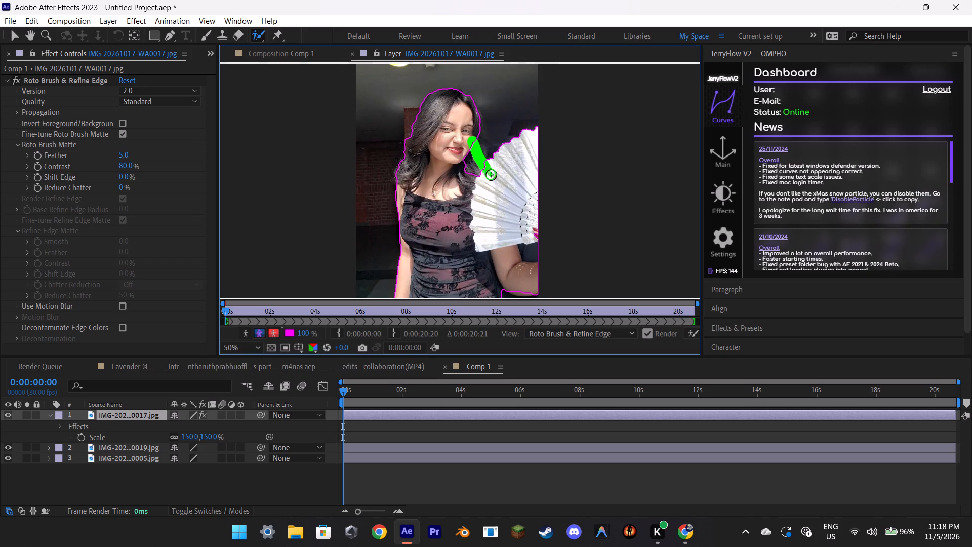
{"action": "left_click_drag", "start_coordinate": [491, 174], "coordinate": [491, 180]}
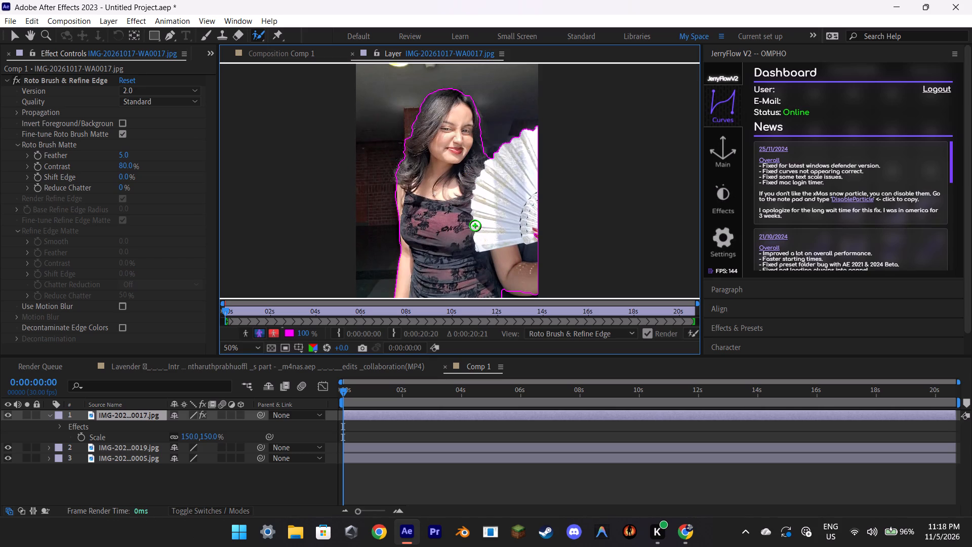
Return to Comp 1 to view the cutout and switch the timeline to the Lavender composition.
{"action": "left_click", "coordinate": [320, 50]}
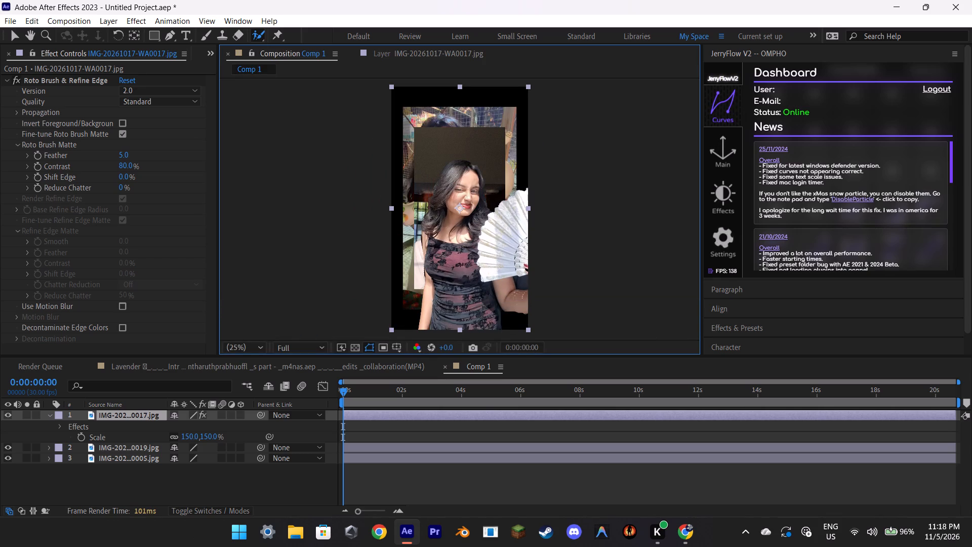
{"action": "left_click", "coordinate": [266, 483]}
{"action": "left_click", "coordinate": [240, 365]}
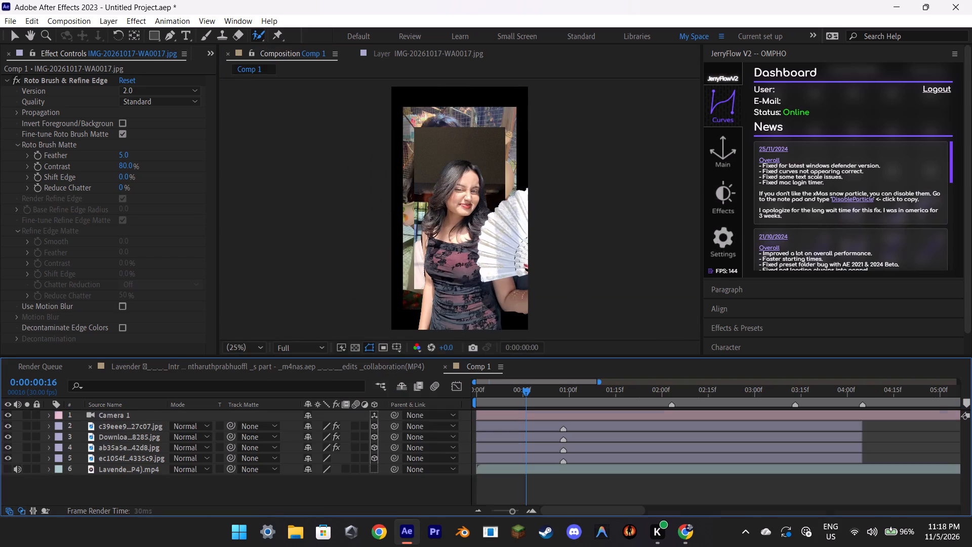
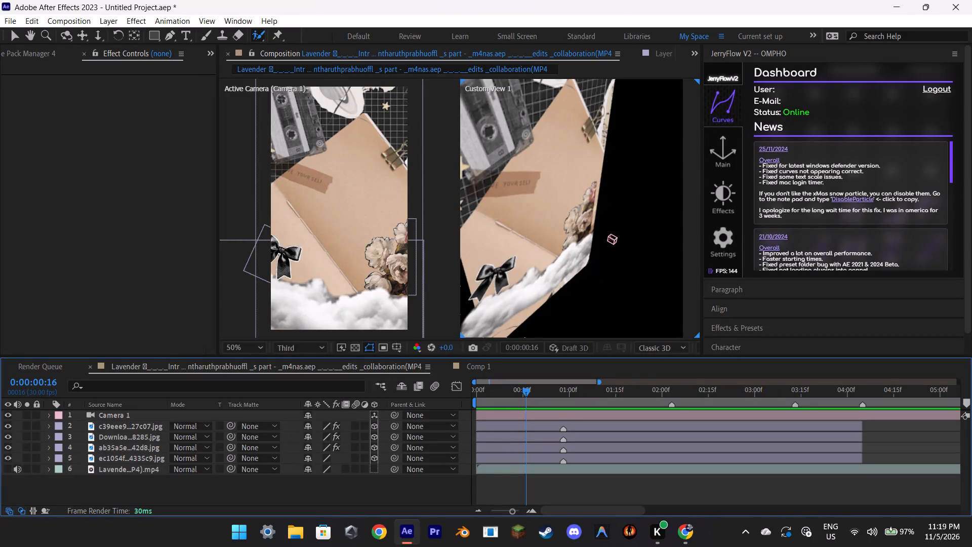
Return to Comp 1, close the layer view, collapse the IMG-20261017-WA0017.jpg layer and hide it.
{"action": "left_click", "coordinate": [460, 370]}
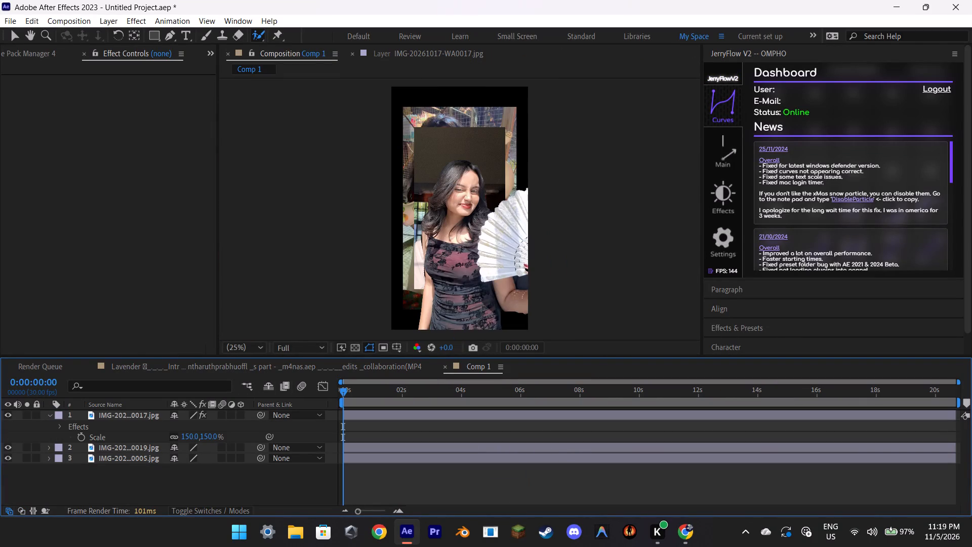
{"action": "left_click", "coordinate": [351, 55]}
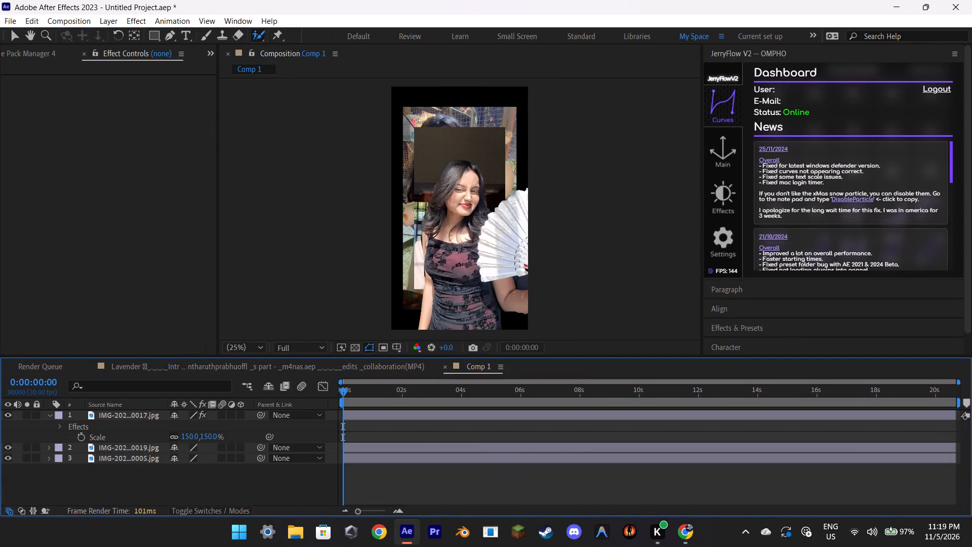
{"action": "left_click", "coordinate": [168, 501]}
{"action": "left_click", "coordinate": [48, 413]}
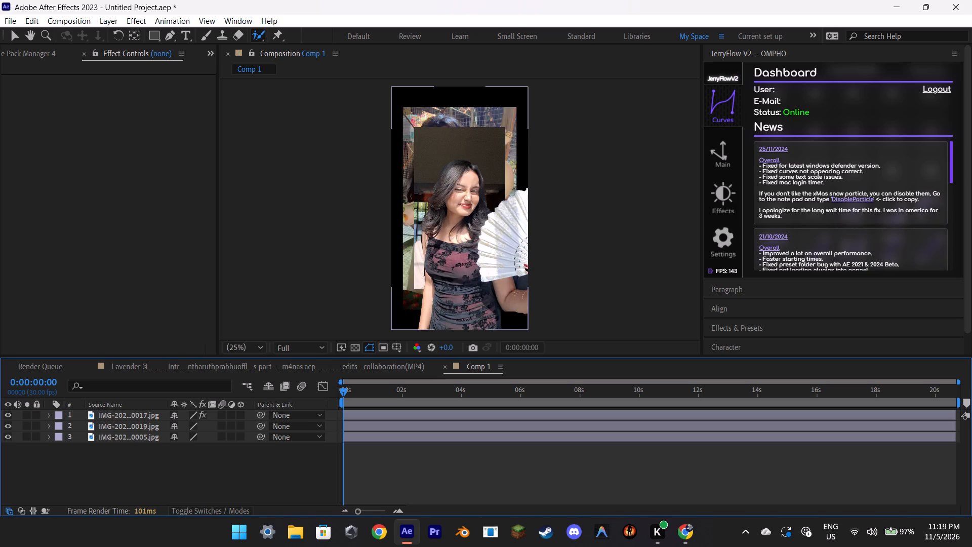
{"action": "left_click", "coordinate": [10, 412]}
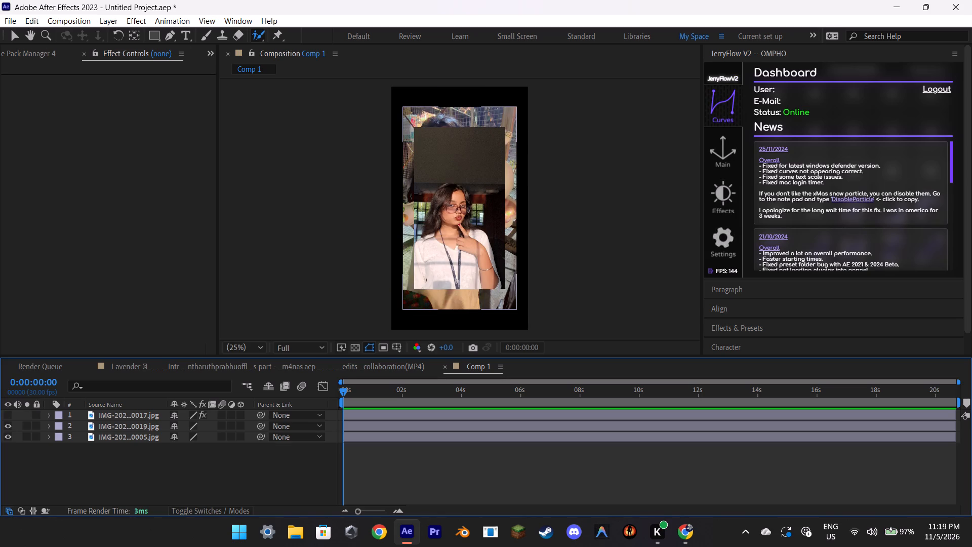
Open the IMG-20261017-WA0019.jpg layer and outline the woman in the white top as Roto Brush foreground.
{"action": "double_click", "coordinate": [127, 432]}
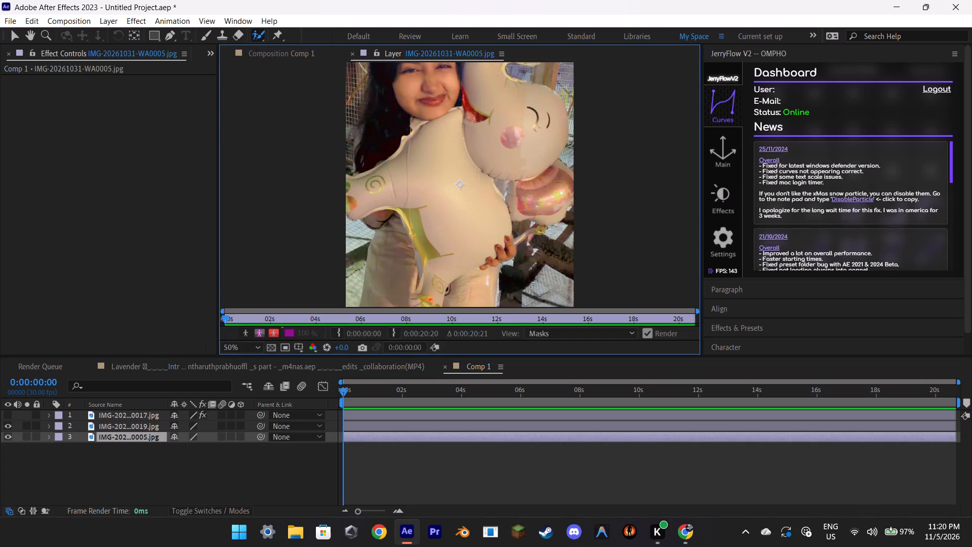
{"action": "double_click", "coordinate": [123, 427]}
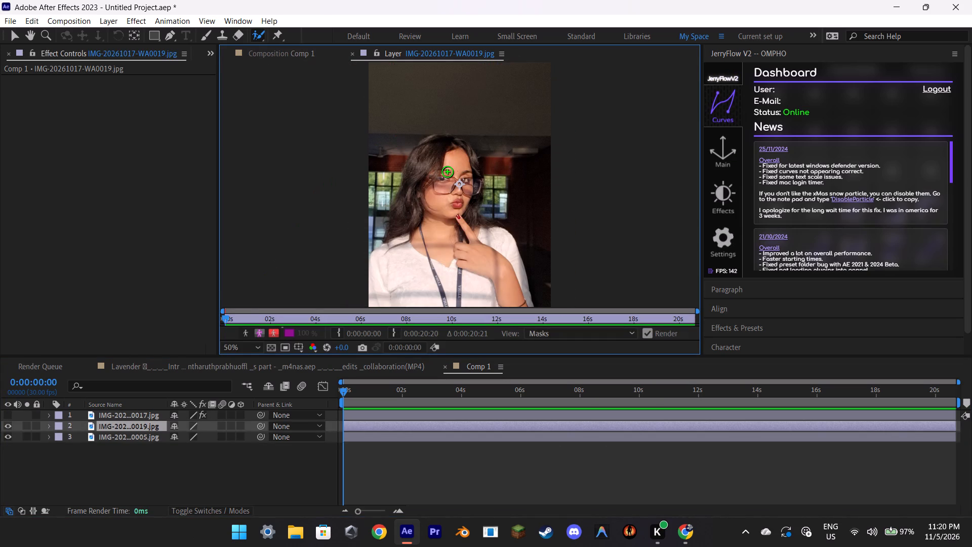
{"action": "scroll", "coordinate": [449, 172], "scroll_direction": "up", "scroll_amount": 1}
{"action": "scroll", "coordinate": [449, 172], "scroll_direction": "down", "scroll_amount": 2}
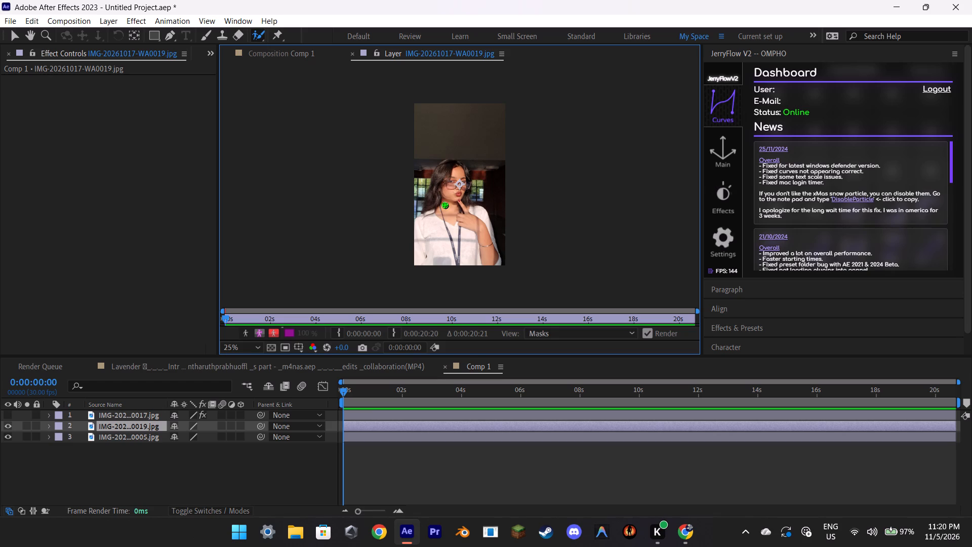
{"action": "left_click", "coordinate": [418, 218]}
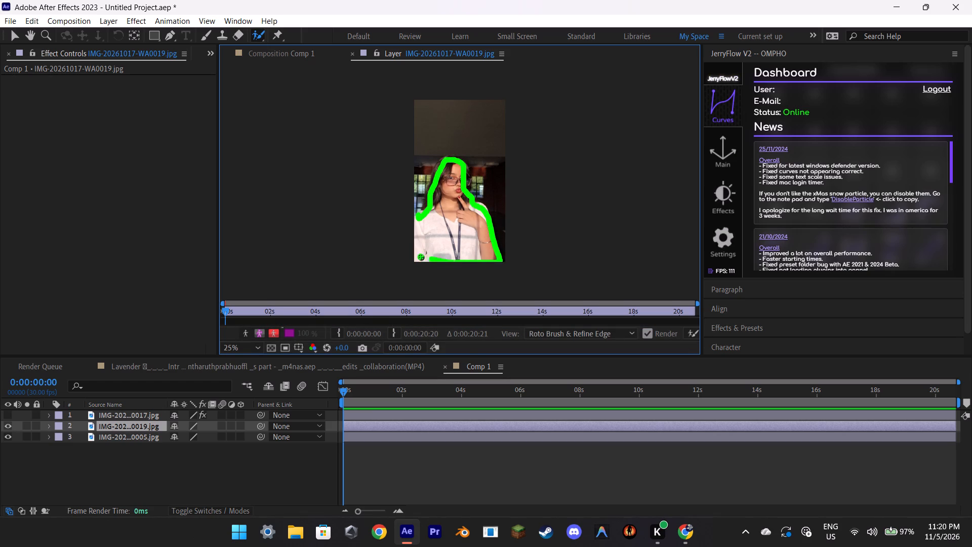
Exclude the window background on both sides of the woman's hair from the Roto Brush selection.
{"action": "scroll", "coordinate": [448, 242], "scroll_direction": "up", "scroll_amount": 2, "text": "alt"}
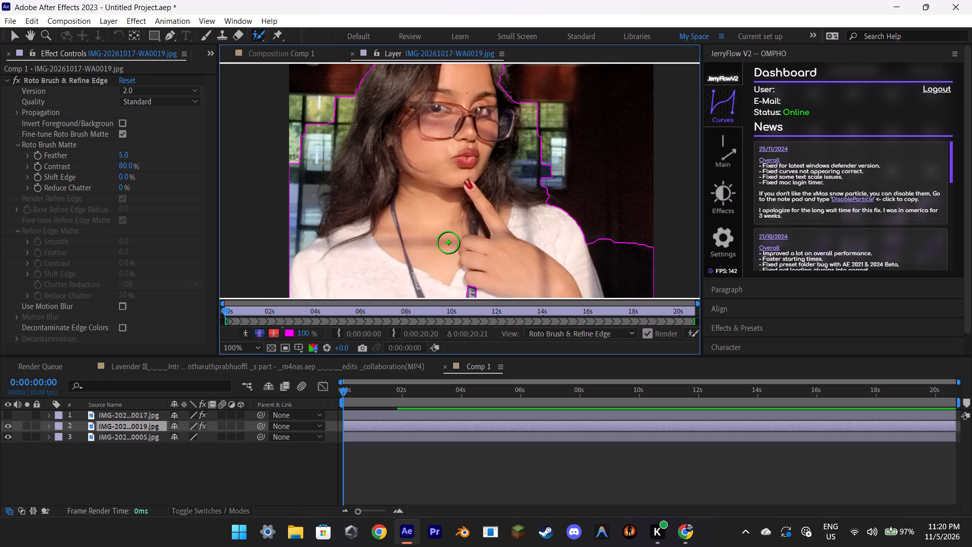
{"action": "left_click_drag", "start_coordinate": [344, 104], "coordinate": [291, 227], "text": "alt"}
{"action": "scroll", "coordinate": [451, 230], "scroll_direction": "down", "scroll_amount": 1}
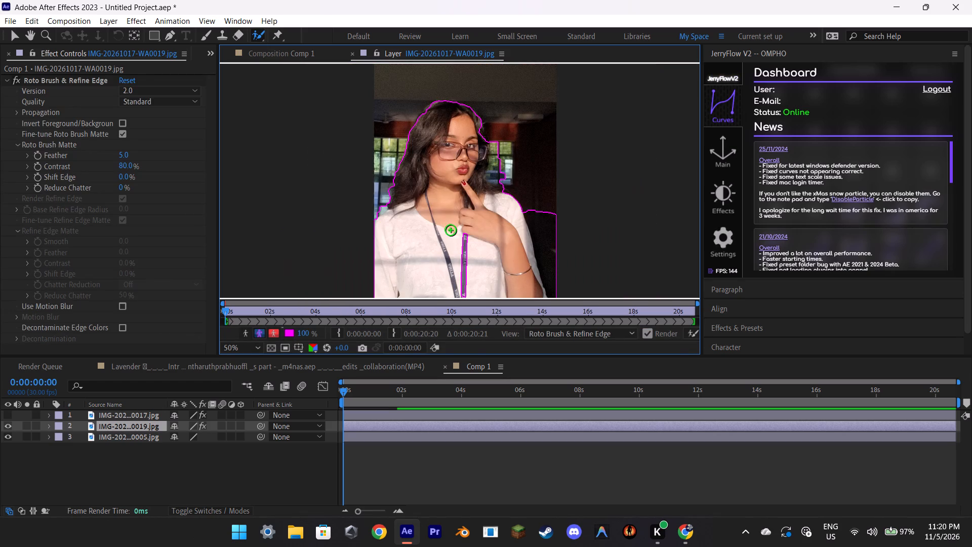
{"action": "left_click_drag", "start_coordinate": [493, 141], "coordinate": [505, 180], "text": "alt"}
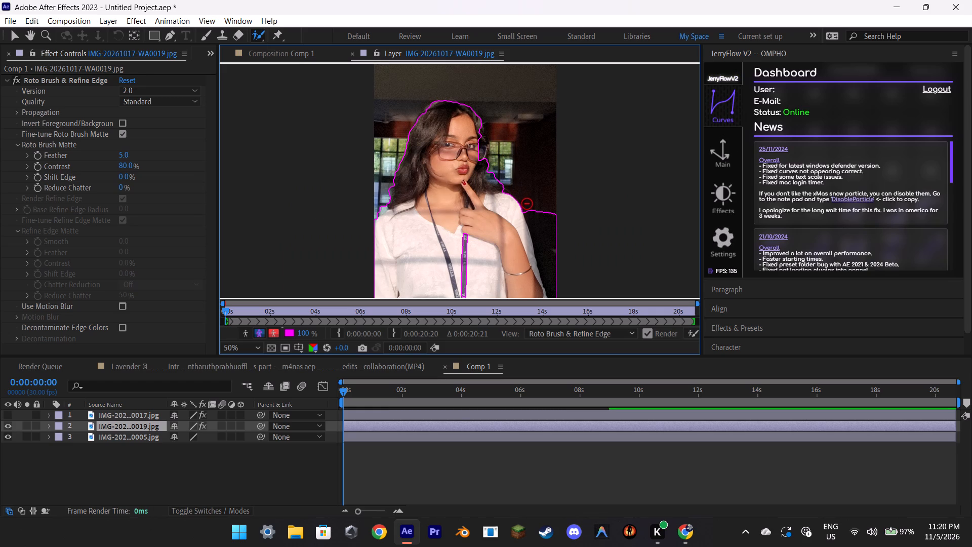
Exclude the dark background beside the woman's raised arm, down to the photo's lower edge, from the matte.
{"action": "left_click_drag", "start_coordinate": [530, 210], "coordinate": [581, 324], "text": "alt"}
{"action": "left_click_drag", "start_coordinate": [547, 258], "coordinate": [561, 301], "text": "alt"}
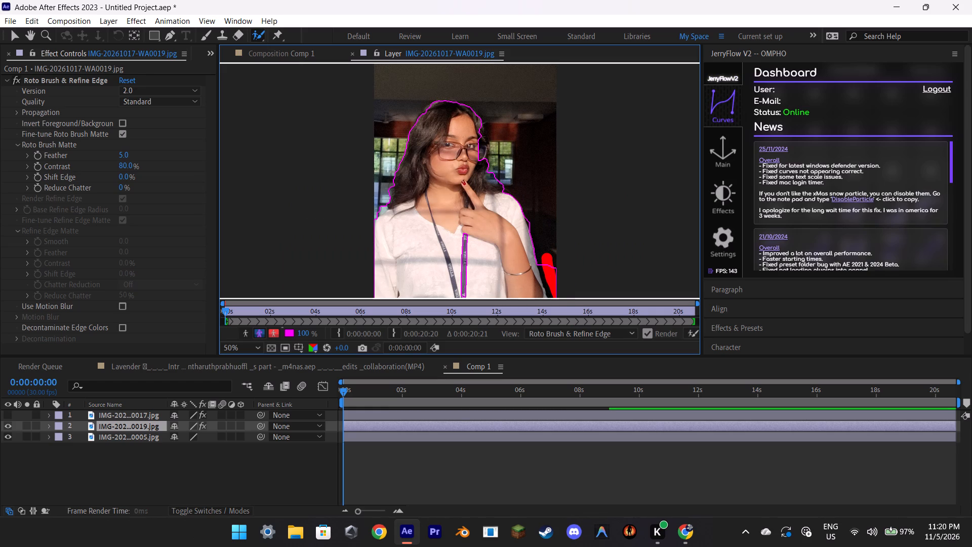
{"action": "scroll", "coordinate": [556, 234], "scroll_direction": "down", "scroll_amount": 1}
{"action": "scroll", "coordinate": [524, 220], "scroll_direction": "up", "scroll_amount": 1}
{"action": "middle_click_drag", "start_coordinate": [514, 199], "coordinate": [484, 139]}
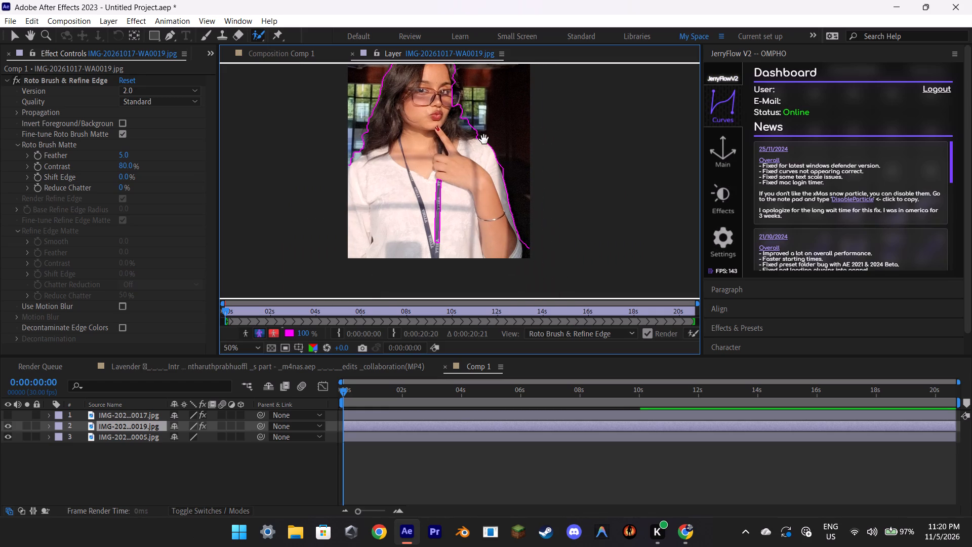
{"action": "middle_click_drag", "start_coordinate": [484, 139], "coordinate": [483, 139]}
{"action": "left_click_drag", "start_coordinate": [524, 242], "coordinate": [526, 254], "text": "alt"}
Refine the matte along the hair beside the glasses and above the shoulder of the raised arm.
{"action": "middle_click_drag", "start_coordinate": [474, 169], "coordinate": [497, 243]}
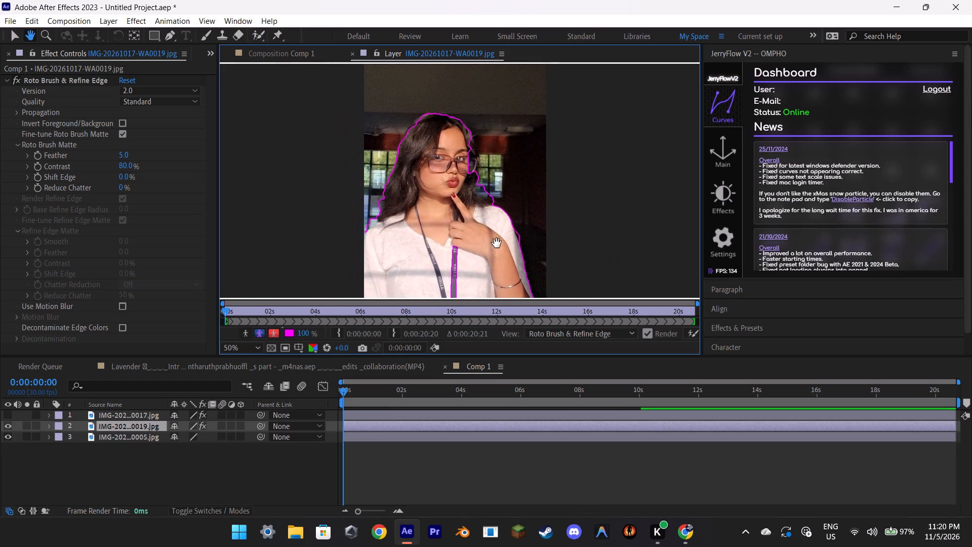
{"action": "middle_click_drag", "start_coordinate": [497, 243], "coordinate": [498, 251]}
{"action": "left_click_drag", "start_coordinate": [485, 195], "coordinate": [491, 200], "text": "alt"}
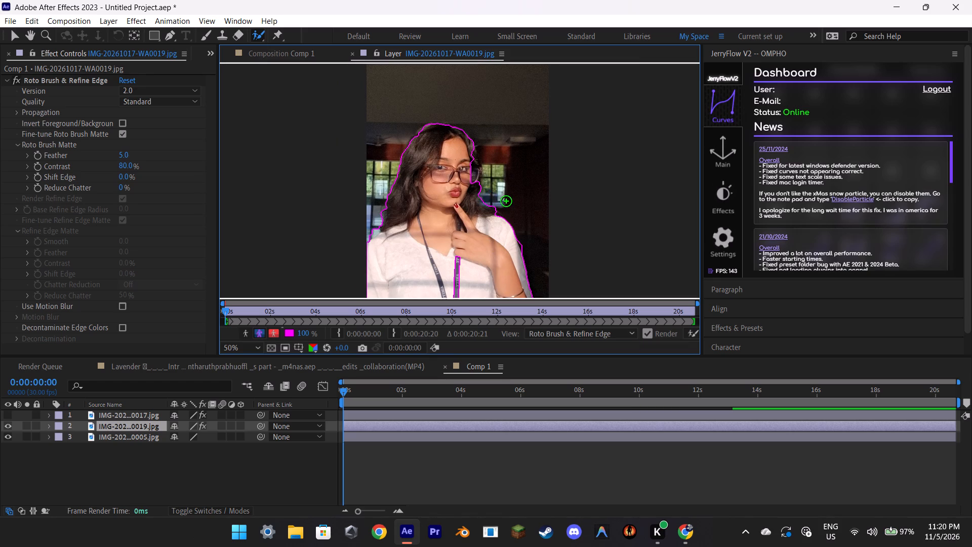
{"action": "scroll", "coordinate": [506, 201], "scroll_direction": "up", "scroll_amount": 1}
{"action": "left_click_drag", "start_coordinate": [482, 144], "coordinate": [489, 214]}
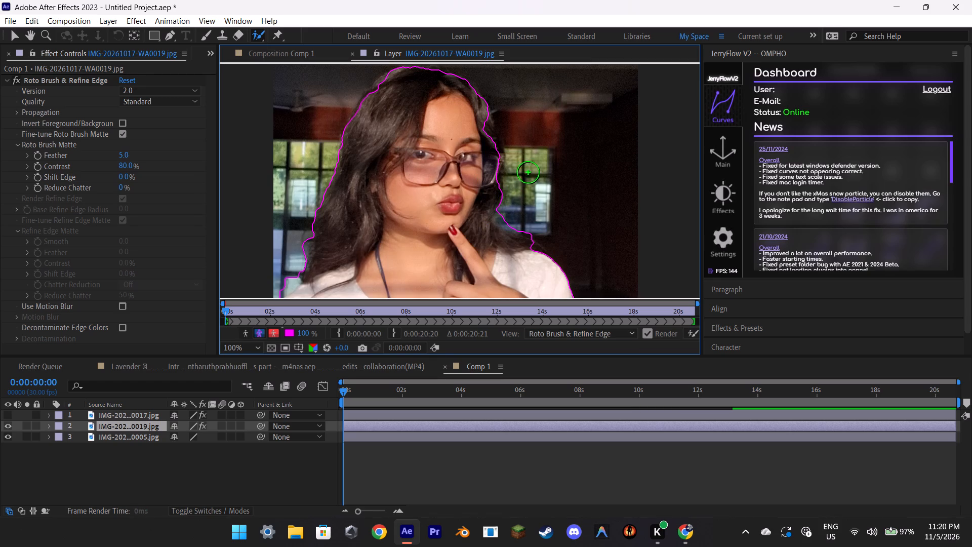
{"action": "middle_click_drag", "start_coordinate": [529, 172], "coordinate": [532, 211]}
{"action": "left_click_drag", "start_coordinate": [484, 161], "coordinate": [498, 214]}
Add the hair along the crown and upper side of the head to the Roto Brush foreground.
{"action": "middle_click_drag", "start_coordinate": [533, 185], "coordinate": [563, 226]}
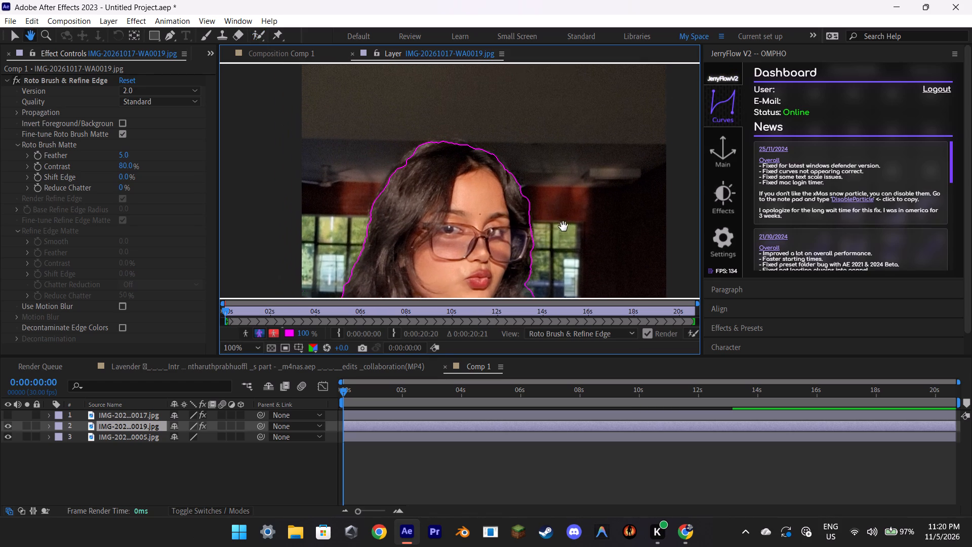
{"action": "middle_click_drag", "start_coordinate": [563, 226], "coordinate": [565, 228]}
{"action": "left_click_drag", "start_coordinate": [430, 166], "coordinate": [409, 187]}
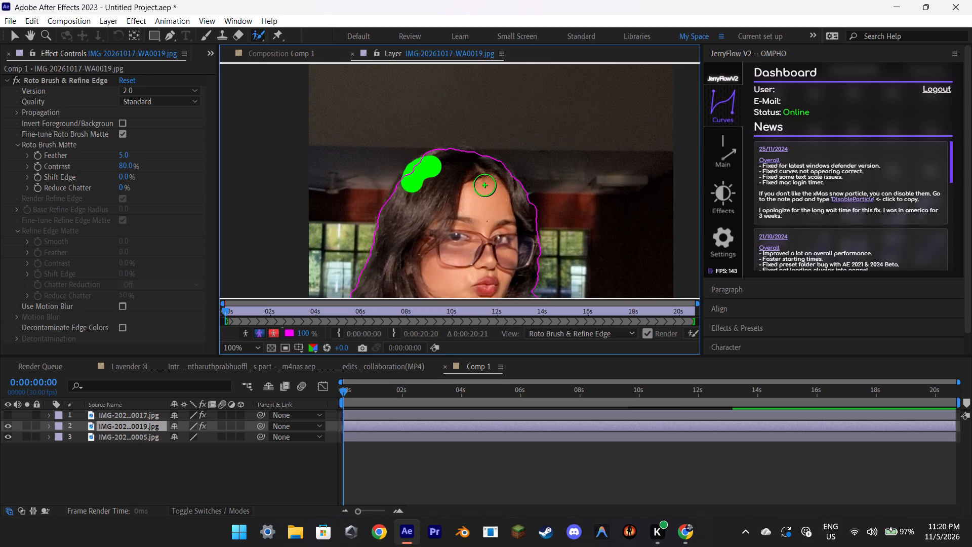
{"action": "left_click_drag", "start_coordinate": [403, 189], "coordinate": [393, 214]}
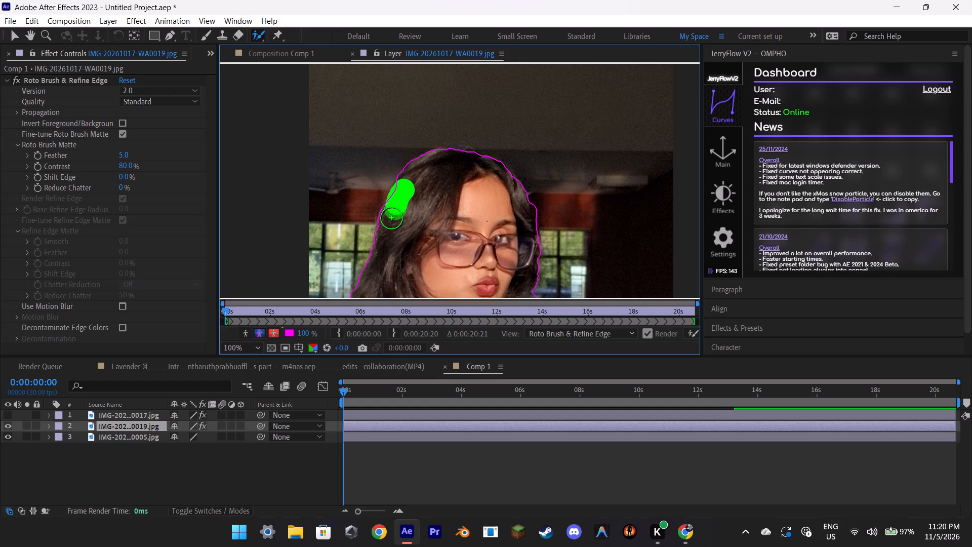
Clean up the matte between the long hair and the window, down to the shoulder opposite the raised arm.
{"action": "scroll", "coordinate": [464, 204], "scroll_direction": "down", "scroll_amount": 1}
{"action": "middle_click_drag", "start_coordinate": [505, 208], "coordinate": [493, 159]}
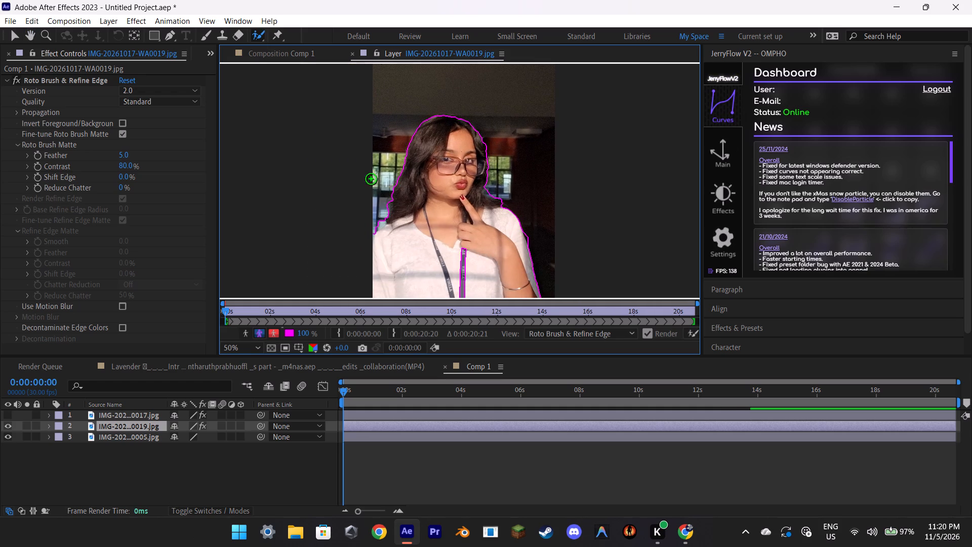
{"action": "scroll", "coordinate": [371, 179], "scroll_direction": "up", "scroll_amount": 1}
{"action": "left_click_drag", "start_coordinate": [320, 205], "coordinate": [283, 279], "text": "alt"}
{"action": "left_click_drag", "start_coordinate": [342, 203], "coordinate": [310, 287]}
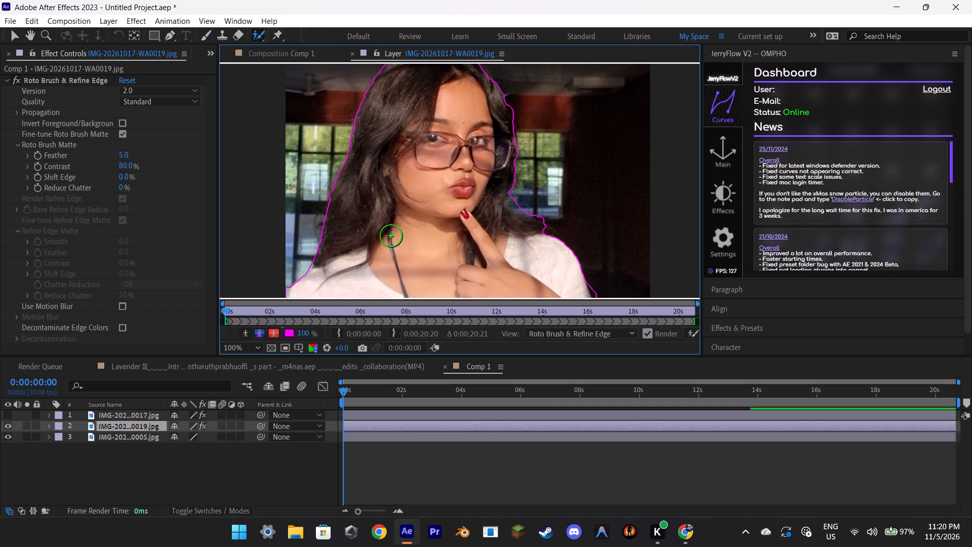
{"action": "scroll", "coordinate": [391, 236], "scroll_direction": "down", "scroll_amount": 1}
{"action": "scroll", "coordinate": [469, 216], "scroll_direction": "down", "scroll_amount": 2}
{"action": "scroll", "coordinate": [470, 215], "scroll_direction": "up", "scroll_amount": 2}
{"action": "scroll", "coordinate": [471, 214], "scroll_direction": "down", "scroll_amount": 1}
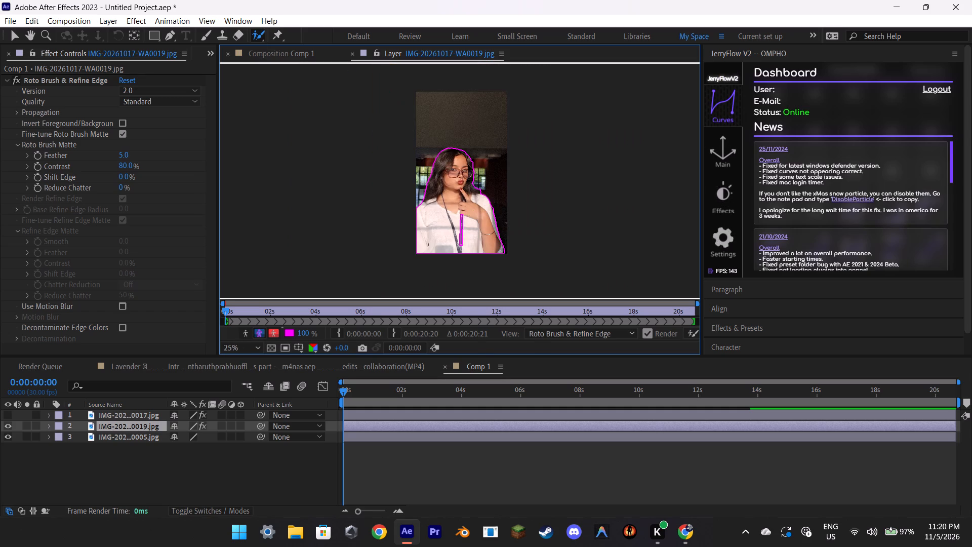
View the cutout in Comp 1 and check the Lavender composition before returning to Comp 1.
{"action": "left_click", "coordinate": [316, 56]}
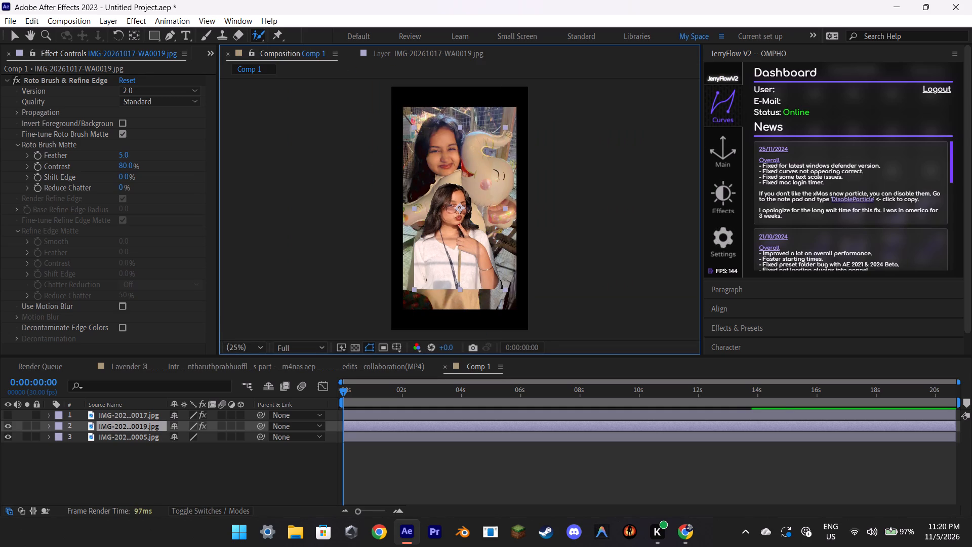
{"action": "left_click", "coordinate": [215, 365]}
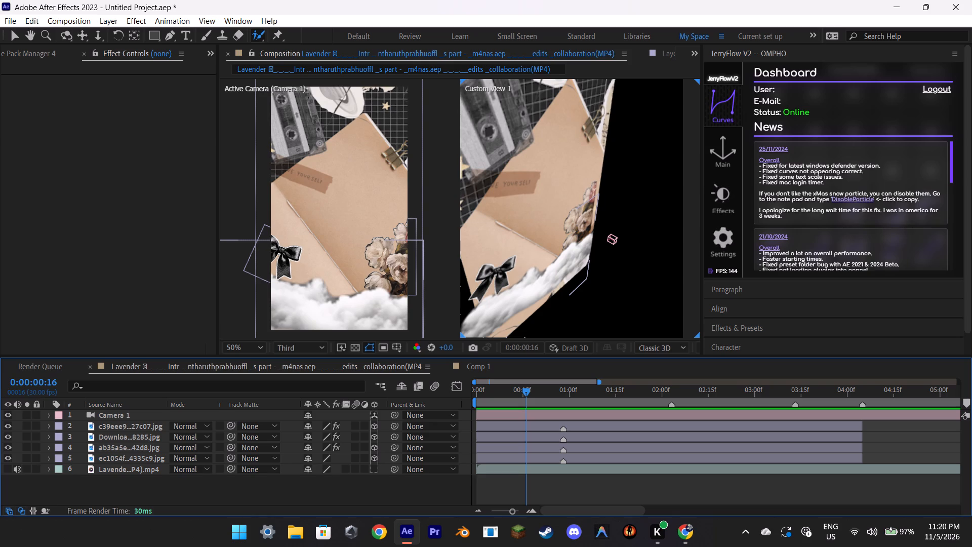
{"action": "left_click", "coordinate": [490, 370]}
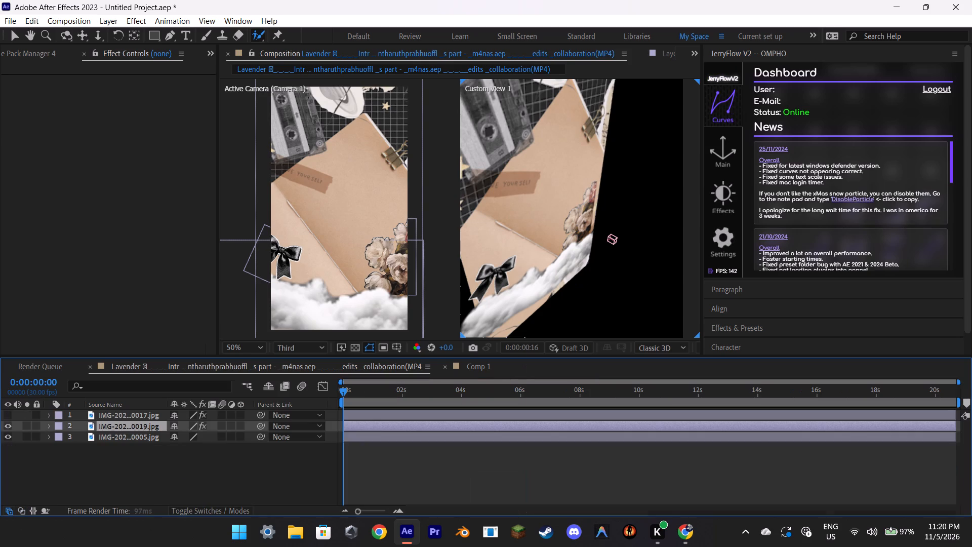
Set the scale of the IMG-20261017-WA0019.jpg layer to 150%.
{"action": "left_click", "coordinate": [131, 411]}
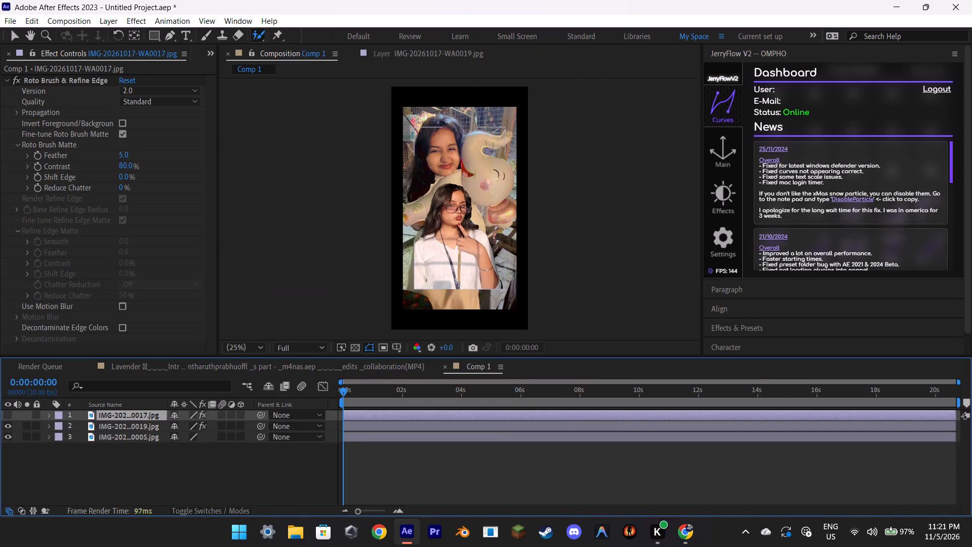
{"action": "left_click", "coordinate": [50, 427]}
{"action": "key", "text": "s"}
{"action": "key", "text": "s"}
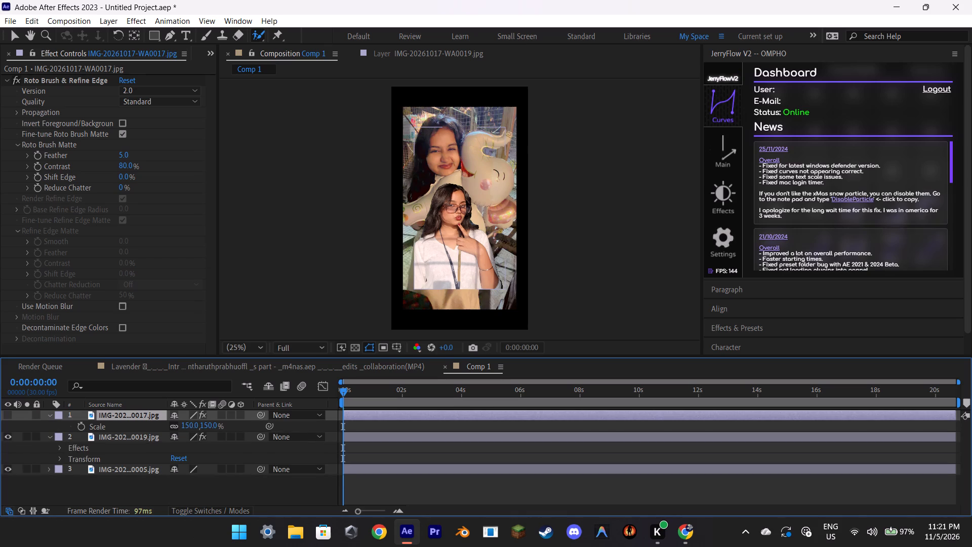
{"action": "left_click", "coordinate": [103, 427]}
{"action": "key", "text": "s"}
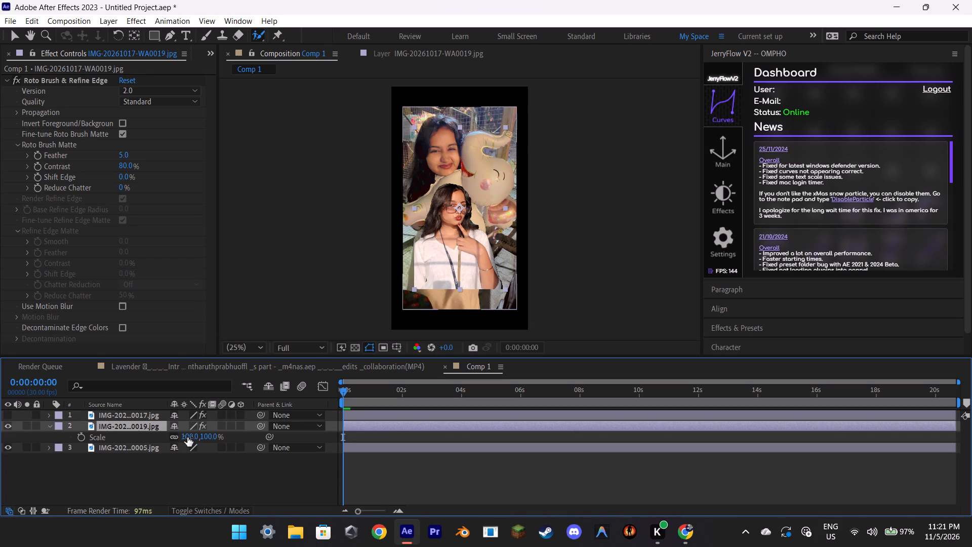
{"action": "left_click", "coordinate": [187, 437]}
{"action": "type", "text": "150"}
{"action": "key", "text": "Return"}
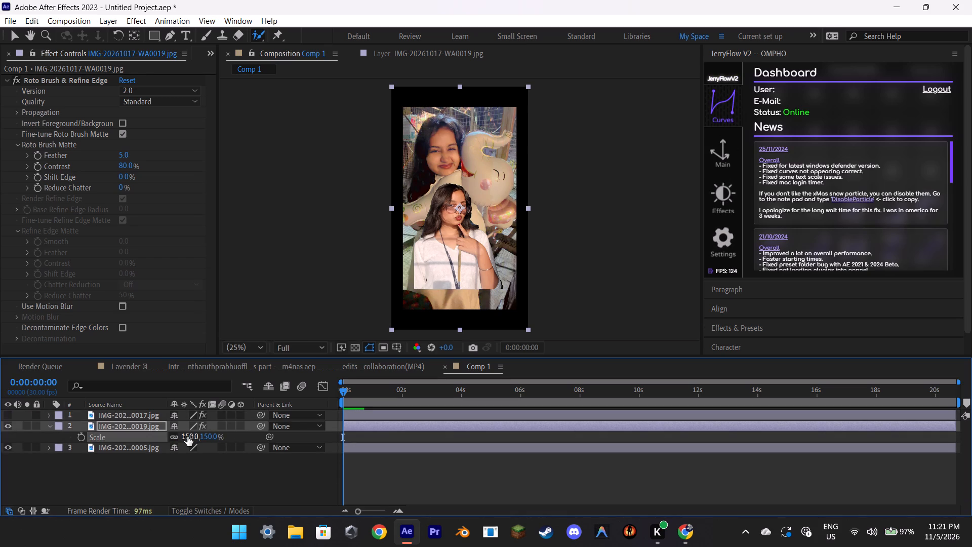
{"action": "left_click", "coordinate": [108, 489]}
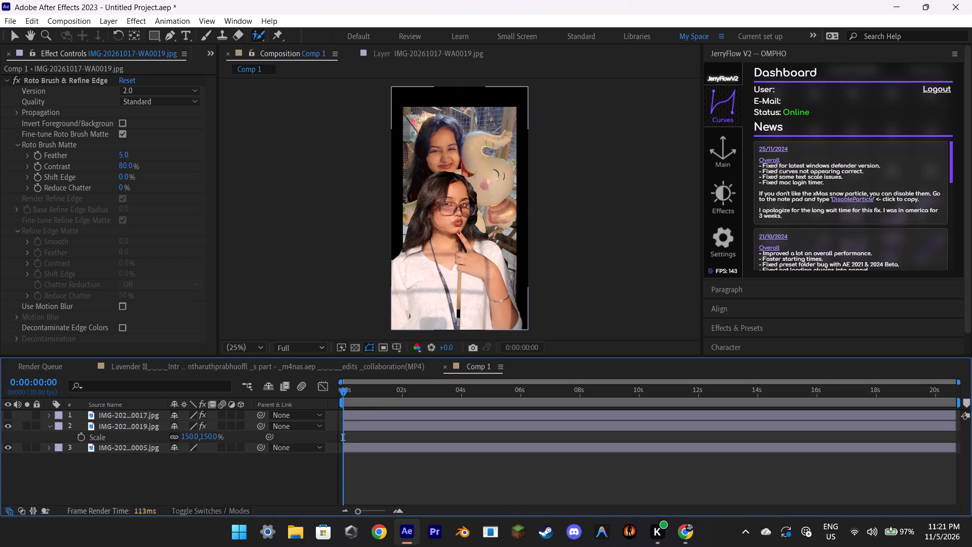
Collapse the IMG-20261017-WA0019.jpg layer's properties and hide the layer.
{"action": "left_click", "coordinate": [51, 425]}
{"action": "left_click", "coordinate": [7, 425]}
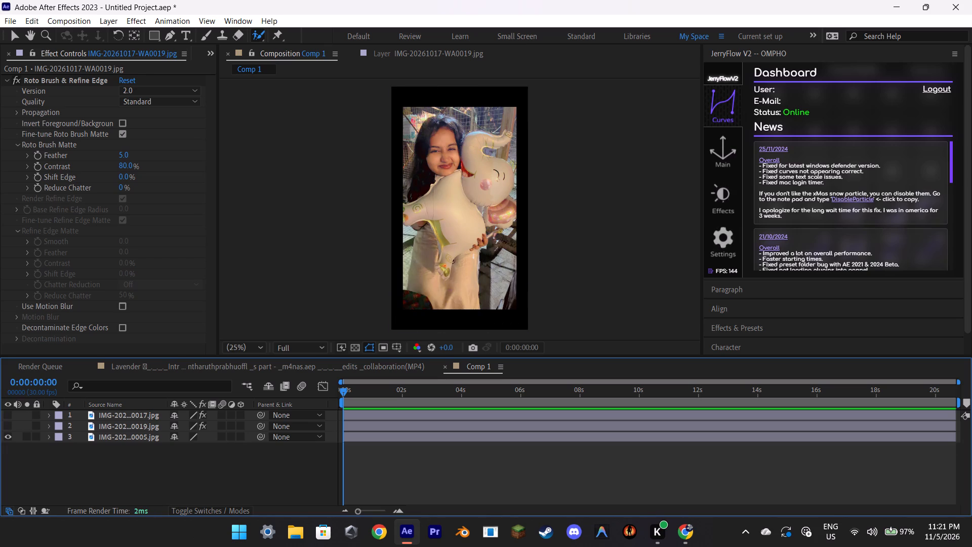
Open the IMG-20261031-WA0005.jpg layer and mark the woman and her elephant balloon as foreground with the Roto Brush.
{"action": "double_click", "coordinate": [105, 436]}
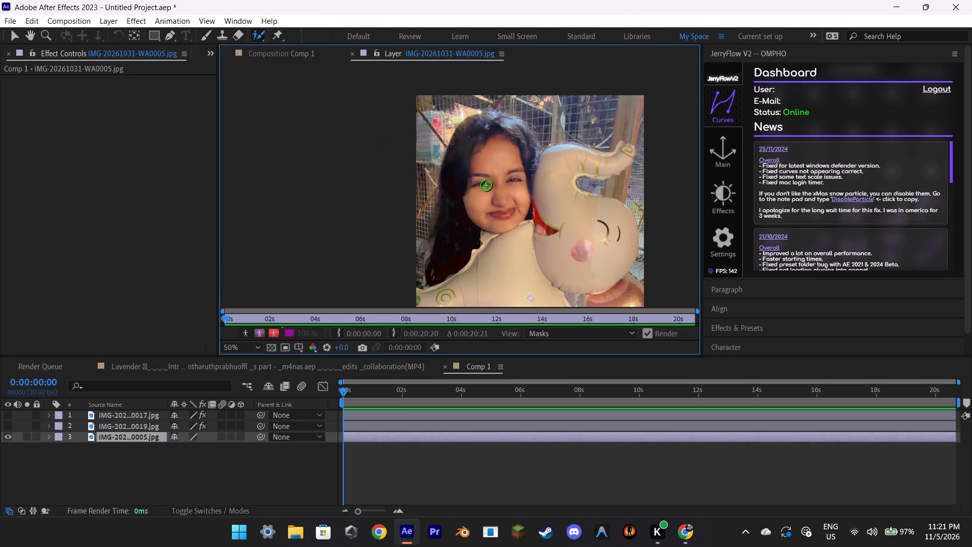
{"action": "scroll", "coordinate": [487, 185], "scroll_direction": "down", "scroll_amount": 2}
{"action": "scroll", "coordinate": [478, 226], "scroll_direction": "up", "scroll_amount": 1}
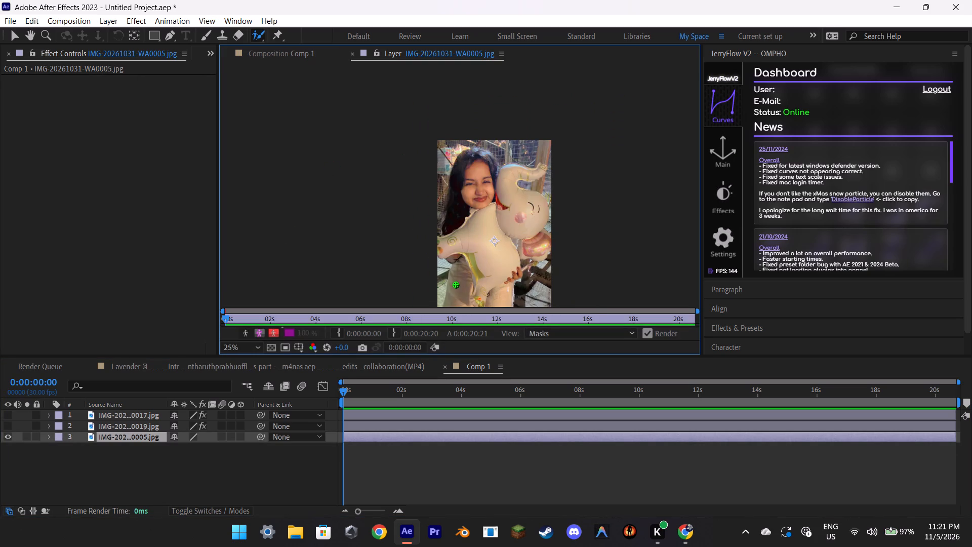
{"action": "middle_click_drag", "start_coordinate": [459, 275], "coordinate": [455, 215]}
{"action": "left_click_drag", "start_coordinate": [441, 268], "coordinate": [451, 201]}
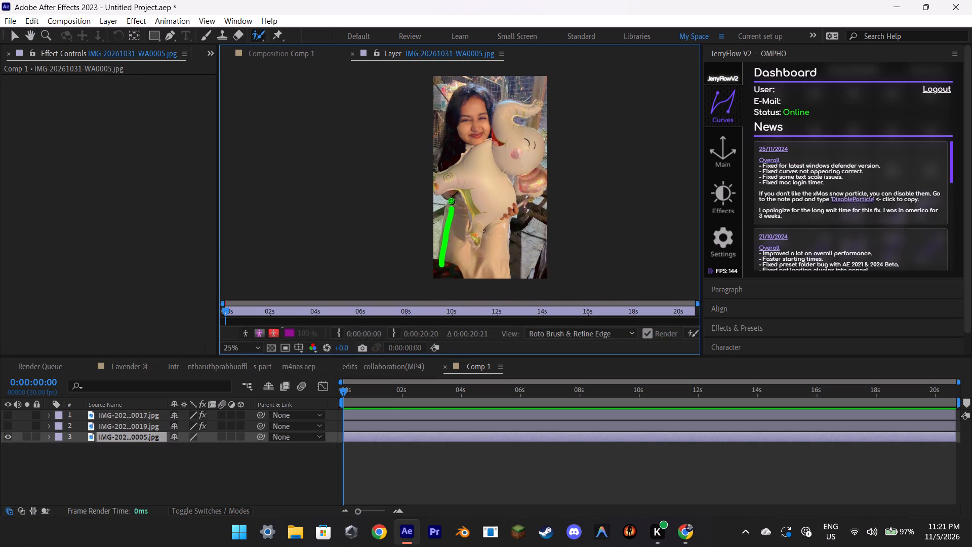
{"action": "left_click_drag", "start_coordinate": [451, 201], "coordinate": [514, 140]}
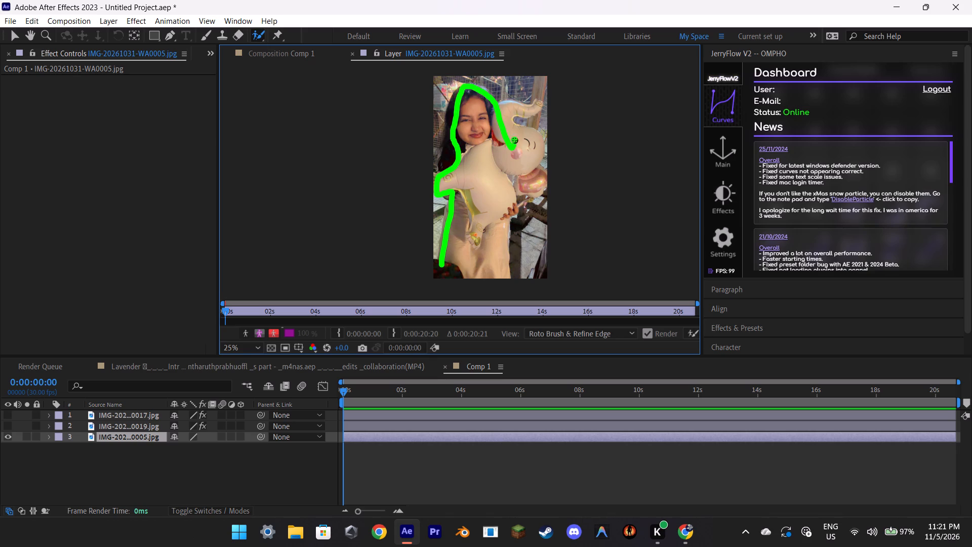
{"action": "left_click_drag", "start_coordinate": [514, 140], "coordinate": [529, 131]}
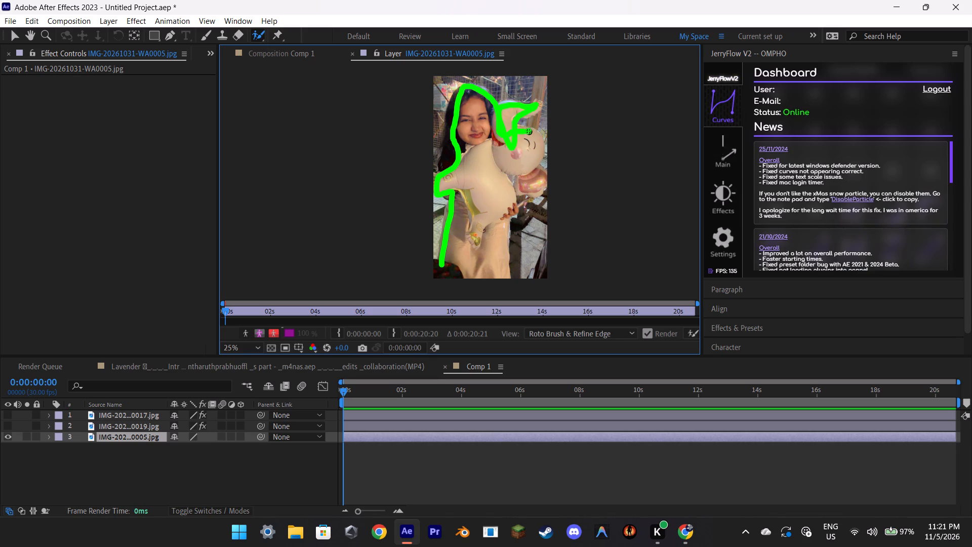
{"action": "left_click_drag", "start_coordinate": [529, 131], "coordinate": [508, 212]}
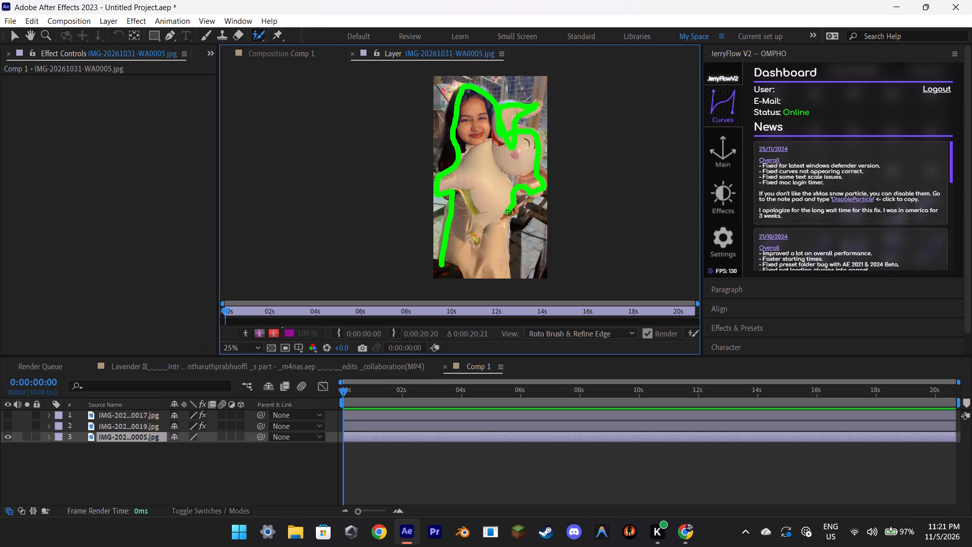
{"action": "left_click_drag", "start_coordinate": [508, 212], "coordinate": [452, 99]}
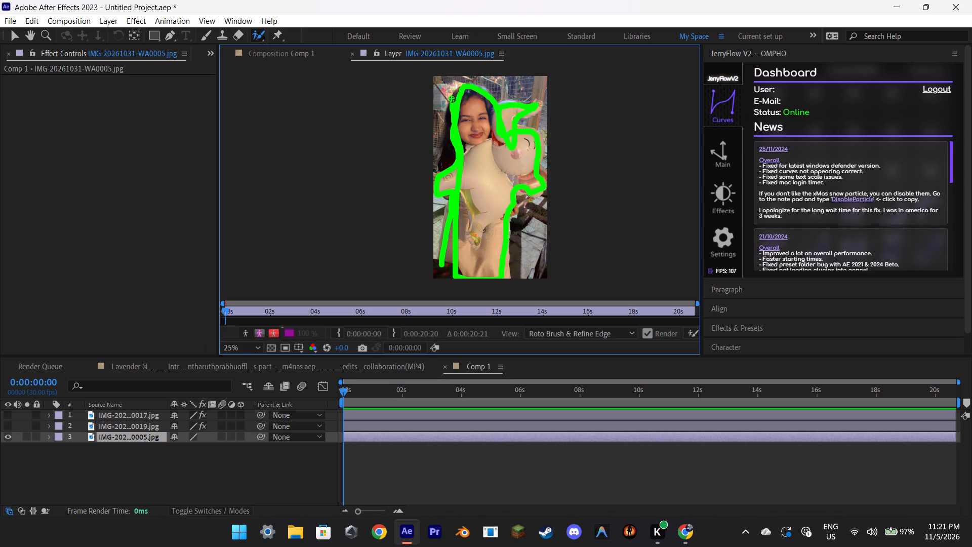
{"action": "left_click_drag", "start_coordinate": [452, 99], "coordinate": [441, 176]}
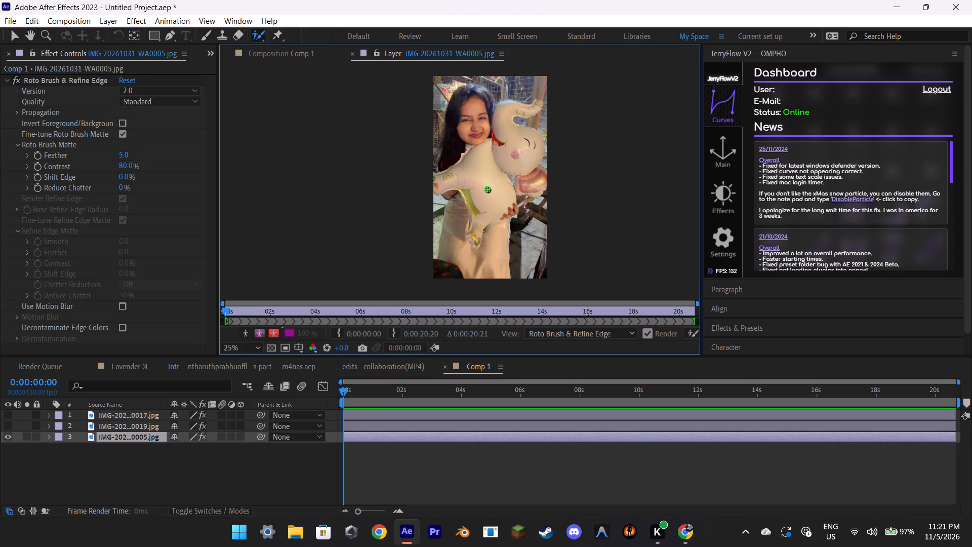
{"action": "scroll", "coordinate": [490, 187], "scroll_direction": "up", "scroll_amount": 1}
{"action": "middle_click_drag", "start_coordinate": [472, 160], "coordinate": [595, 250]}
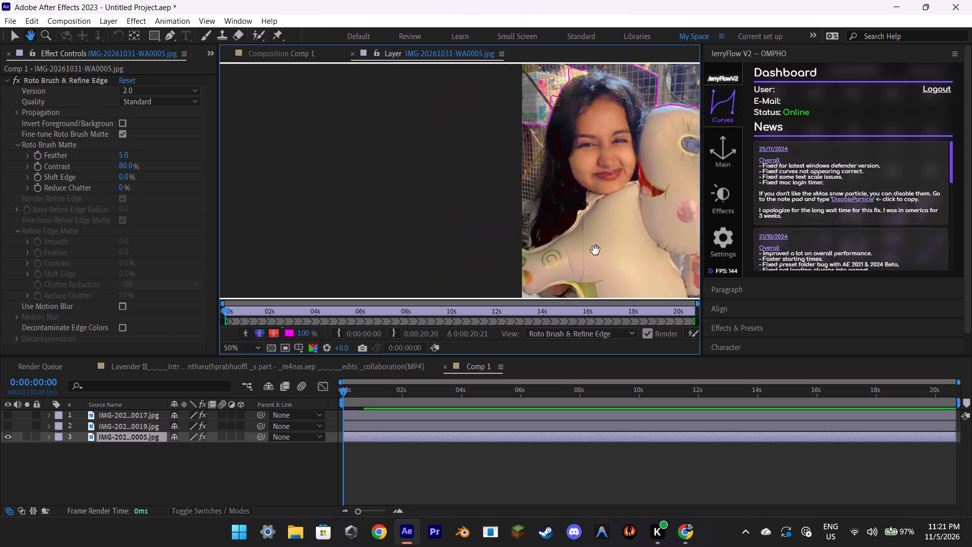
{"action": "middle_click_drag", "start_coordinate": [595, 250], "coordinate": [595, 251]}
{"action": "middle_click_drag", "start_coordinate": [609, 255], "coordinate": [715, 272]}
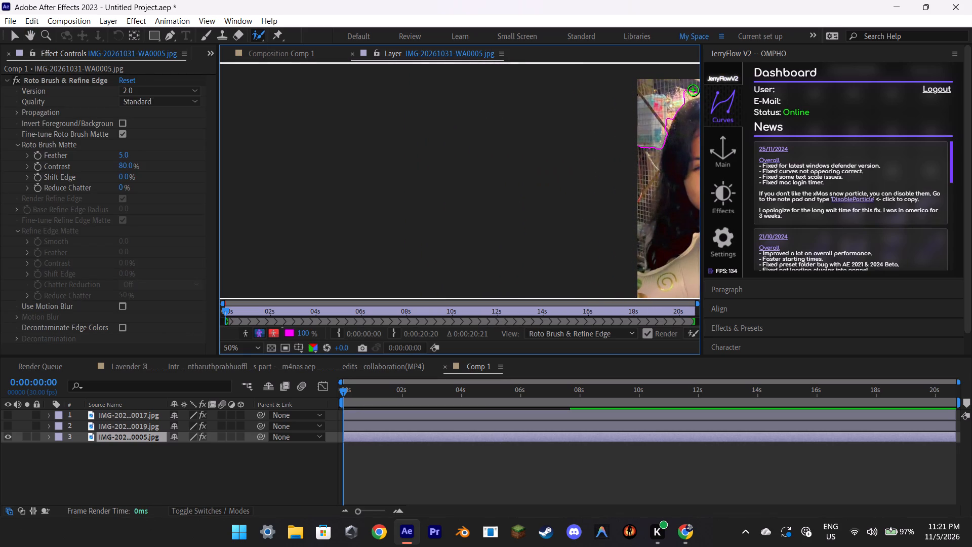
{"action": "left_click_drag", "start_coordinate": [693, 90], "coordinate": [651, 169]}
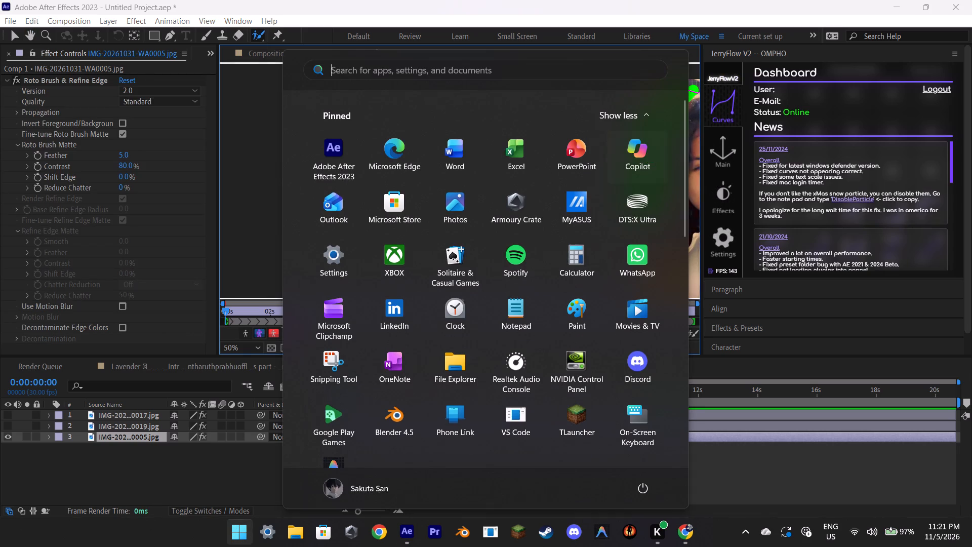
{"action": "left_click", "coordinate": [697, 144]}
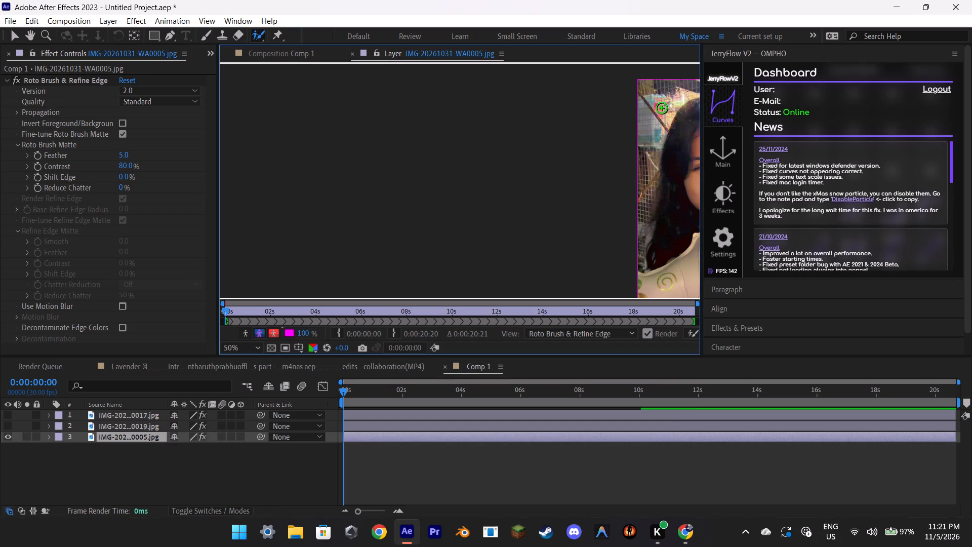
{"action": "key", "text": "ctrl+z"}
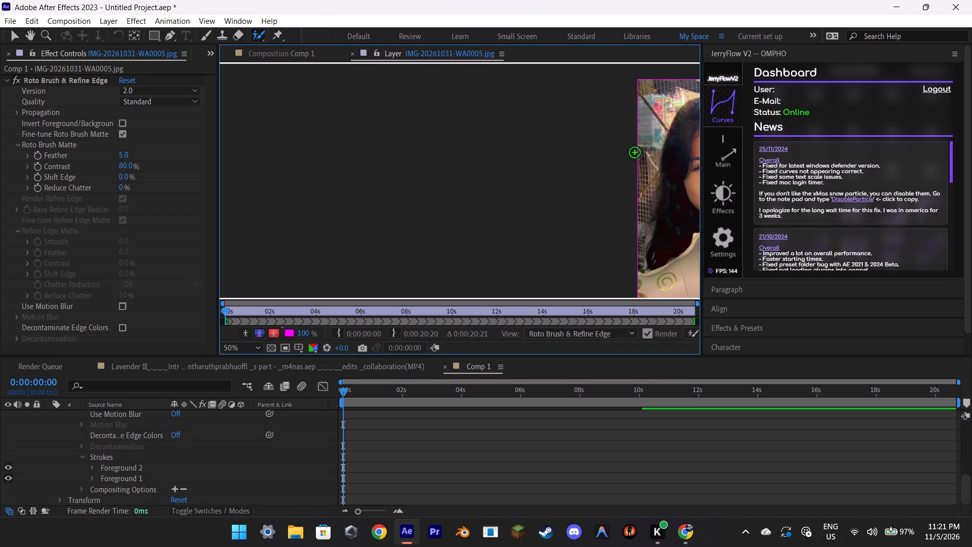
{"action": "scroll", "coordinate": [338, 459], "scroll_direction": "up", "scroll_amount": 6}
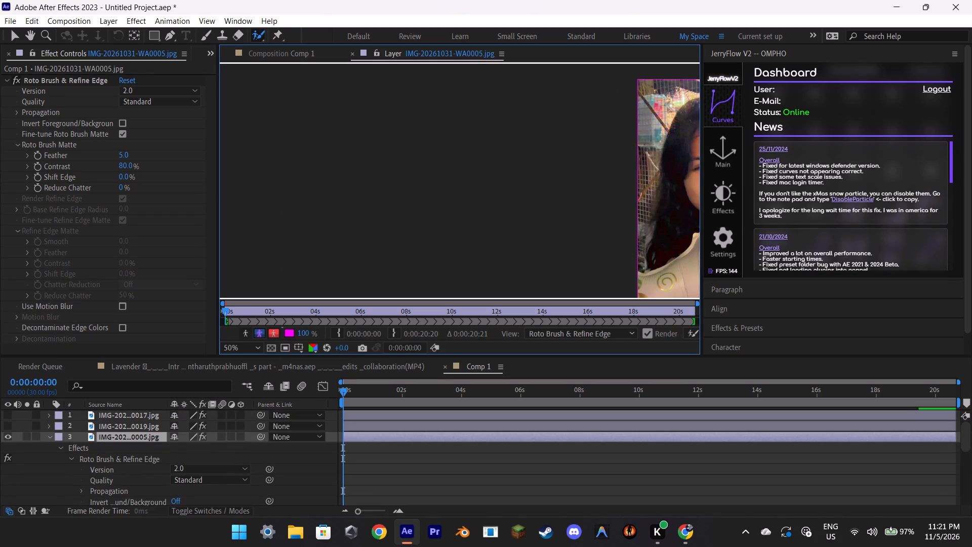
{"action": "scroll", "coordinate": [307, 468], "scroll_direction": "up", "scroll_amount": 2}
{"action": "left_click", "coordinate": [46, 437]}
Subtract the wire-mesh background above the head and along the outer side of the long hair from the matte.
{"action": "middle_click_drag", "start_coordinate": [533, 216], "coordinate": [409, 230]}
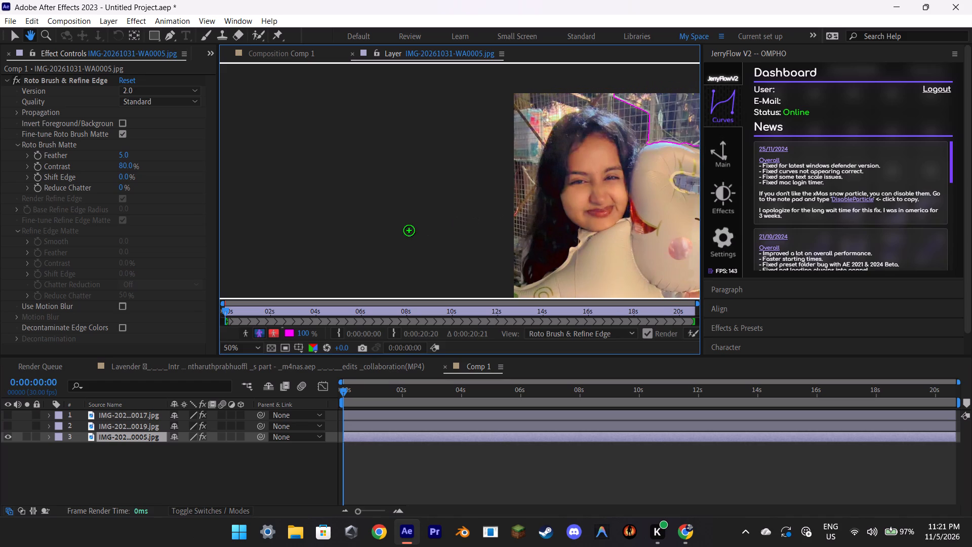
{"action": "left_click_drag", "start_coordinate": [559, 108], "coordinate": [510, 218], "text": "alt"}
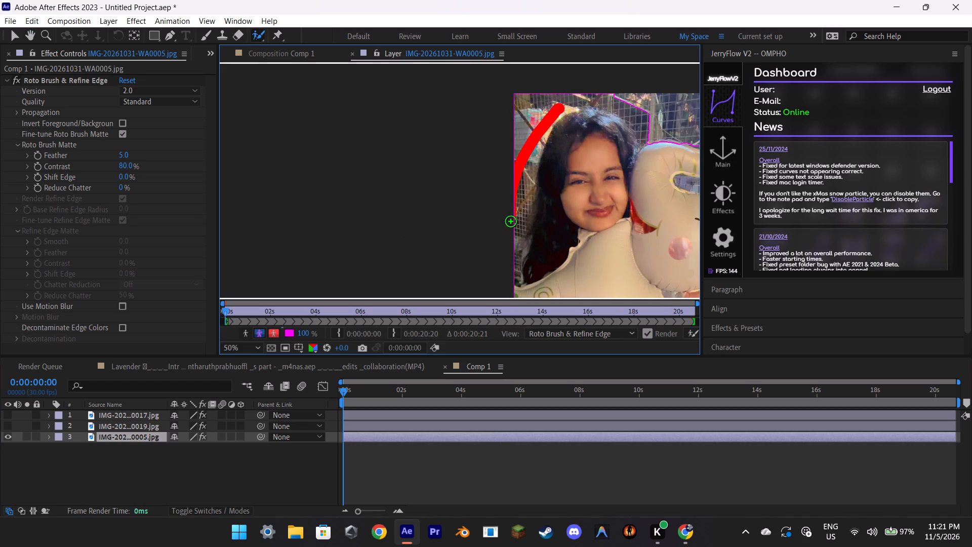
{"action": "left_click_drag", "start_coordinate": [649, 129], "coordinate": [575, 98], "text": "alt"}
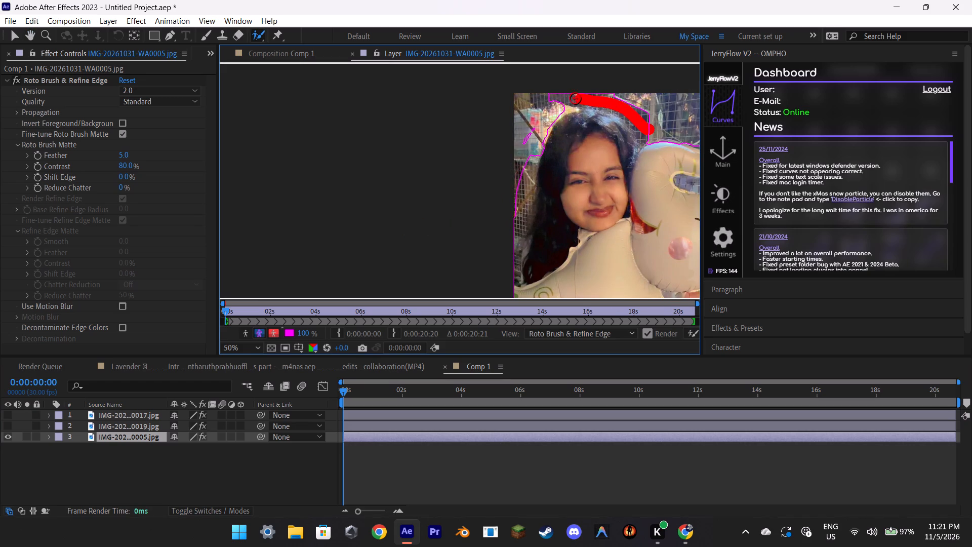
{"action": "left_click_drag", "start_coordinate": [575, 98], "coordinate": [536, 167], "text": "alt"}
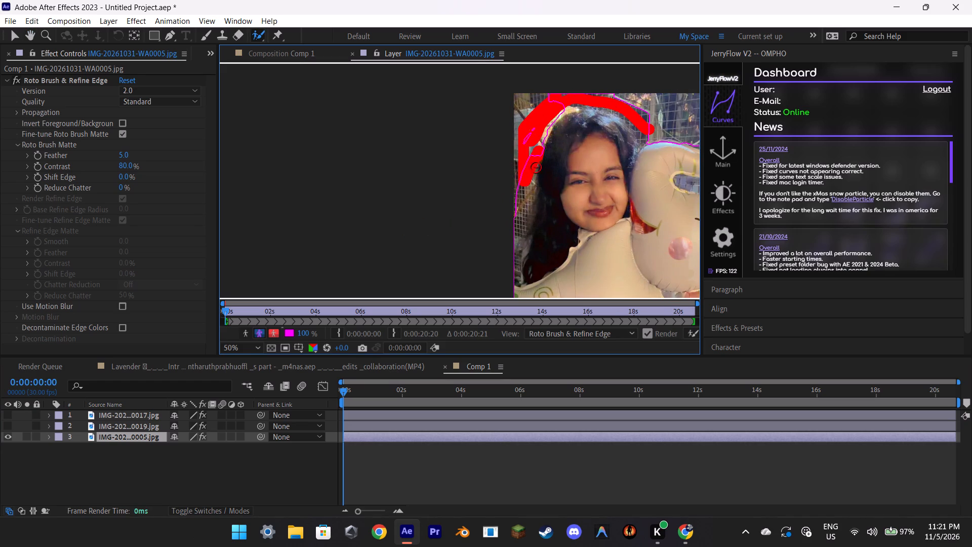
{"action": "left_click_drag", "start_coordinate": [536, 167], "coordinate": [513, 242], "text": "alt"}
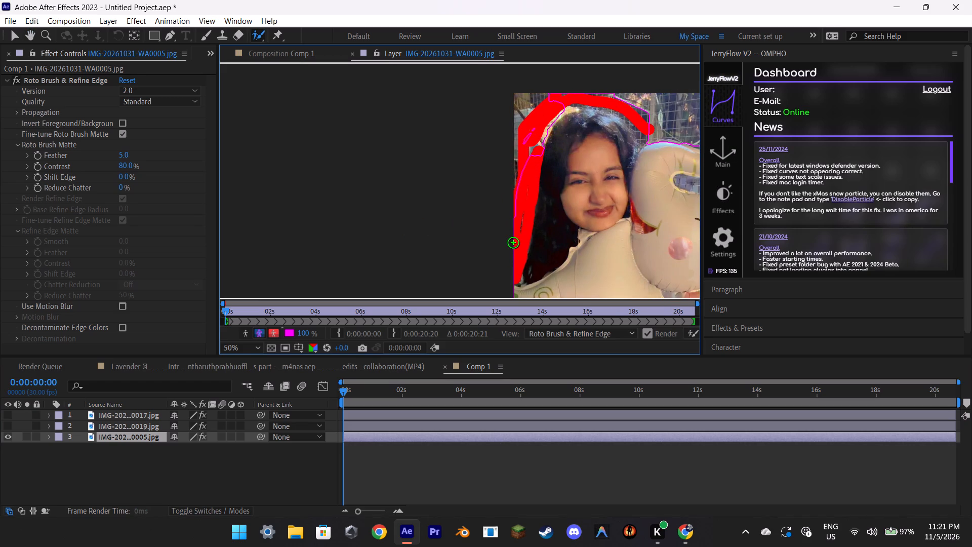
Subtract the background inside the curve of the elephant's trunk and in the gap between the hair and the balloon.
{"action": "middle_click_drag", "start_coordinate": [615, 176], "coordinate": [416, 156]}
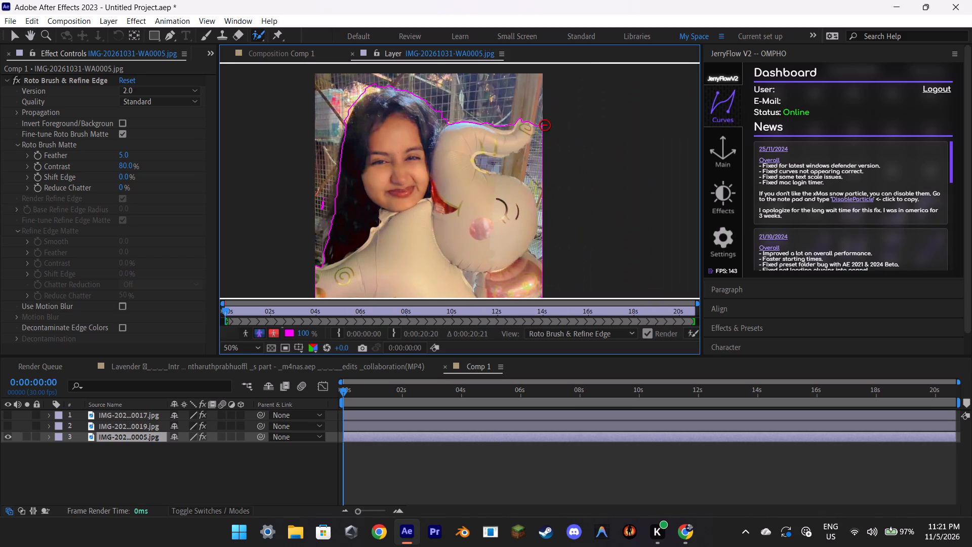
{"action": "left_click_drag", "start_coordinate": [541, 130], "coordinate": [546, 200], "text": "alt"}
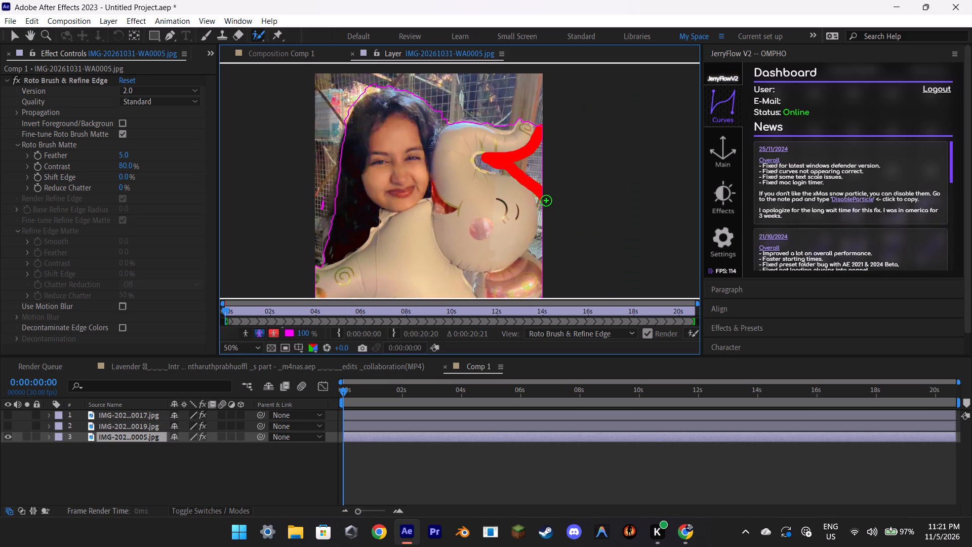
{"action": "left_click_drag", "start_coordinate": [478, 159], "coordinate": [501, 175], "text": "alt"}
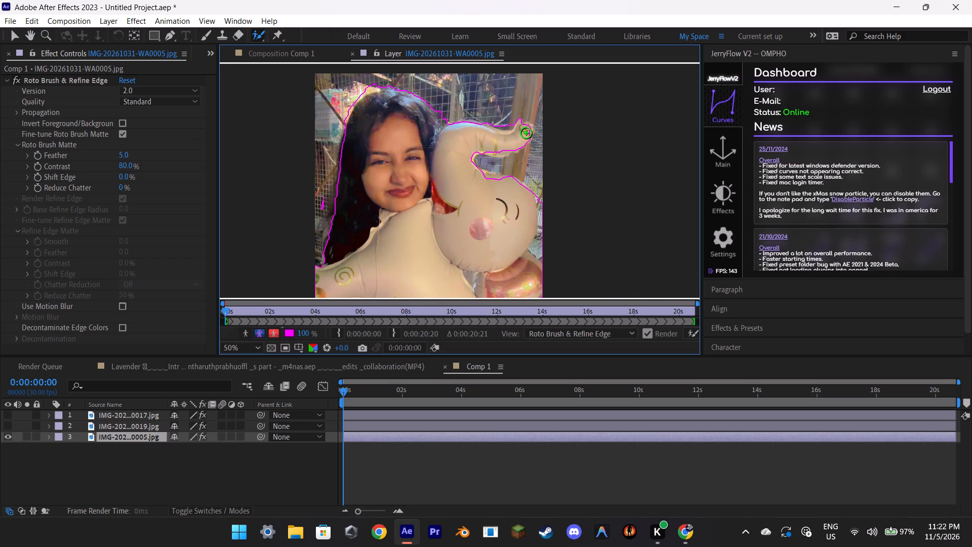
{"action": "left_click_drag", "start_coordinate": [496, 123], "coordinate": [507, 121], "text": "alt"}
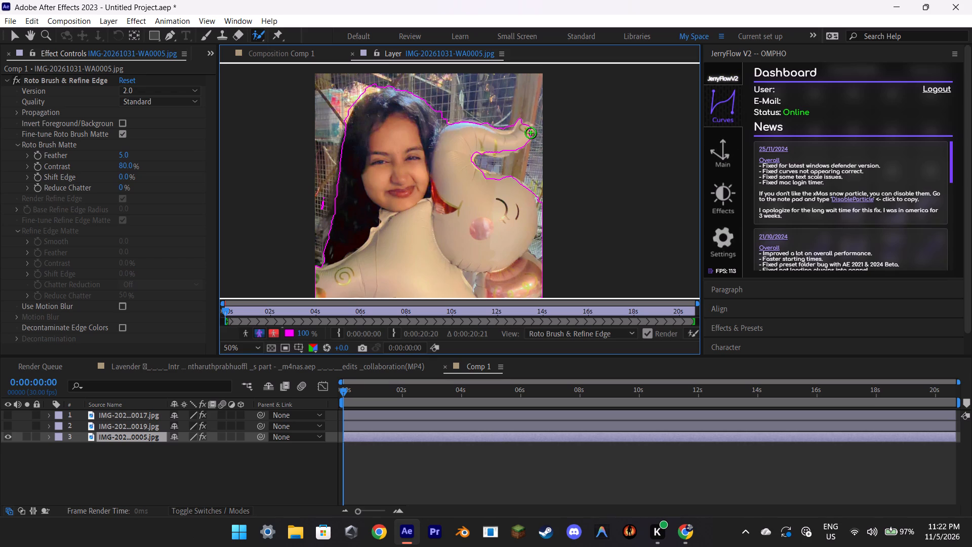
{"action": "left_click", "coordinate": [438, 106], "text": "alt"}
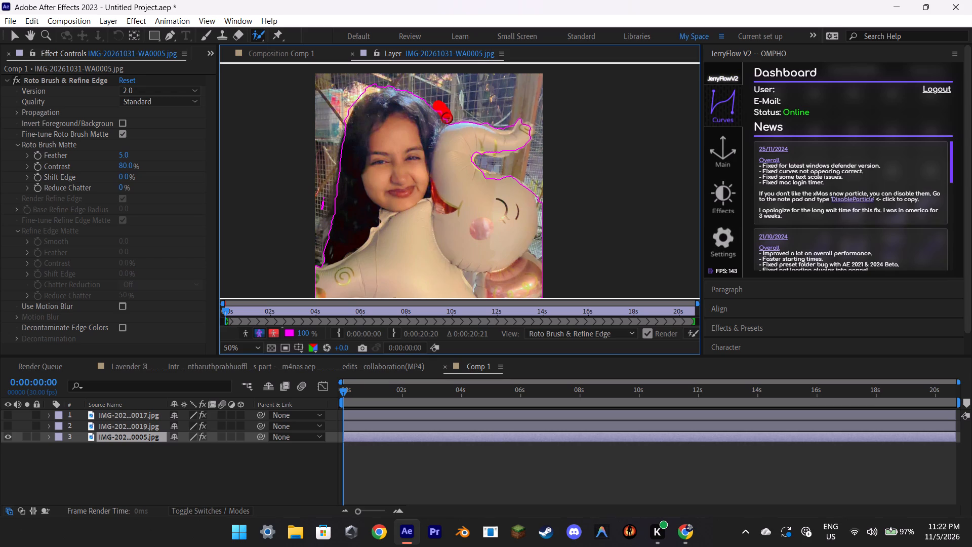
Subtract the ground beside the beige clothing from the matte, from below the balloon's arm down toward the photo's bottom edge.
{"action": "scroll", "coordinate": [498, 158], "scroll_direction": "down", "scroll_amount": 2}
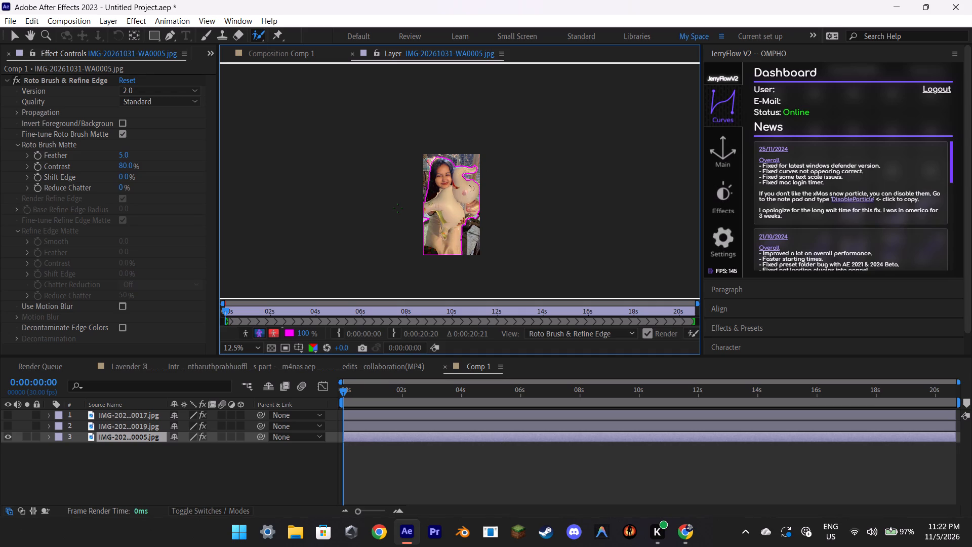
{"action": "scroll", "coordinate": [359, 232], "scroll_direction": "up", "scroll_amount": 3}
{"action": "scroll", "coordinate": [380, 230], "scroll_direction": "down", "scroll_amount": 2}
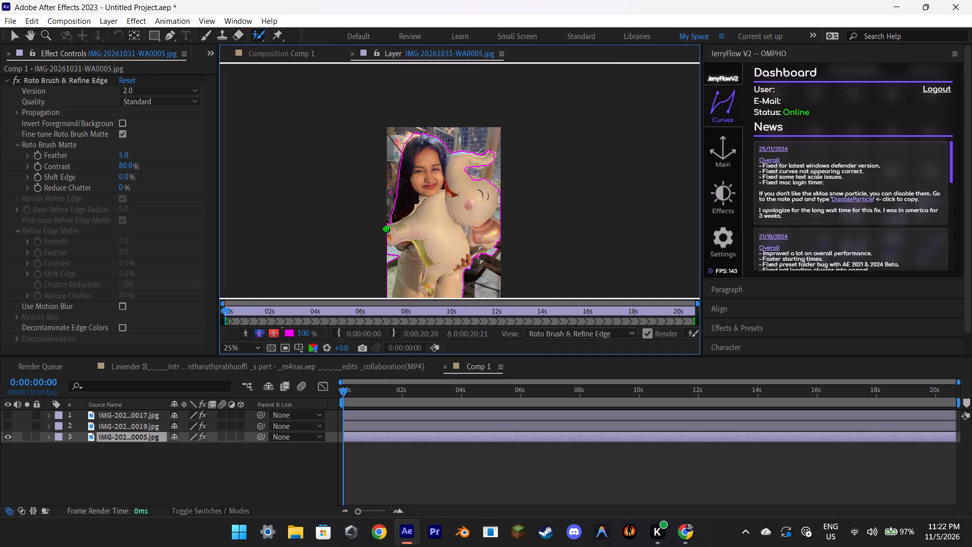
{"action": "middle_click_drag", "start_coordinate": [387, 229], "coordinate": [413, 130]}
{"action": "scroll", "coordinate": [432, 158], "scroll_direction": "up", "scroll_amount": 2}
{"action": "middle_click_drag", "start_coordinate": [435, 173], "coordinate": [611, 181]}
{"action": "middle_click_drag", "start_coordinate": [612, 182], "coordinate": [633, 206]}
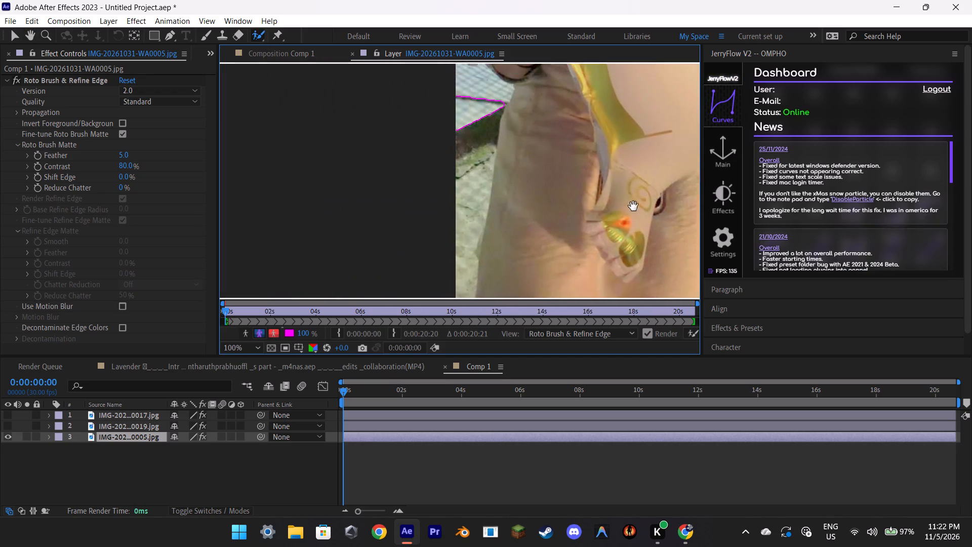
{"action": "middle_click_drag", "start_coordinate": [633, 206], "coordinate": [652, 224]}
{"action": "left_click_drag", "start_coordinate": [493, 110], "coordinate": [506, 219], "text": "alt"}
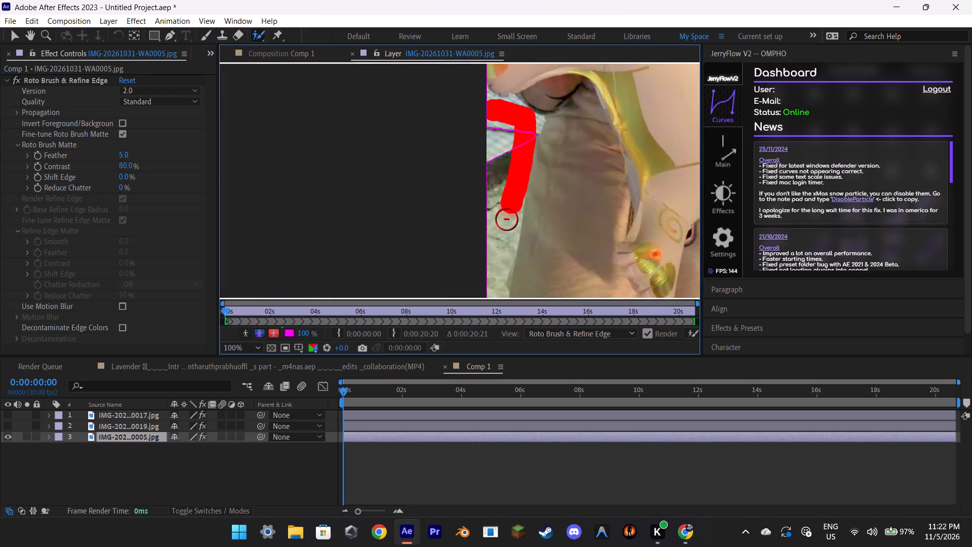
{"action": "left_click_drag", "start_coordinate": [506, 219], "coordinate": [483, 305], "text": "alt"}
Subtract the strip along the photo's bottom edge from the matte, including the dark patterned fabric and the lowest part of the clothing.
{"action": "scroll", "coordinate": [501, 278], "scroll_direction": "down", "scroll_amount": 1}
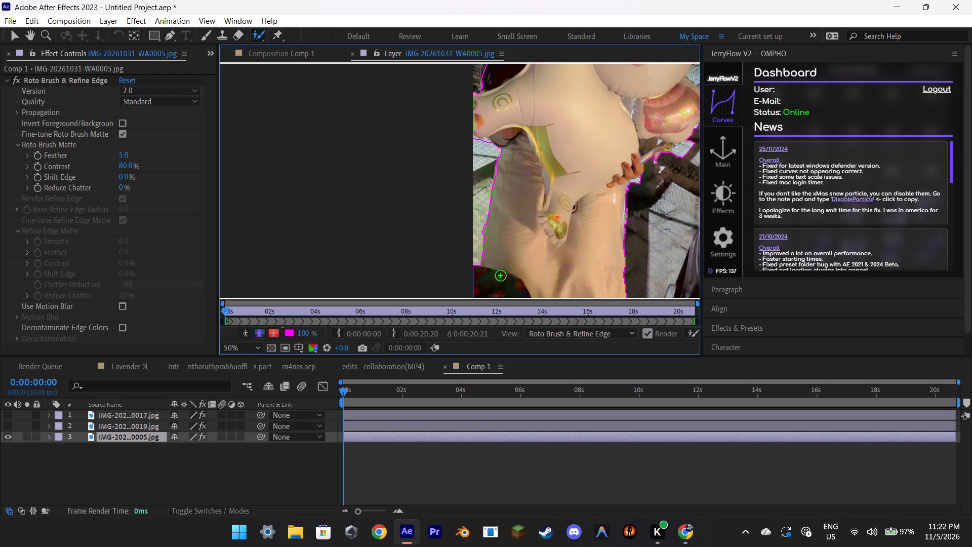
{"action": "scroll", "coordinate": [526, 250], "scroll_direction": "down", "scroll_amount": 1}
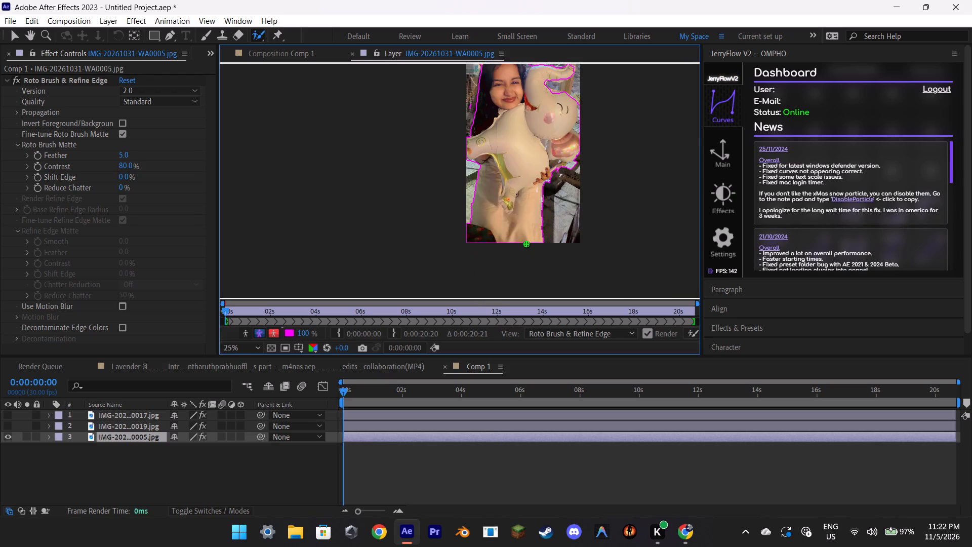
{"action": "scroll", "coordinate": [526, 244], "scroll_direction": "up", "scroll_amount": 1}
{"action": "middle_click_drag", "start_coordinate": [527, 242], "coordinate": [538, 134]}
{"action": "left_click_drag", "start_coordinate": [490, 164], "coordinate": [592, 172], "text": "alt"}
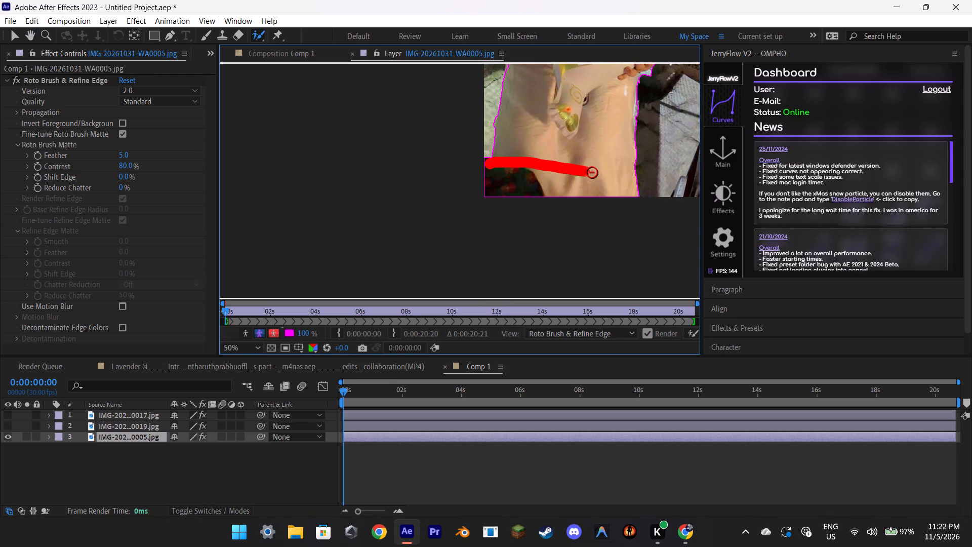
{"action": "left_click_drag", "start_coordinate": [592, 172], "coordinate": [478, 200], "text": "alt"}
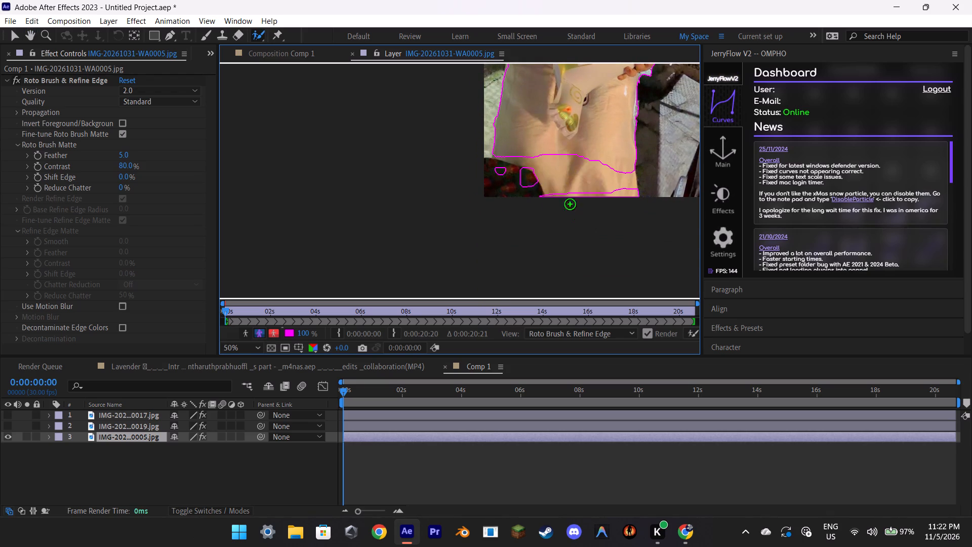
{"action": "left_click_drag", "start_coordinate": [501, 173], "coordinate": [519, 208], "text": "alt"}
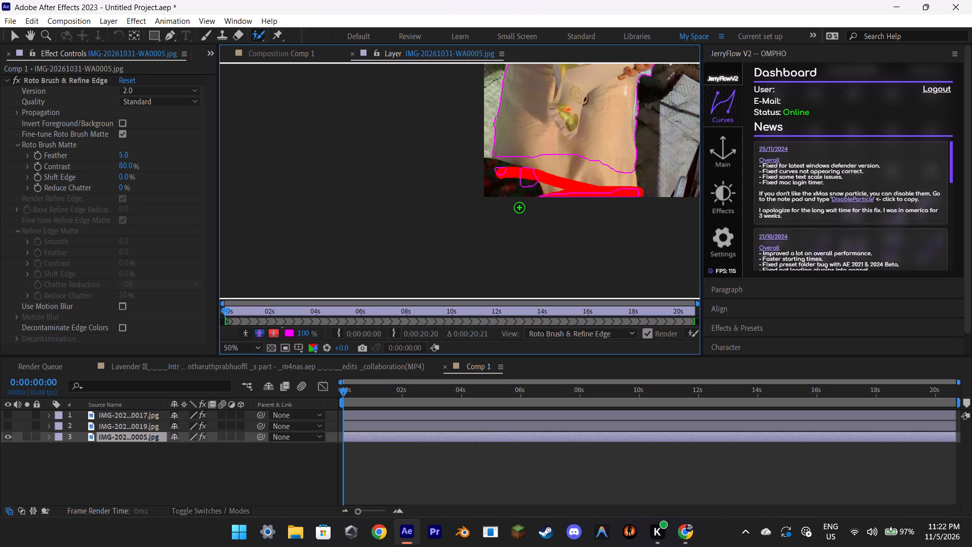
{"action": "left_click_drag", "start_coordinate": [525, 182], "coordinate": [514, 182], "text": "alt"}
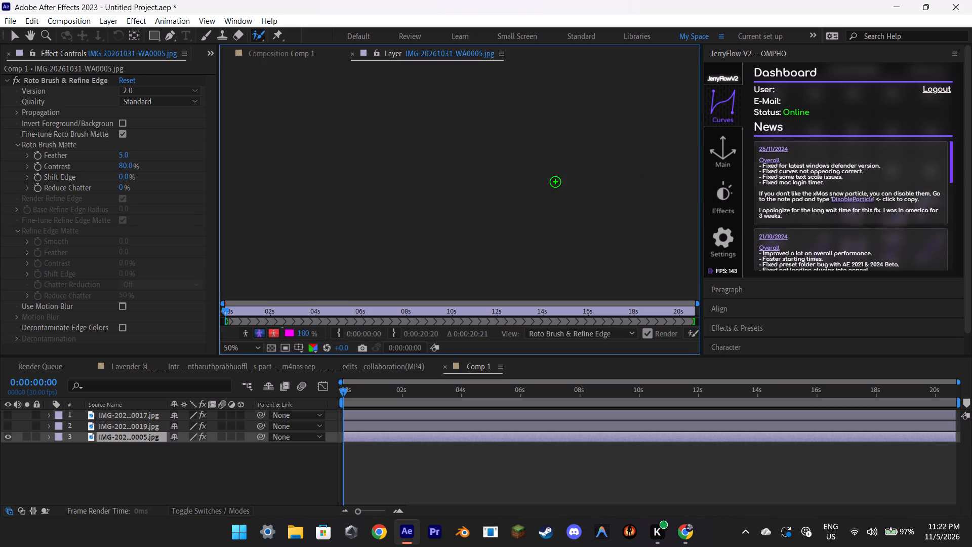
{"action": "left_click_drag", "start_coordinate": [539, 183], "coordinate": [509, 184], "text": "alt"}
{"action": "middle_click_drag", "start_coordinate": [589, 196], "coordinate": [419, 213]}
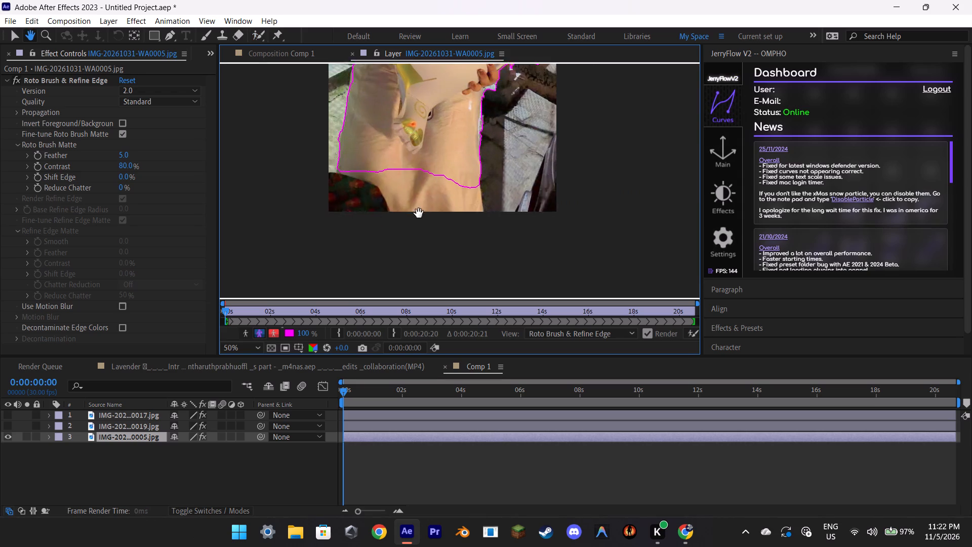
Subtract the wire mesh beside the elephant balloon's cheek from the matte and restore the balloon's outer edge there.
{"action": "middle_click_drag", "start_coordinate": [419, 213], "coordinate": [408, 273]}
{"action": "scroll", "coordinate": [439, 252], "scroll_direction": "up", "scroll_amount": 1}
{"action": "middle_click_drag", "start_coordinate": [477, 183], "coordinate": [458, 282]}
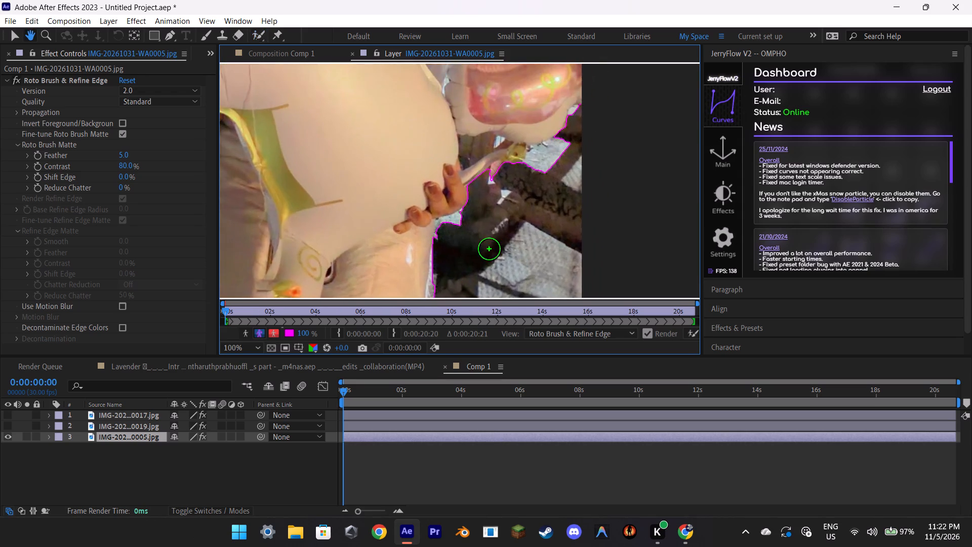
{"action": "middle_click_drag", "start_coordinate": [509, 202], "coordinate": [484, 269]}
{"action": "middle_click_drag", "start_coordinate": [511, 218], "coordinate": [492, 298]}
{"action": "middle_click_drag", "start_coordinate": [469, 183], "coordinate": [490, 252]}
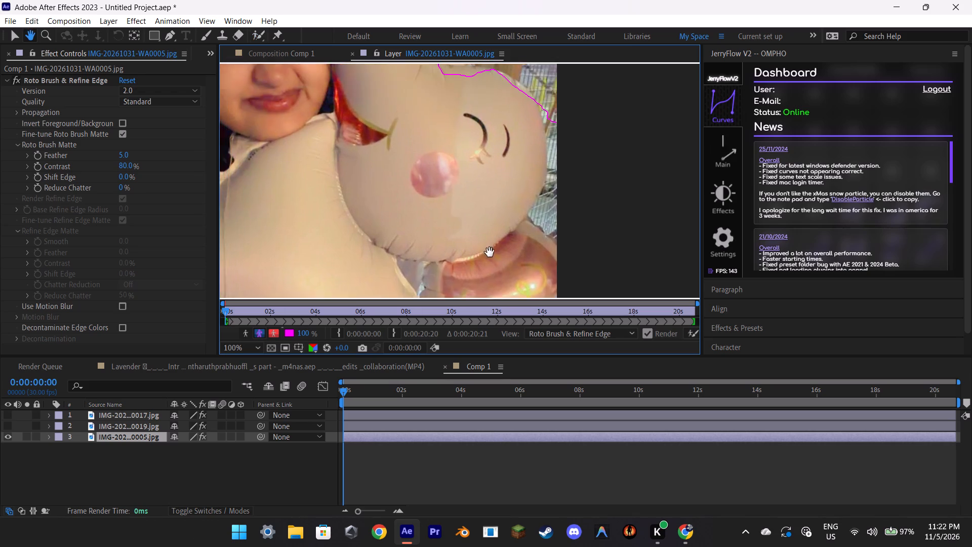
{"action": "middle_click_drag", "start_coordinate": [490, 252], "coordinate": [481, 266]}
{"action": "left_click_drag", "start_coordinate": [543, 137], "coordinate": [536, 208], "text": "alt"}
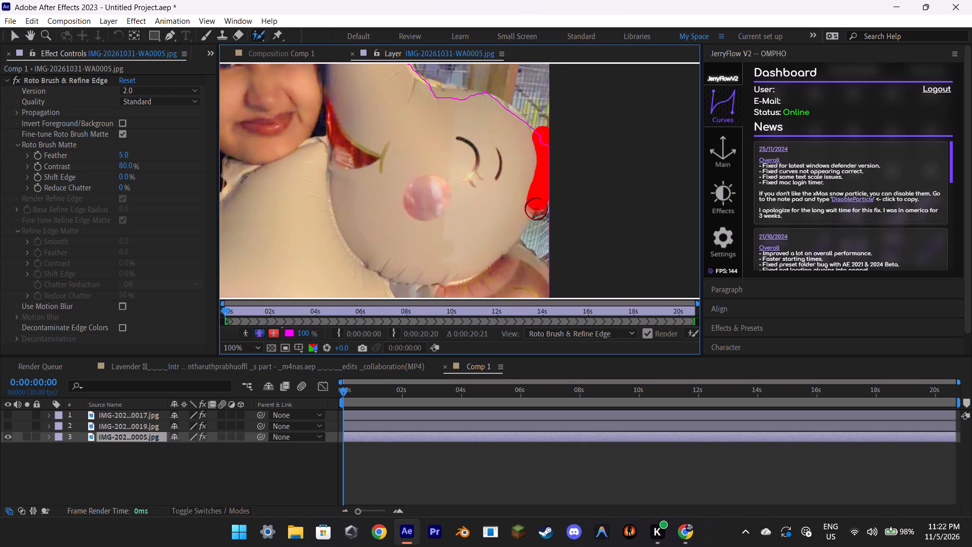
{"action": "left_click_drag", "start_coordinate": [536, 208], "coordinate": [549, 249], "text": "alt"}
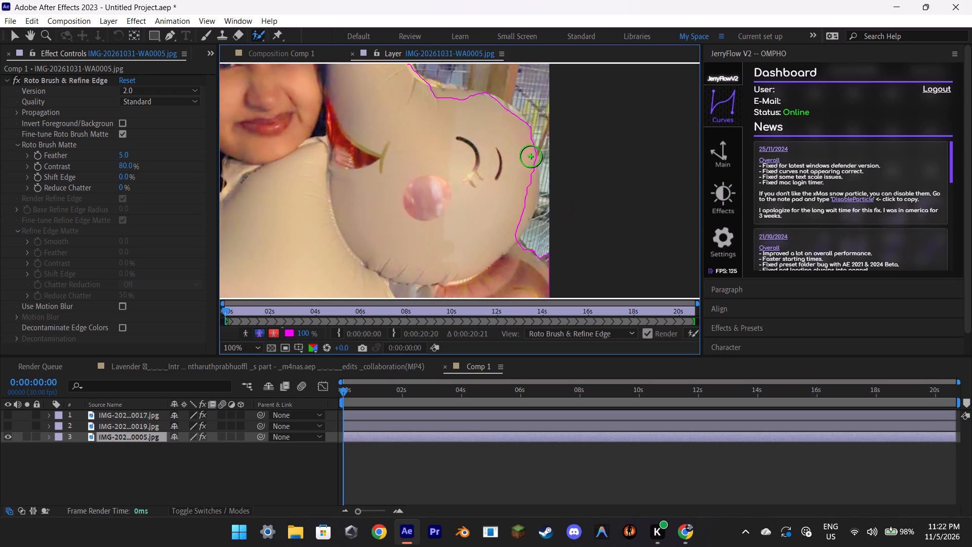
{"action": "left_click_drag", "start_coordinate": [528, 151], "coordinate": [507, 240]}
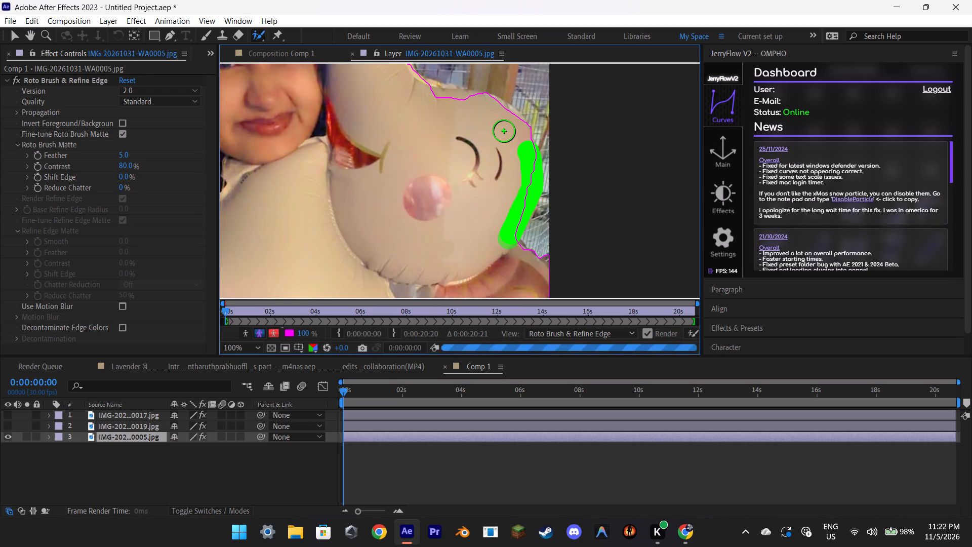
Refine the matte below the trunk's curve, restoring the balloon's upper head edge and subtracting the background just above it.
{"action": "middle_click_drag", "start_coordinate": [483, 130], "coordinate": [529, 239]}
{"action": "left_click_drag", "start_coordinate": [515, 201], "coordinate": [512, 202]}
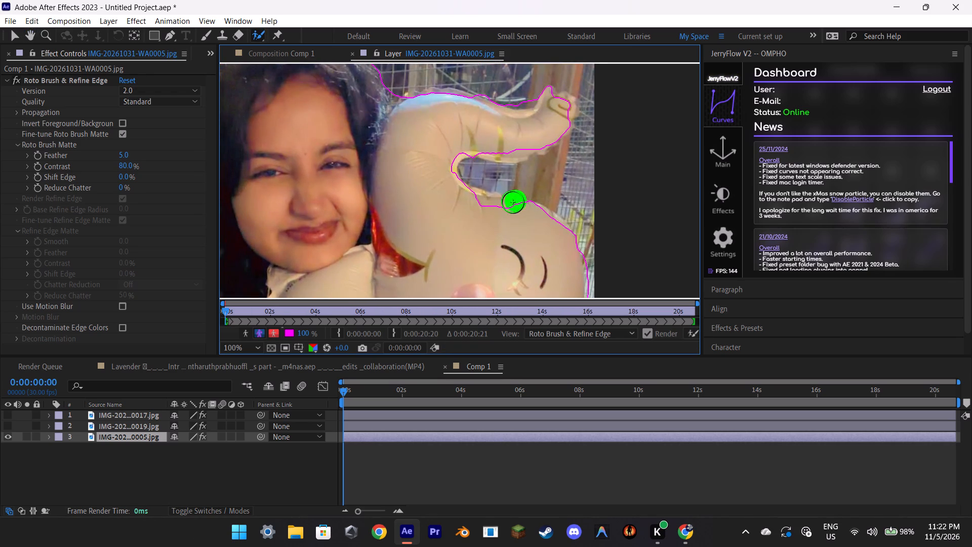
{"action": "left_click_drag", "start_coordinate": [512, 202], "coordinate": [461, 199]}
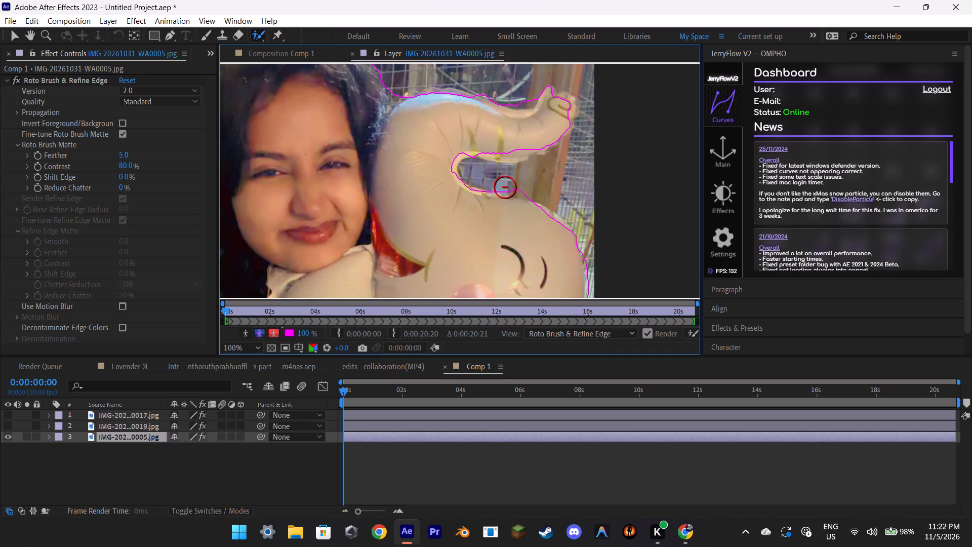
{"action": "left_click_drag", "start_coordinate": [506, 187], "coordinate": [534, 195], "text": "alt"}
Subtract the wire mesh around the crown of the head and restore the dark hair edge down its outer side.
{"action": "middle_click_drag", "start_coordinate": [432, 201], "coordinate": [505, 245]}
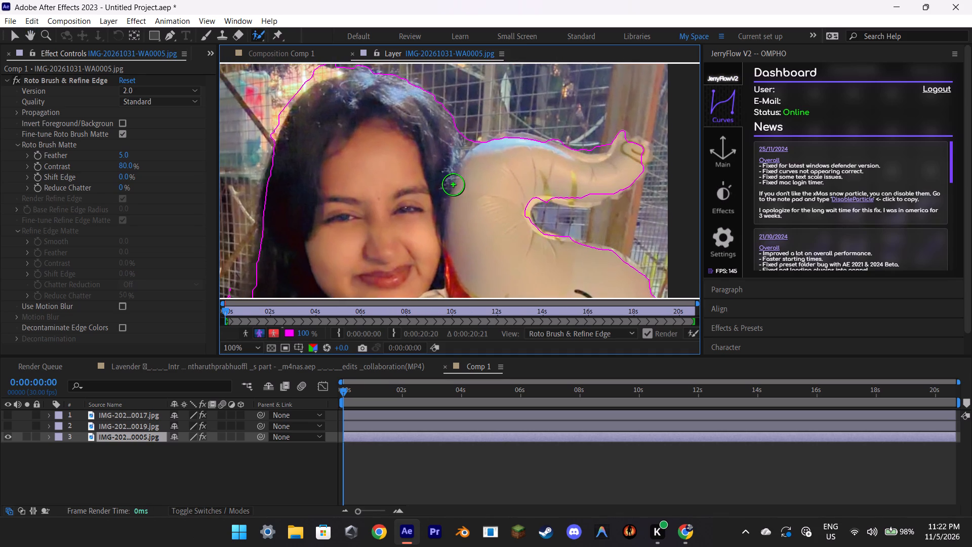
{"action": "middle_click_drag", "start_coordinate": [459, 187], "coordinate": [467, 193]}
{"action": "scroll", "coordinate": [463, 186], "scroll_direction": "down", "scroll_amount": 1}
{"action": "scroll", "coordinate": [397, 140], "scroll_direction": "up", "scroll_amount": 1}
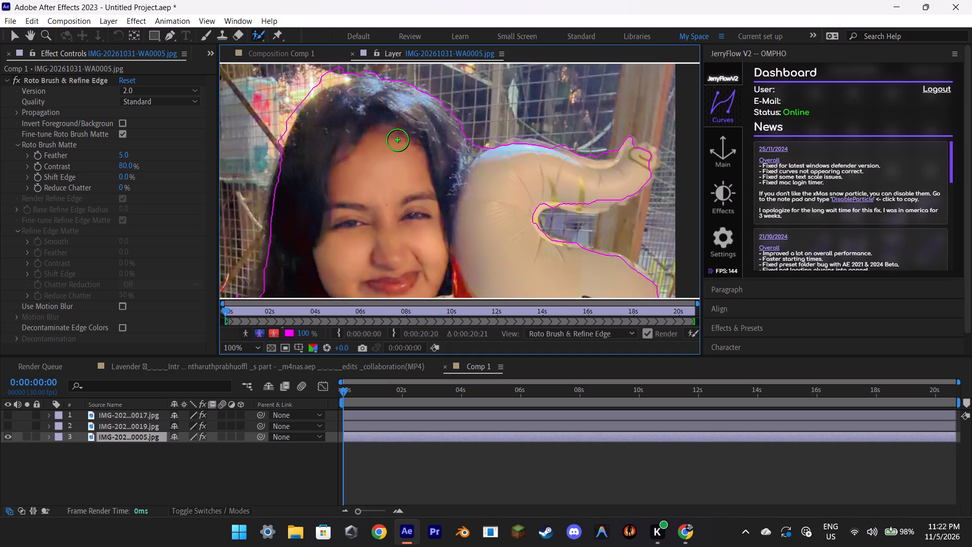
{"action": "middle_click_drag", "start_coordinate": [397, 139], "coordinate": [457, 211]}
{"action": "left_click_drag", "start_coordinate": [413, 136], "coordinate": [351, 171], "text": "alt"}
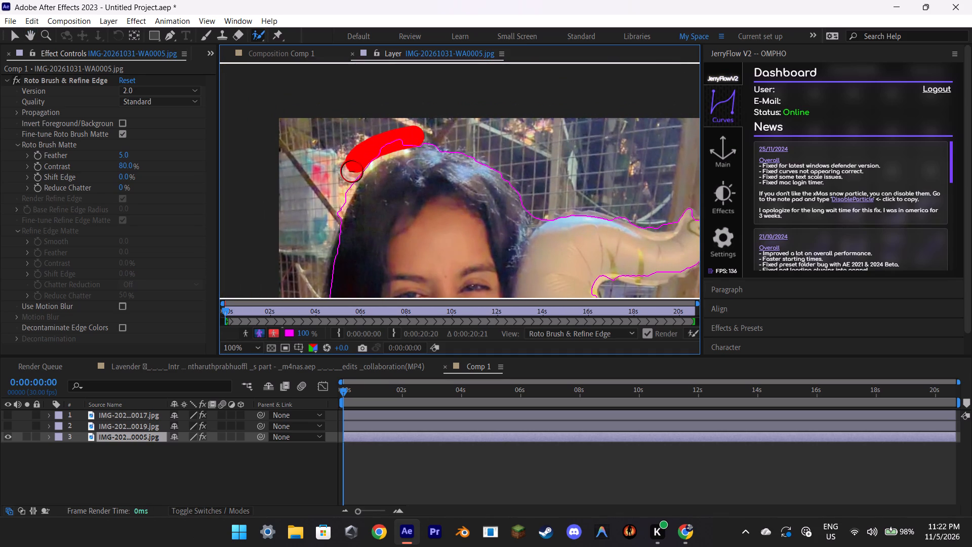
{"action": "left_click_drag", "start_coordinate": [351, 171], "coordinate": [426, 138], "text": "alt"}
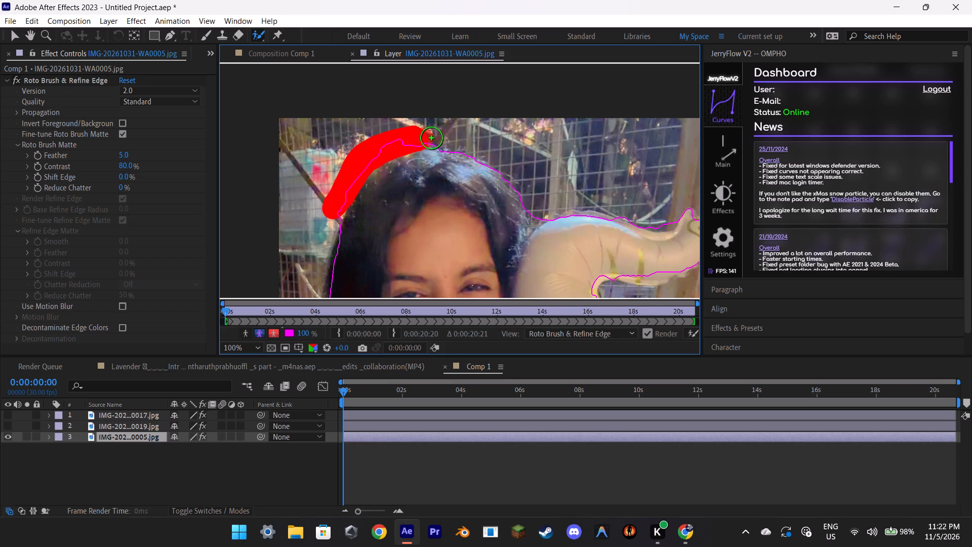
{"action": "left_click_drag", "start_coordinate": [402, 166], "coordinate": [366, 189]}
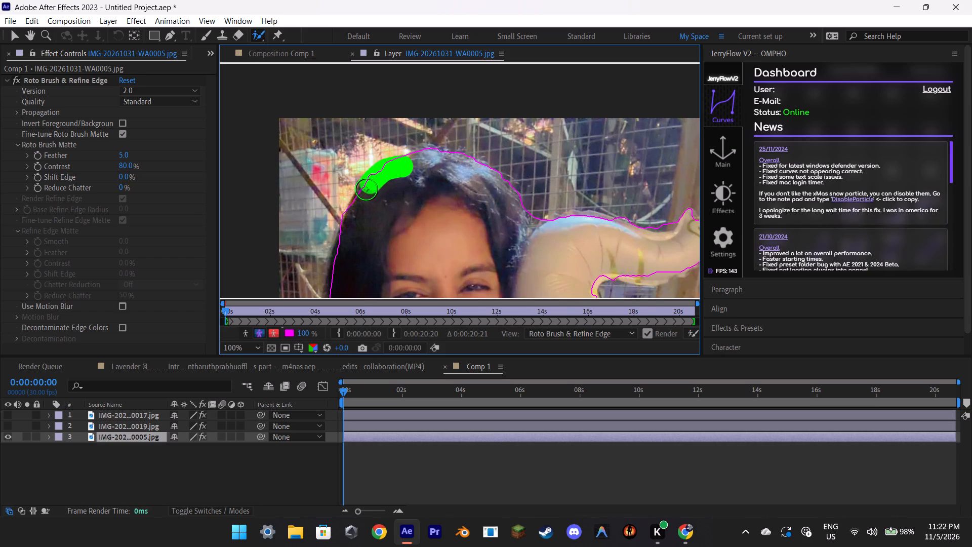
{"action": "left_click_drag", "start_coordinate": [366, 189], "coordinate": [337, 285]}
Restore the outer edge of the long hair in the matte and subtract the leftover background patch beside it.
{"action": "middle_click_drag", "start_coordinate": [379, 257], "coordinate": [387, 214]}
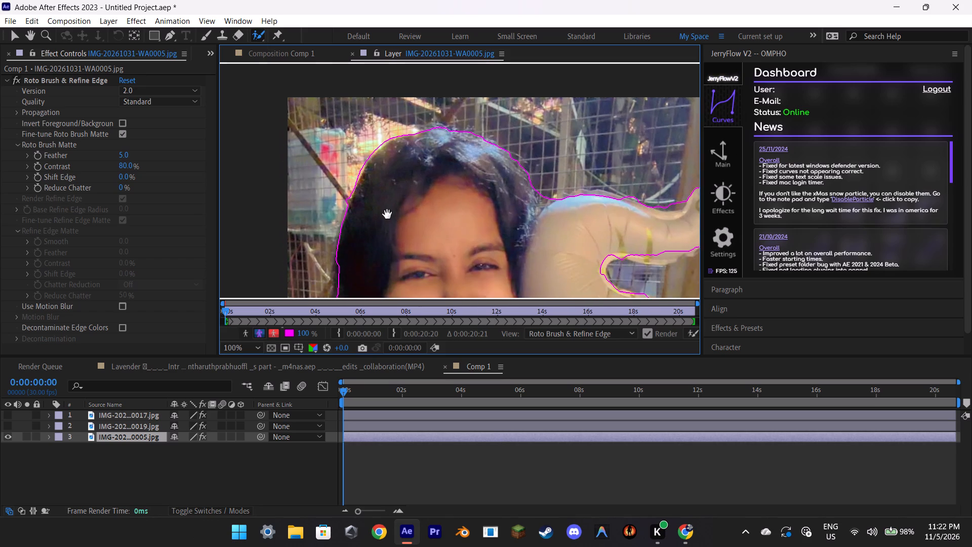
{"action": "middle_click_drag", "start_coordinate": [387, 214], "coordinate": [393, 129]}
{"action": "left_click_drag", "start_coordinate": [349, 156], "coordinate": [337, 282]}
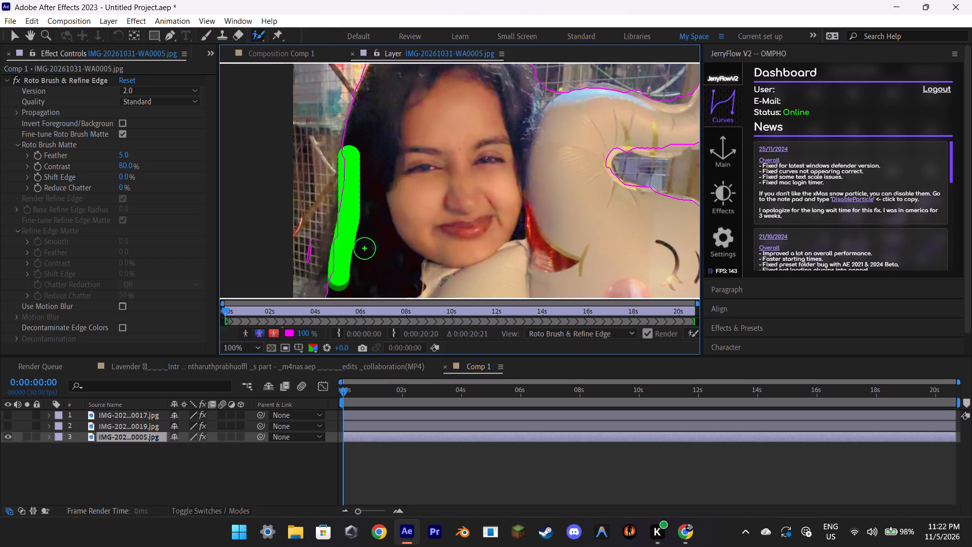
{"action": "middle_click_drag", "start_coordinate": [368, 244], "coordinate": [396, 153]}
{"action": "left_click_drag", "start_coordinate": [345, 148], "coordinate": [329, 188], "text": "alt"}
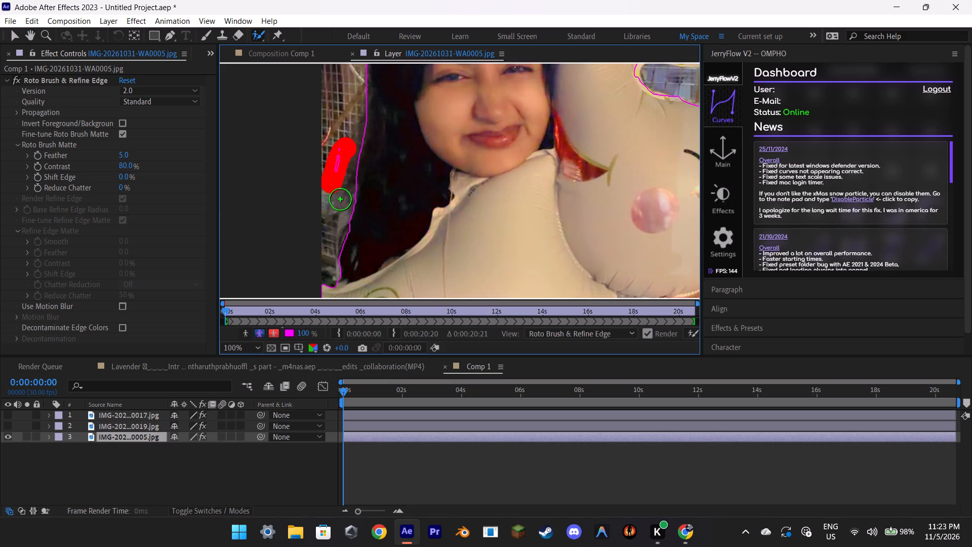
Inspect the full matte outline, deselect the layer and close its layer view to return to Comp 1.
{"action": "scroll", "coordinate": [389, 215], "scroll_direction": "down", "scroll_amount": 2}
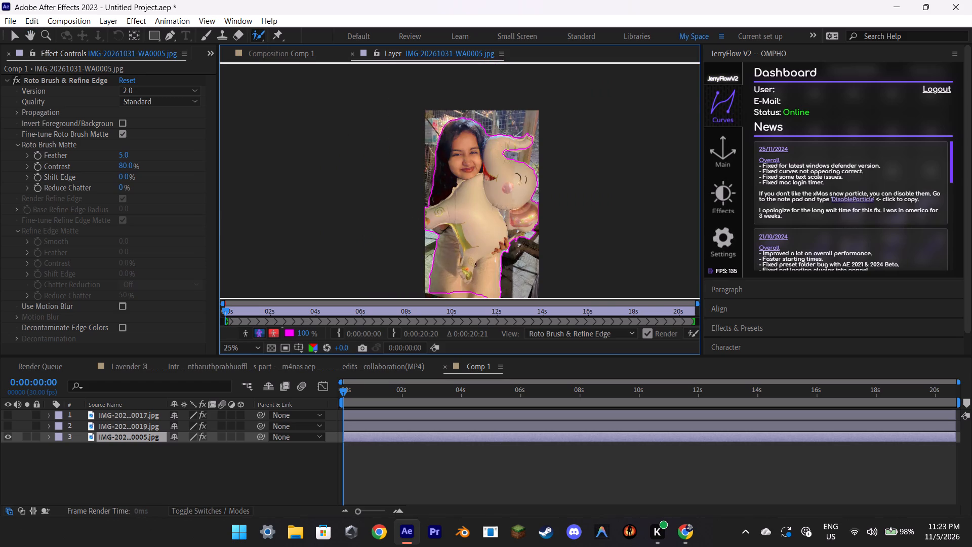
{"action": "scroll", "coordinate": [361, 294], "scroll_direction": "up", "scroll_amount": 2}
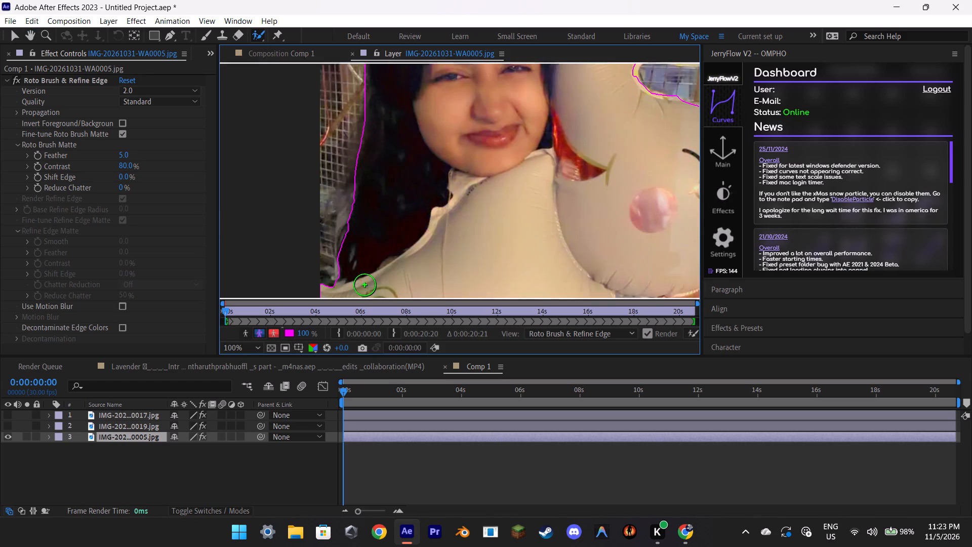
{"action": "scroll", "coordinate": [366, 280], "scroll_direction": "down", "scroll_amount": 1}
{"action": "middle_click_drag", "start_coordinate": [367, 270], "coordinate": [332, 218]}
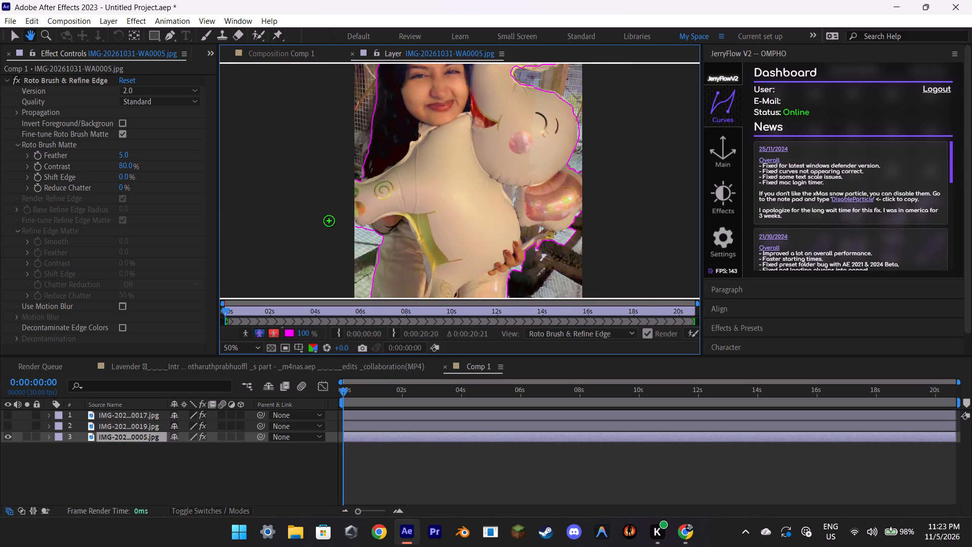
{"action": "left_click", "coordinate": [224, 460]}
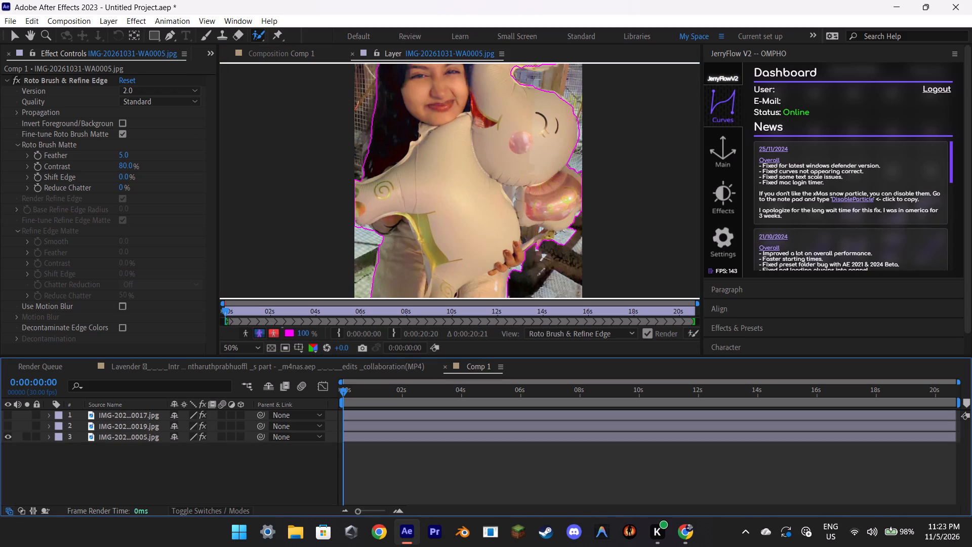
{"action": "left_click", "coordinate": [353, 53]}
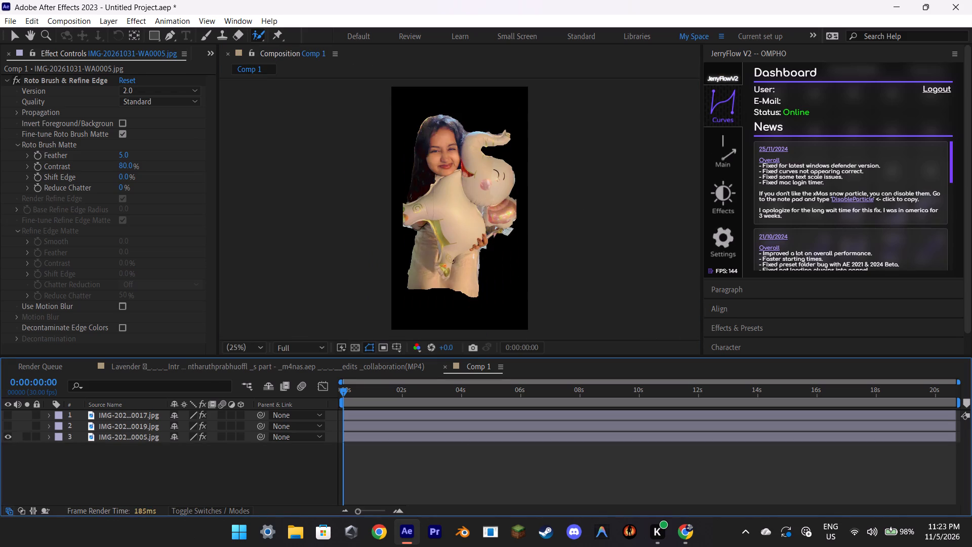
{"action": "left_click", "coordinate": [257, 458]}
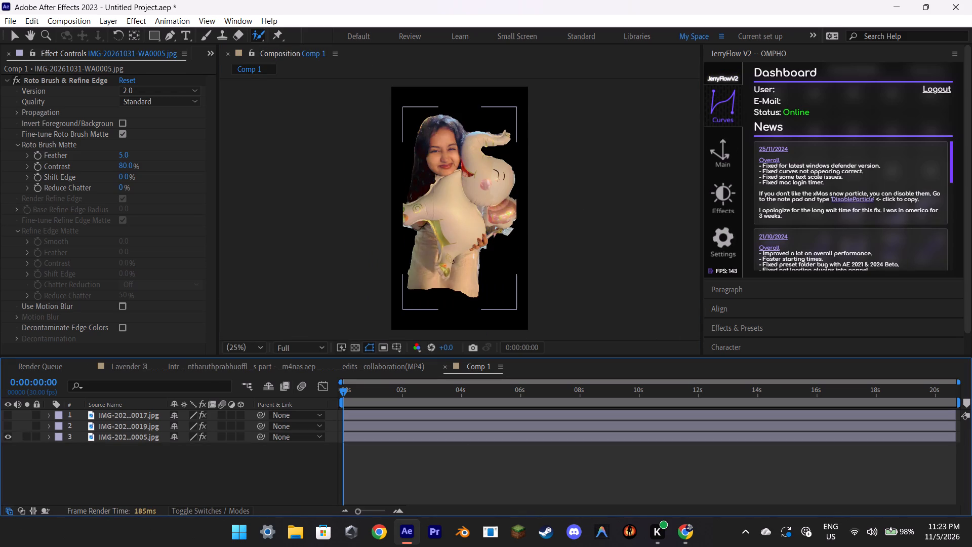
Make the other two photo layers, 0019 and 0017, visible in Comp 1.
{"action": "left_click", "coordinate": [9, 428]}
{"action": "left_click", "coordinate": [9, 413]}
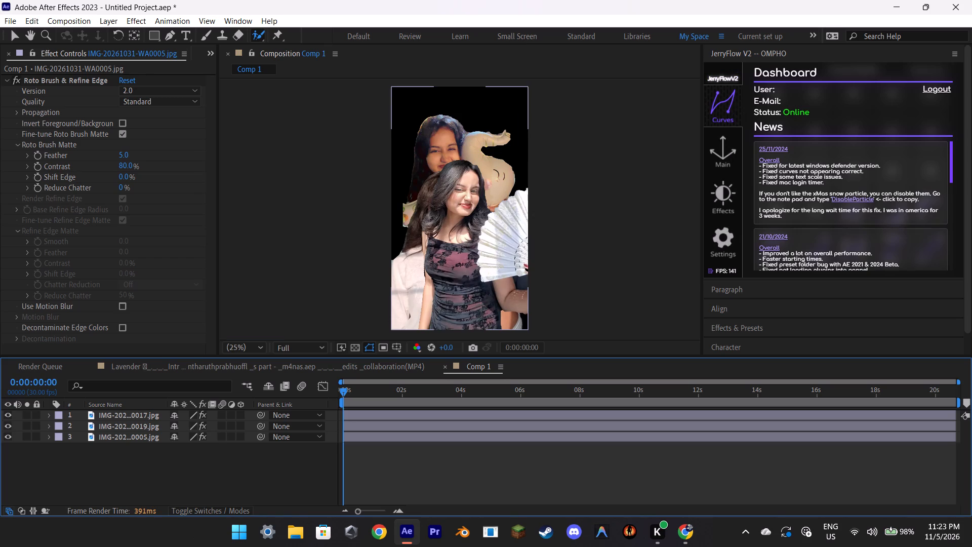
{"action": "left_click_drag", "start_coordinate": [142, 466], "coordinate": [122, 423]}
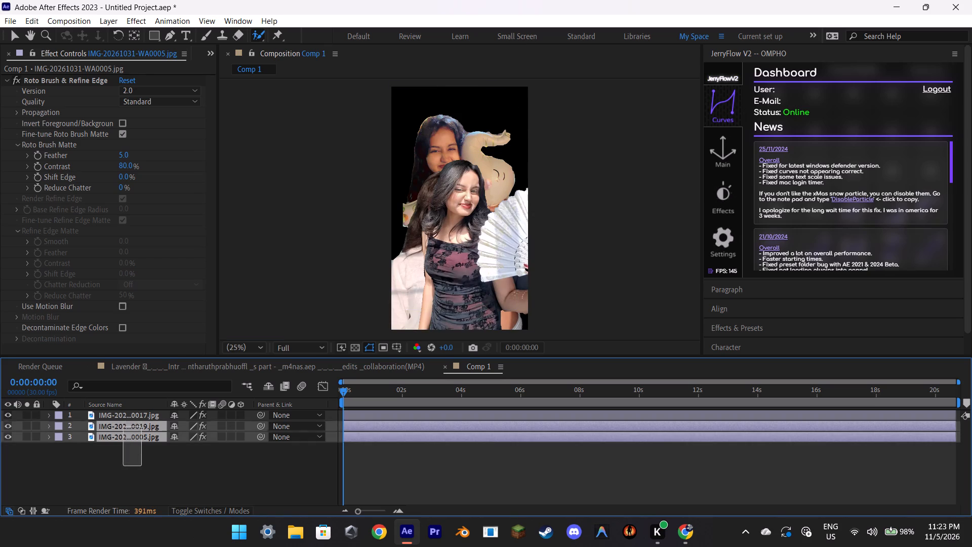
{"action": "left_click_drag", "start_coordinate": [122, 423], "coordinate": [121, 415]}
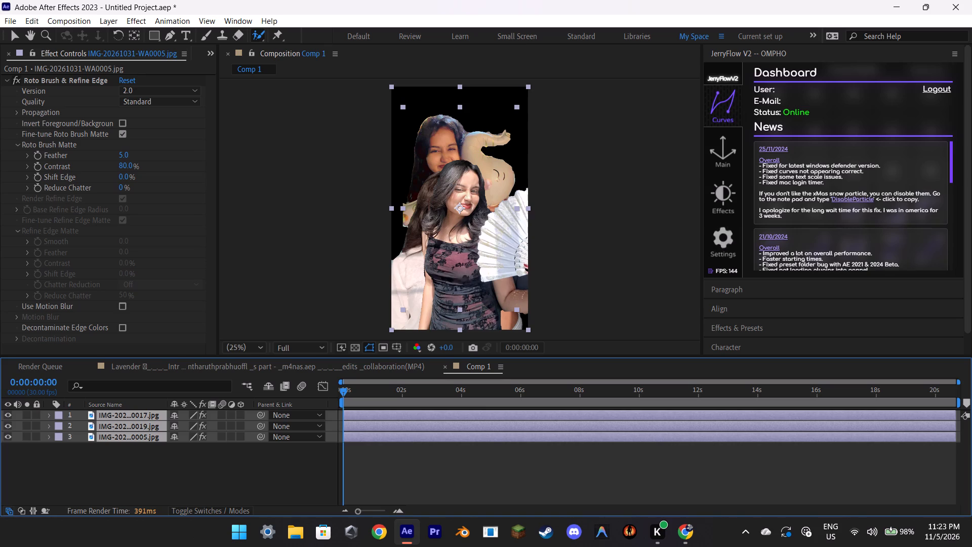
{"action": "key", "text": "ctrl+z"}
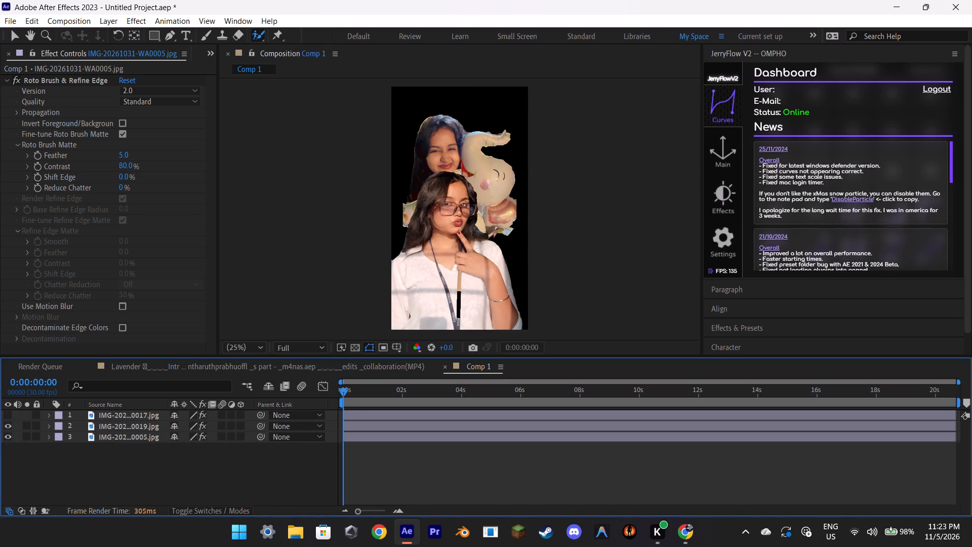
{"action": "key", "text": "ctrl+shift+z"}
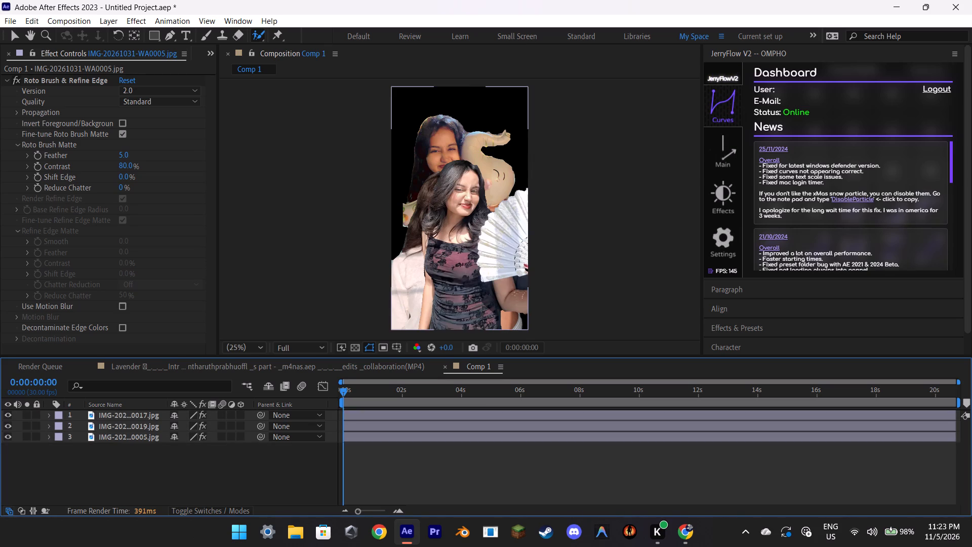
Copy all three cutout photo layers from Comp 1 and paste them into the Lavender composition at 0:00:00:00.
{"action": "left_click", "coordinate": [142, 450]}
{"action": "left_click_drag", "start_coordinate": [137, 455], "coordinate": [105, 410]}
{"action": "key", "text": "ctrl+c"}
{"action": "left_click", "coordinate": [181, 365]}
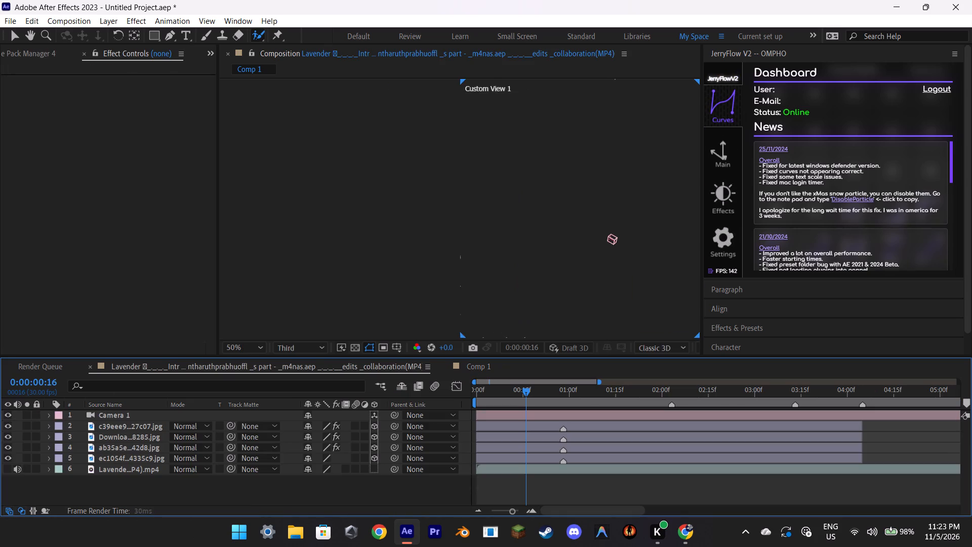
{"action": "left_click", "coordinate": [306, 480]}
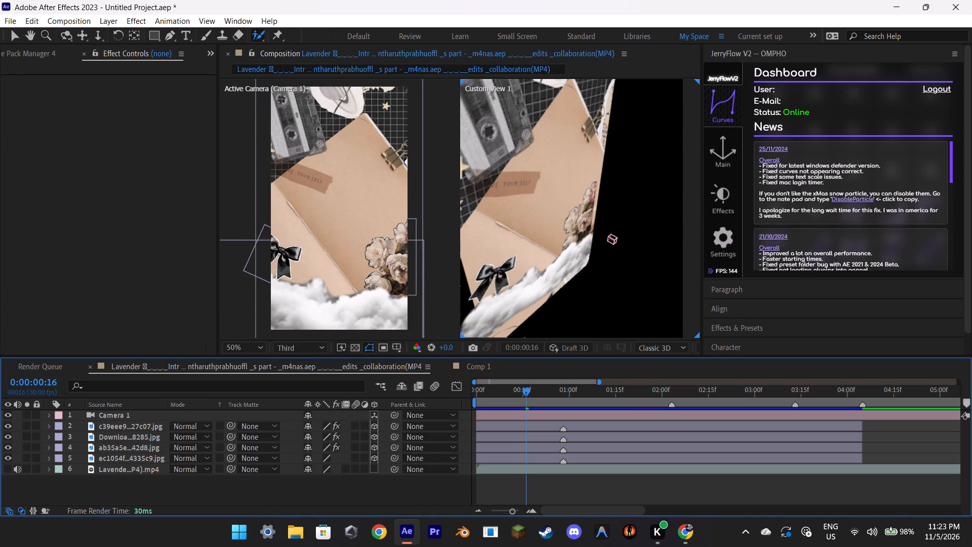
{"action": "left_click_drag", "start_coordinate": [530, 387], "coordinate": [466, 387]}
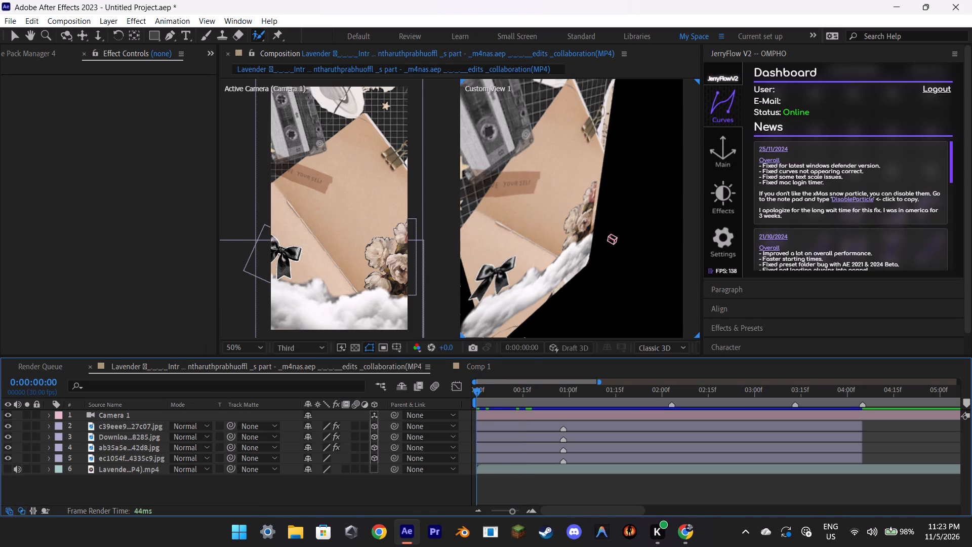
{"action": "key", "text": "ctrl+v"}
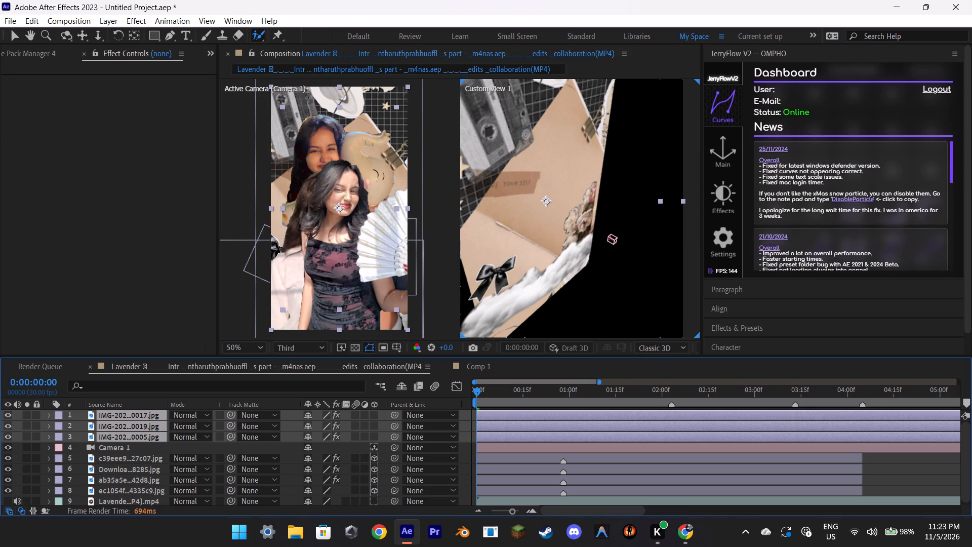
Turn the three pasted photo layers into 3D layers and deselect them.
{"action": "left_click_drag", "start_coordinate": [373, 416], "coordinate": [374, 428]}
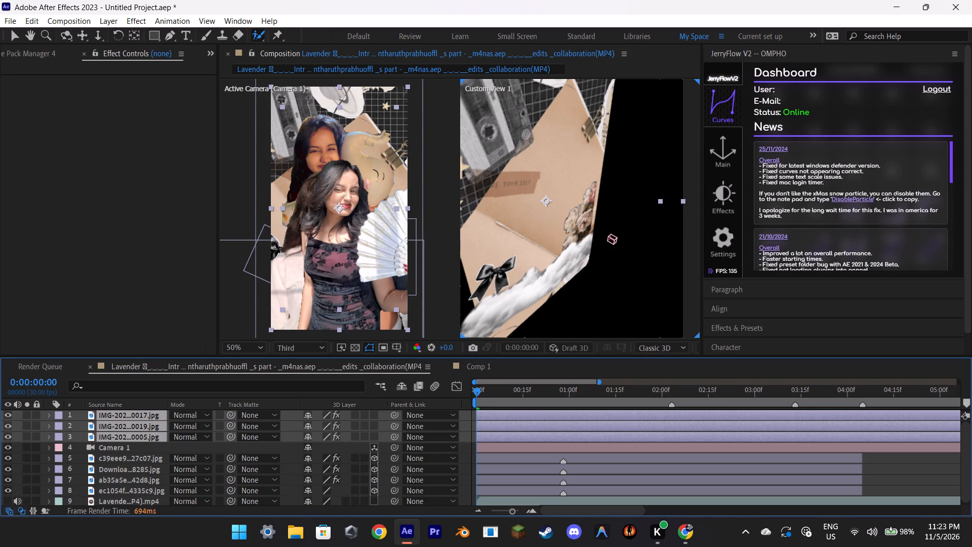
{"action": "left_click_drag", "start_coordinate": [374, 428], "coordinate": [375, 437]}
{"action": "left_click", "coordinate": [381, 440]}
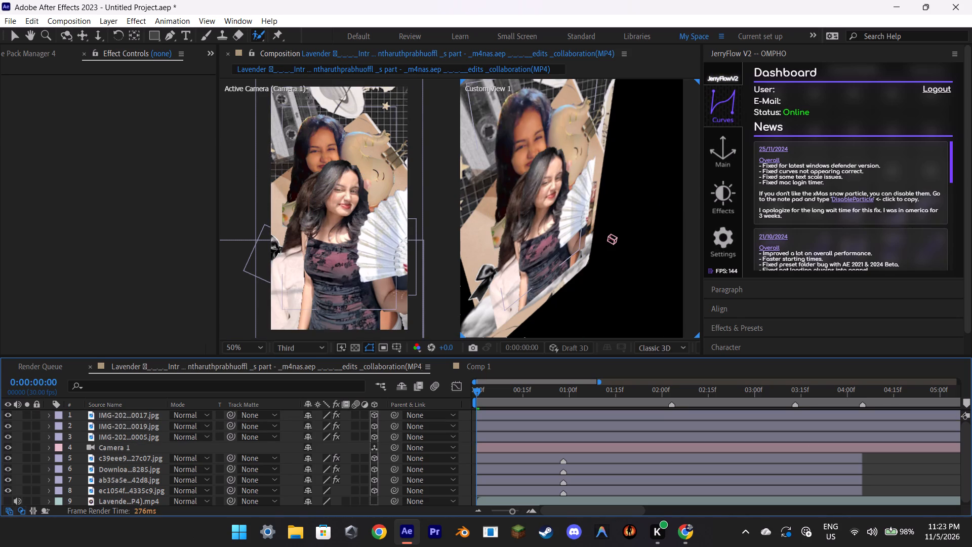
Hide the pasted photo layers 0017 and 0019, leaving only the elephant-balloon cutout of the three showing.
{"action": "left_click_drag", "start_coordinate": [7, 415], "coordinate": [10, 423]}
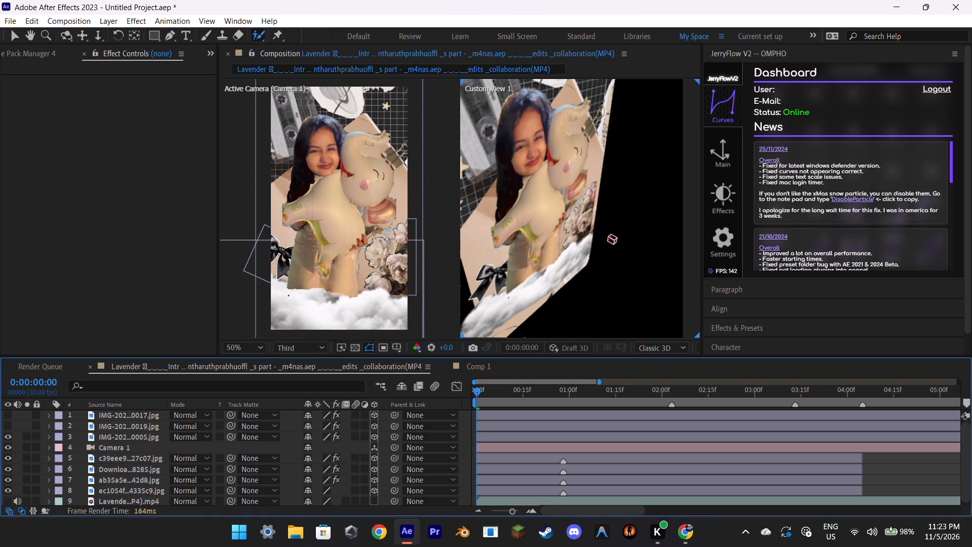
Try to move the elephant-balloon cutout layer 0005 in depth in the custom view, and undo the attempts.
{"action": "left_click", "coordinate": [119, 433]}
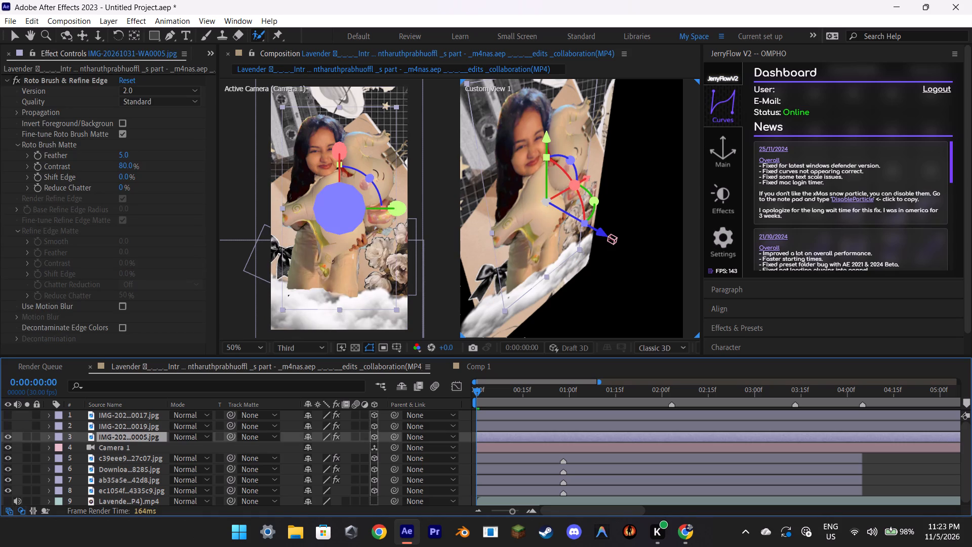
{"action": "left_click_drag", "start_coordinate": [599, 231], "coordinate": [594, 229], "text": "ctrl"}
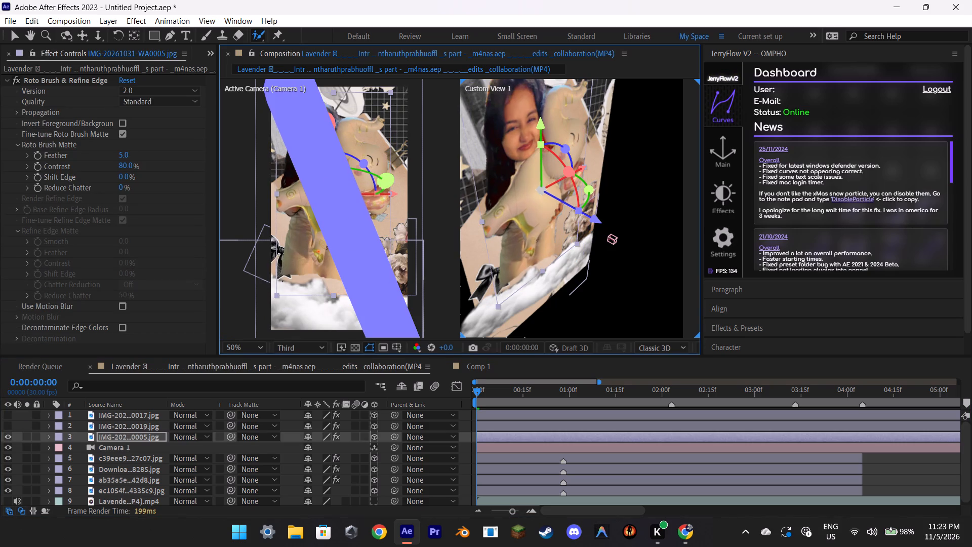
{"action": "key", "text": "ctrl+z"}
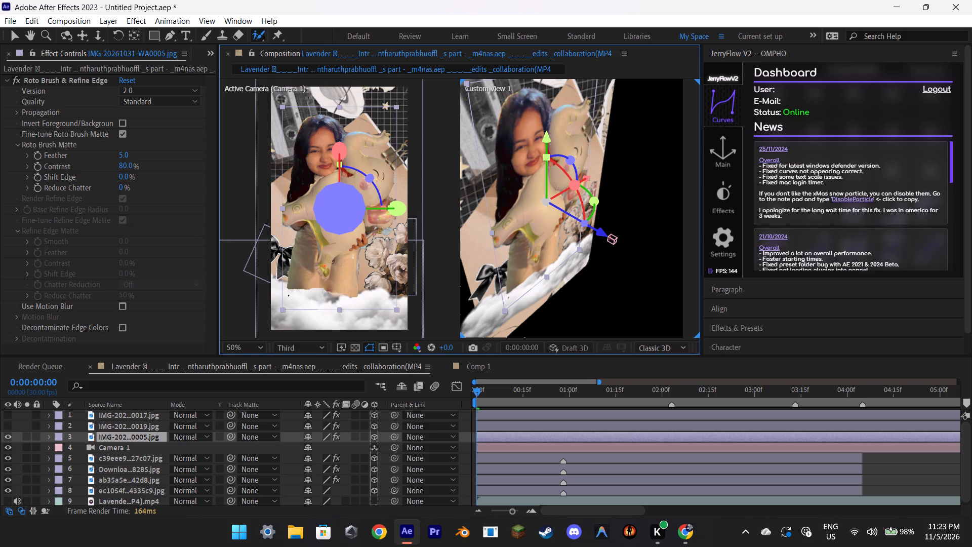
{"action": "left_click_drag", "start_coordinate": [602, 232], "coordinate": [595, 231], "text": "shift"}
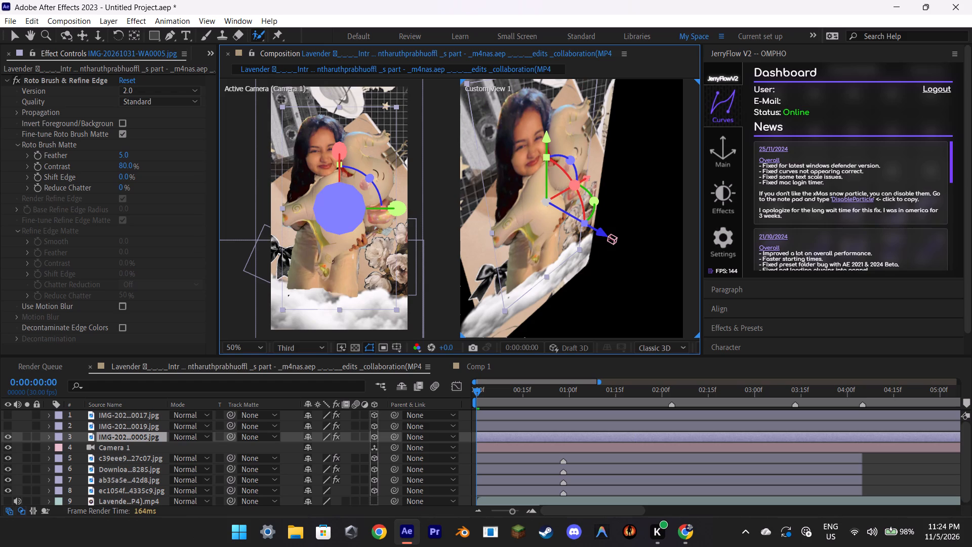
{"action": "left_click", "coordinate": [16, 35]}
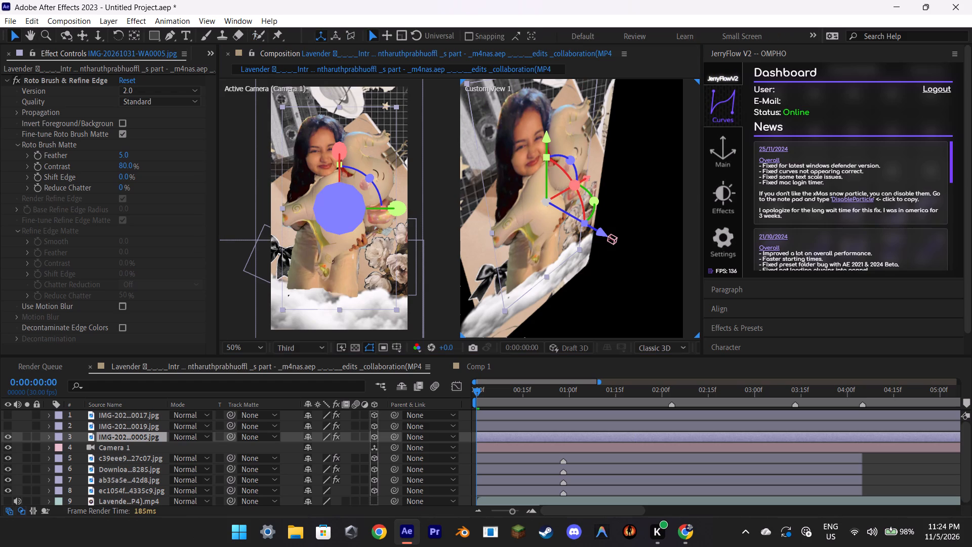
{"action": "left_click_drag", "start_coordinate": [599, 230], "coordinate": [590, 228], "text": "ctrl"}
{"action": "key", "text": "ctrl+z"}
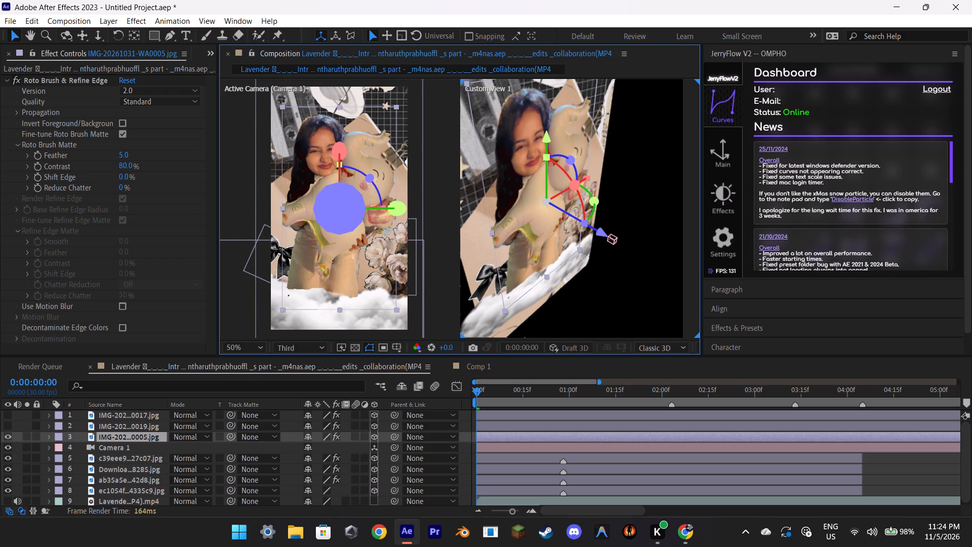
Reorder the elephant-balloon cutout layer 0005 in the layer stack to sit directly above the ec1054f layer.
{"action": "left_click_drag", "start_coordinate": [116, 435], "coordinate": [116, 441]}
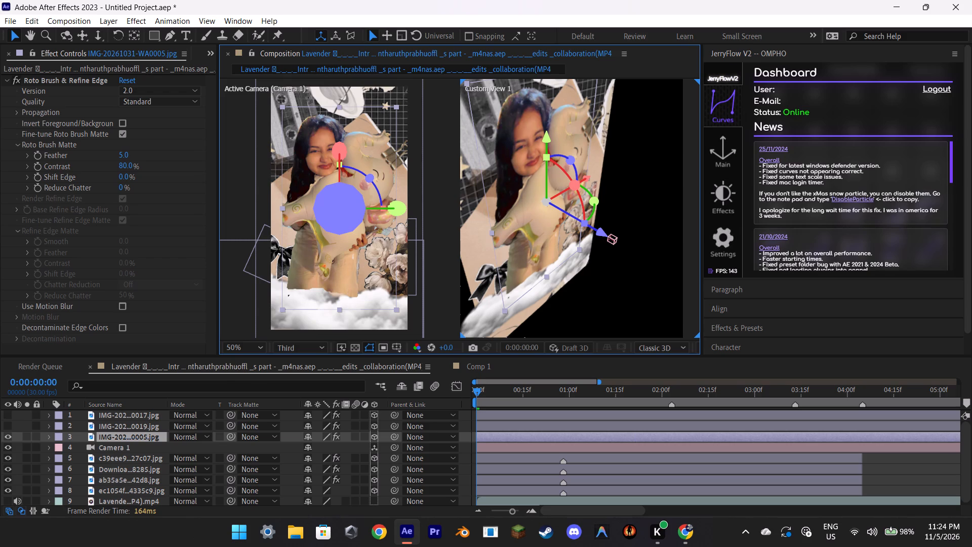
{"action": "left_click_drag", "start_coordinate": [116, 441], "coordinate": [119, 484]}
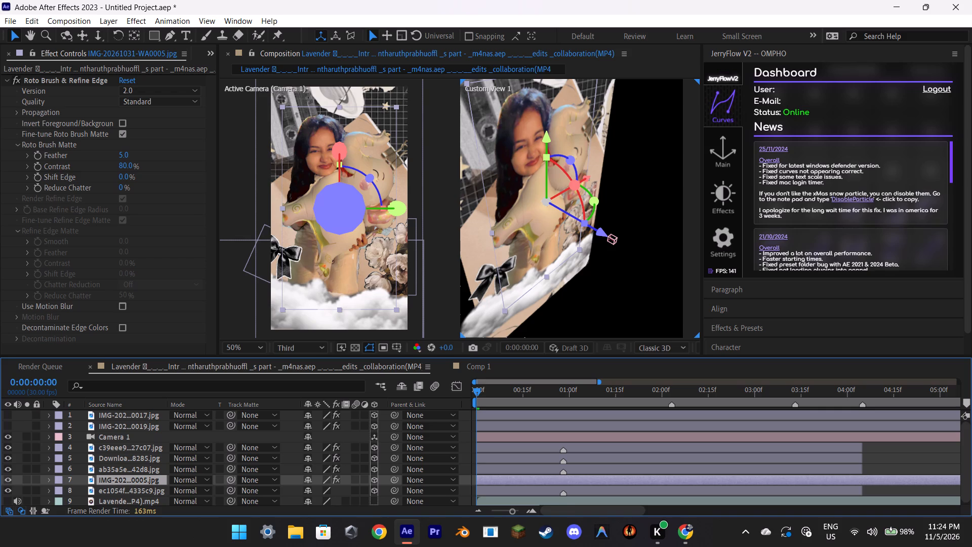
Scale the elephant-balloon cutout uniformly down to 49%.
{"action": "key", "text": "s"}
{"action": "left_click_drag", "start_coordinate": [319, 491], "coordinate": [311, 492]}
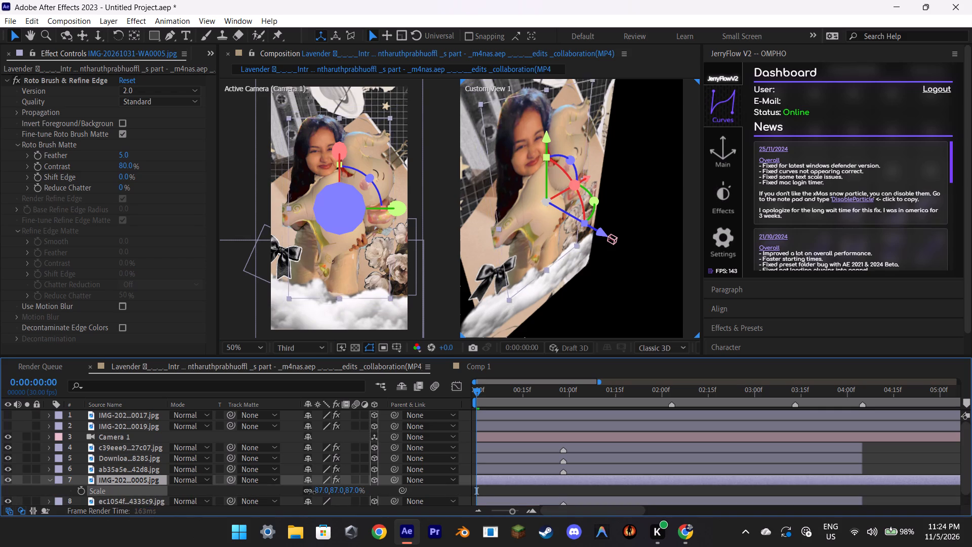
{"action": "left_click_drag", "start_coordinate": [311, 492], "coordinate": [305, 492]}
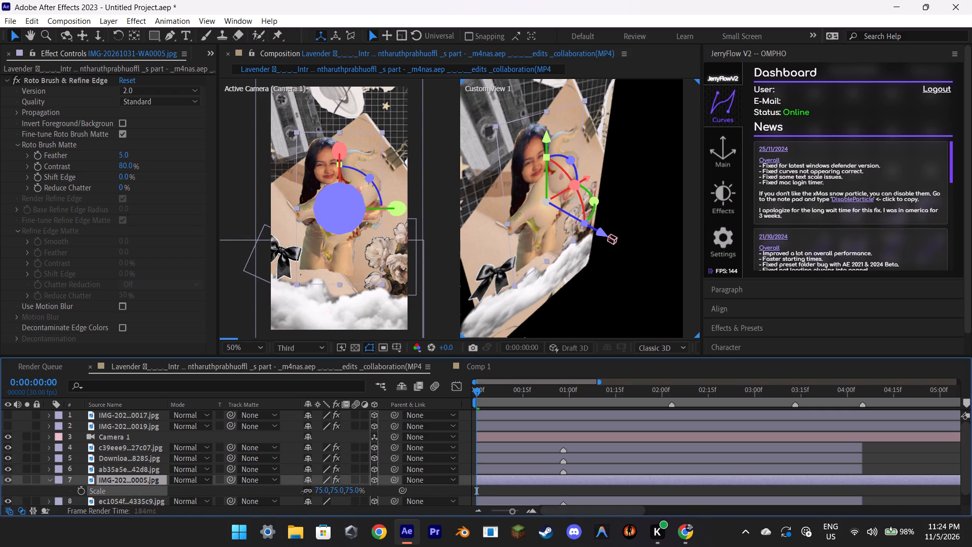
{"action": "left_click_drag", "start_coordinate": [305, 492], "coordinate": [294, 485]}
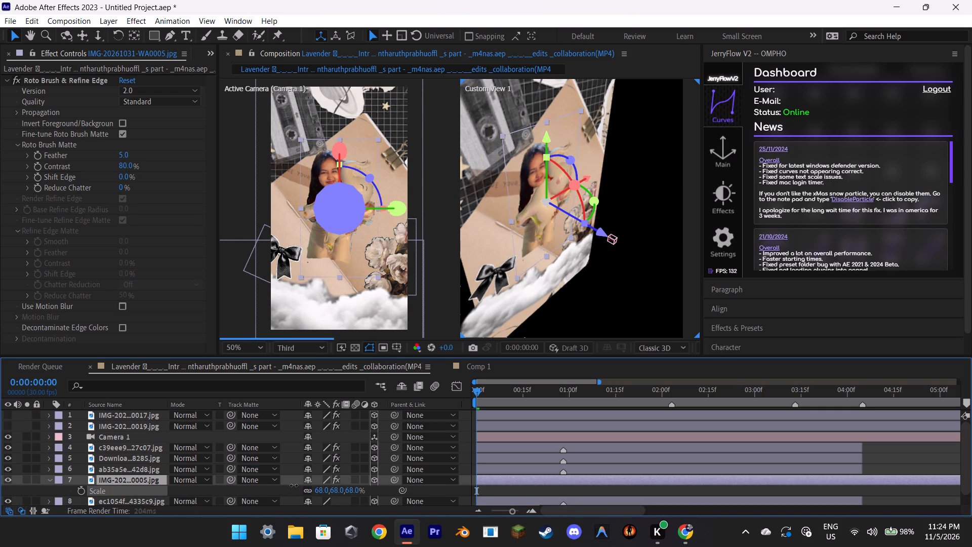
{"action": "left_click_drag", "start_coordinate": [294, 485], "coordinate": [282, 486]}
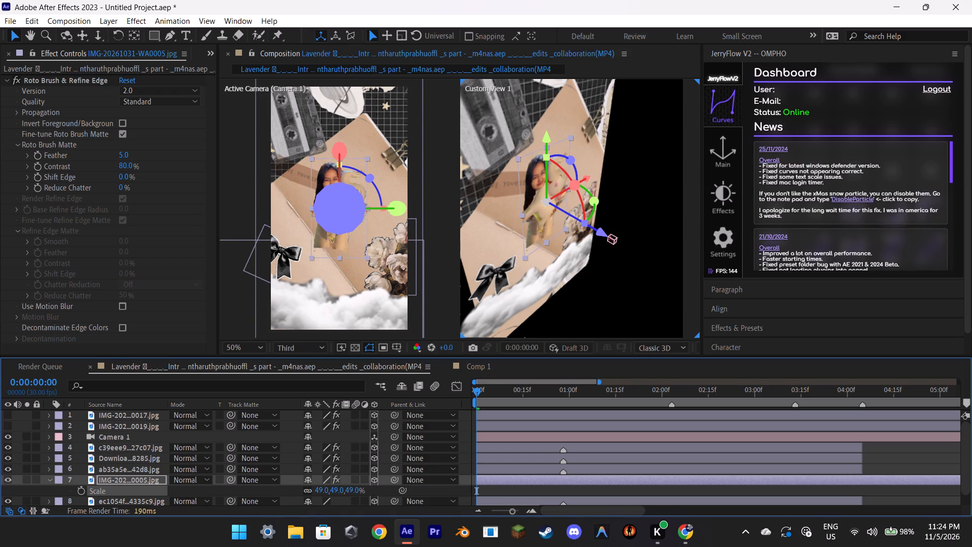
Position the elephant-balloon cutout at X 362 and Y 817.
{"action": "key", "text": "p"}
{"action": "left_click_drag", "start_coordinate": [306, 490], "coordinate": [328, 490]}
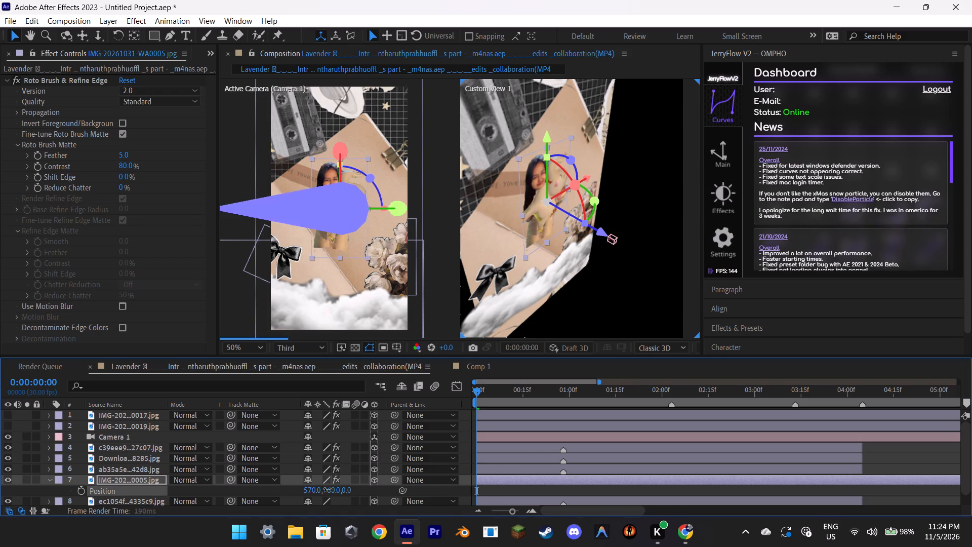
{"action": "left_click_drag", "start_coordinate": [328, 490], "coordinate": [210, 490]}
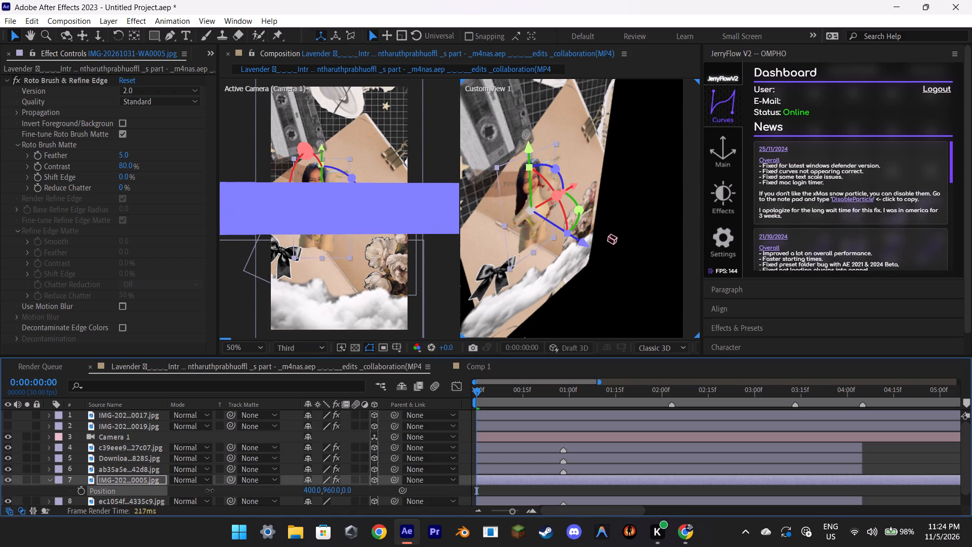
{"action": "left_click_drag", "start_coordinate": [210, 490], "coordinate": [194, 490]}
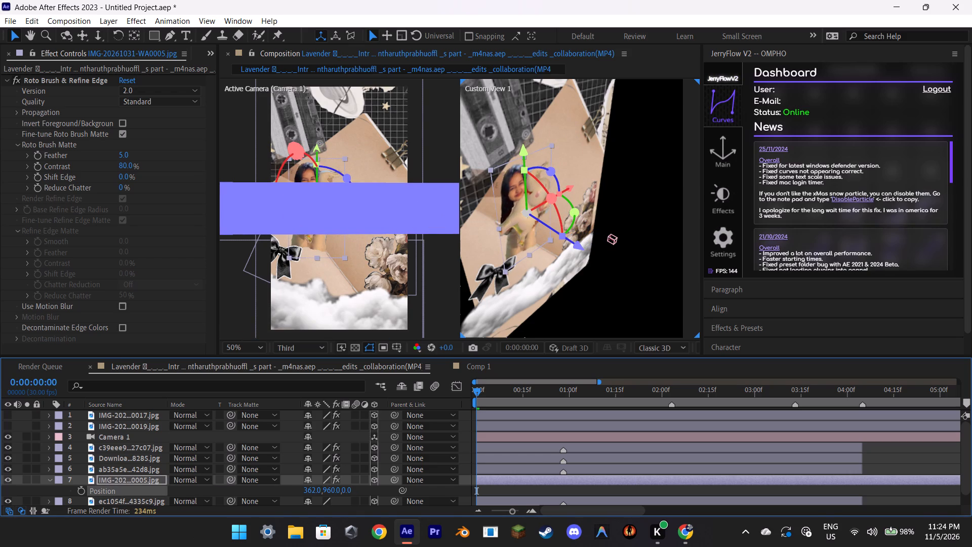
{"action": "left_click_drag", "start_coordinate": [332, 491], "coordinate": [246, 502]}
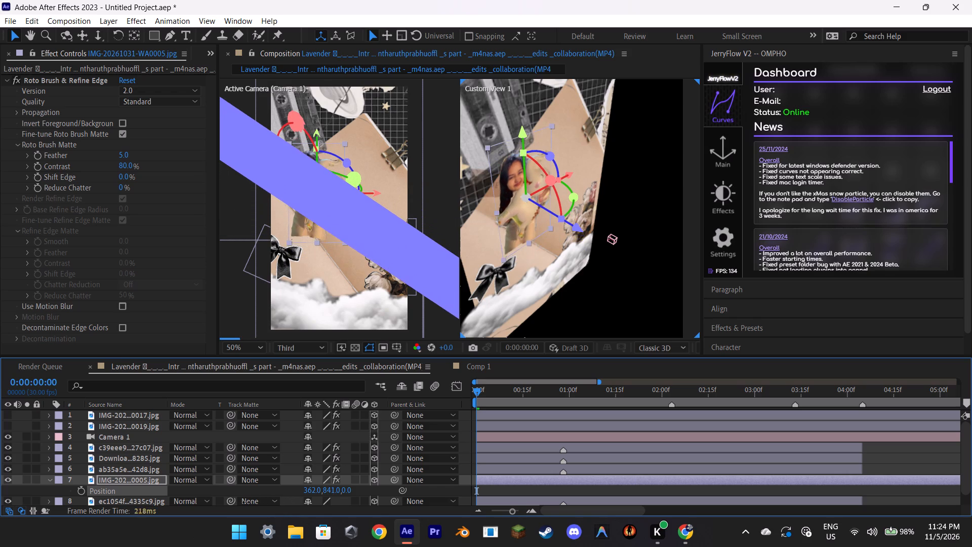
{"action": "left_click_drag", "start_coordinate": [246, 502], "coordinate": [231, 502]}
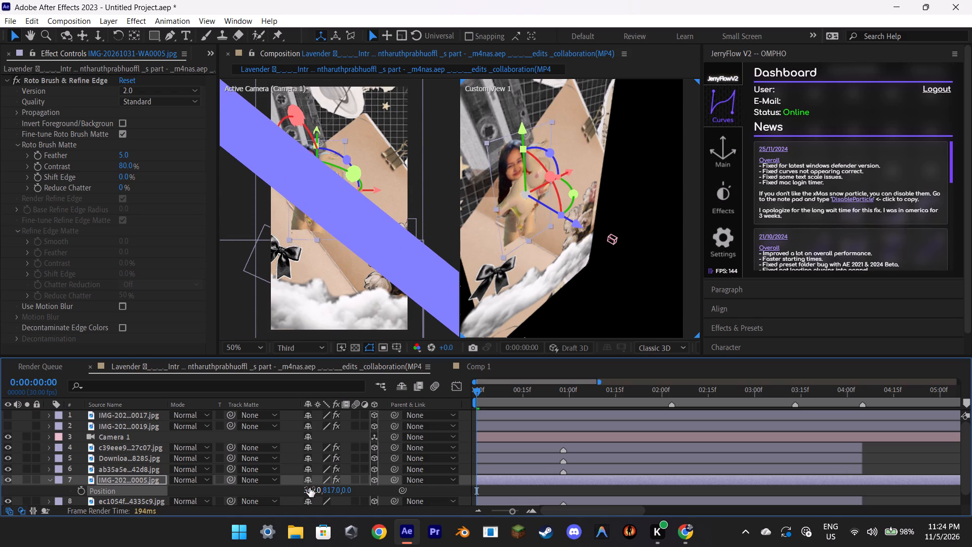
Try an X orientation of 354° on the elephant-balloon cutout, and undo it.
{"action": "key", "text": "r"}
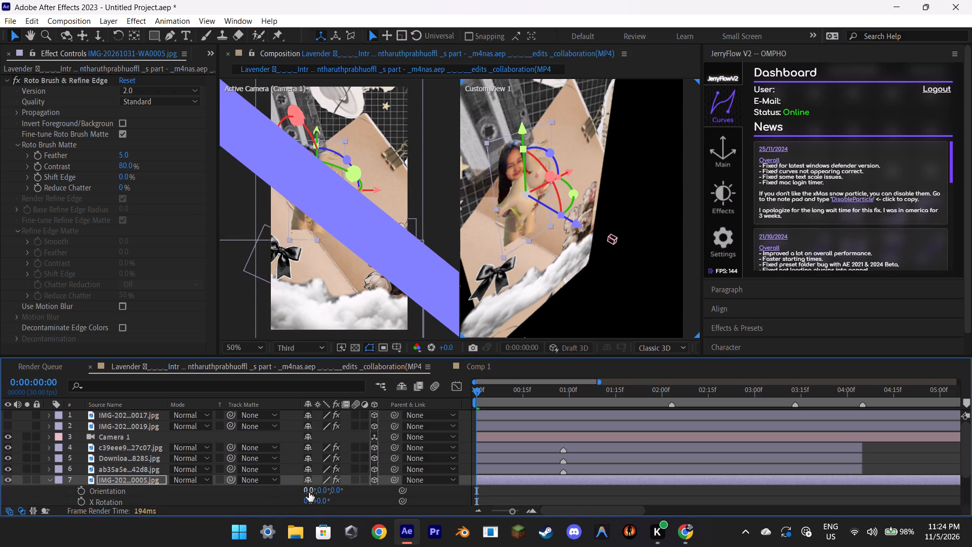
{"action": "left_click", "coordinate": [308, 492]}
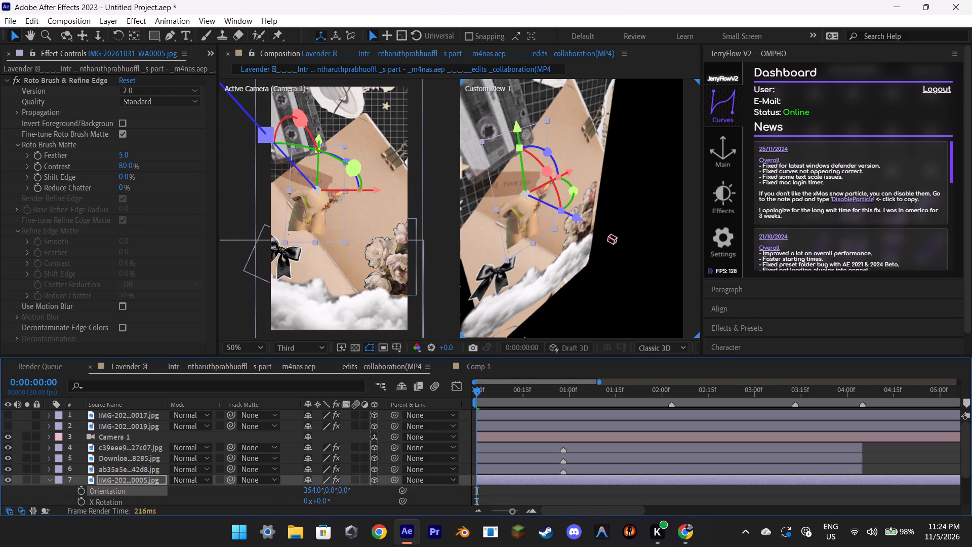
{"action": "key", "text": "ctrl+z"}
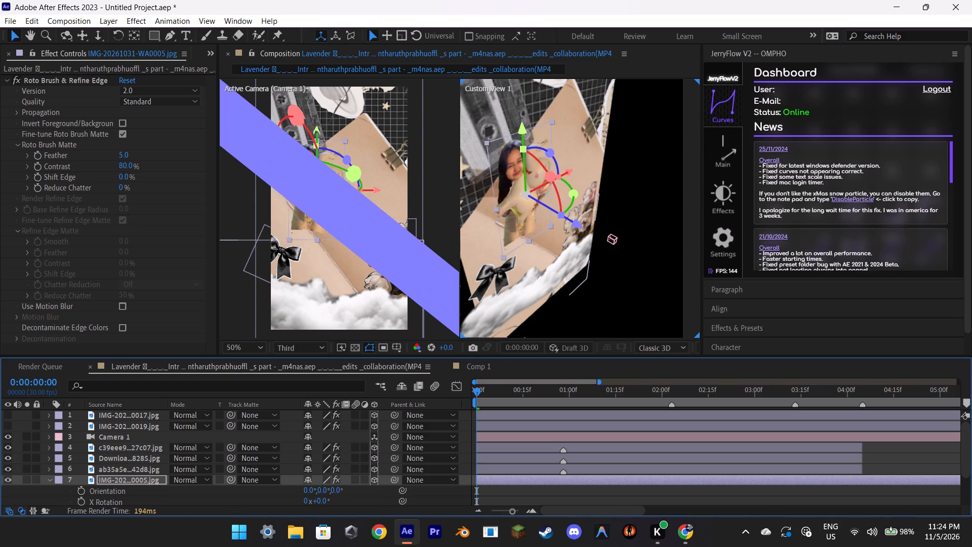
Rotate the elephant-balloon cutout about its Z axis to an orientation of about 349.9°, and deselect it.
{"action": "left_click_drag", "start_coordinate": [552, 152], "coordinate": [545, 149], "text": "ctrl"}
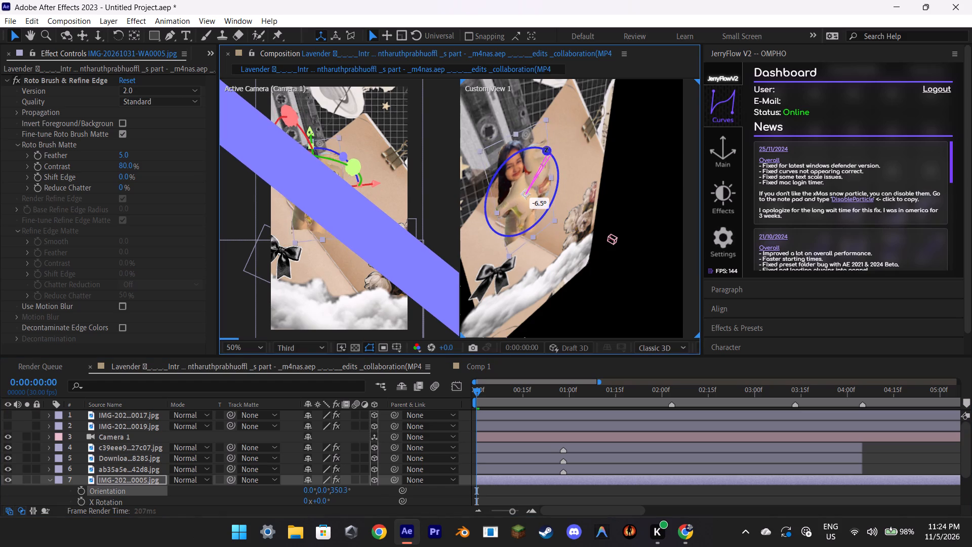
{"action": "left_click_drag", "start_coordinate": [545, 149], "coordinate": [541, 148], "text": "ctrl"}
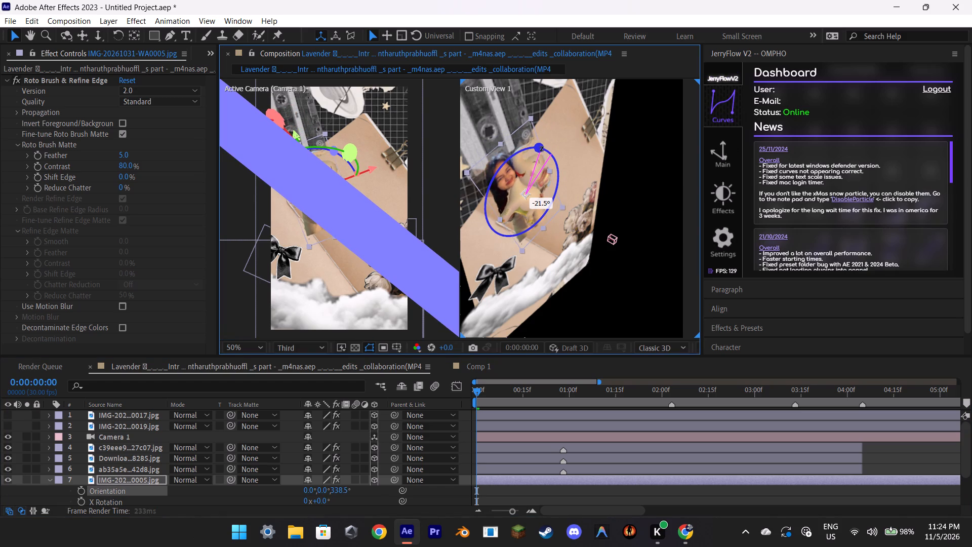
{"action": "left_click_drag", "start_coordinate": [541, 148], "coordinate": [547, 148], "text": "ctrl"}
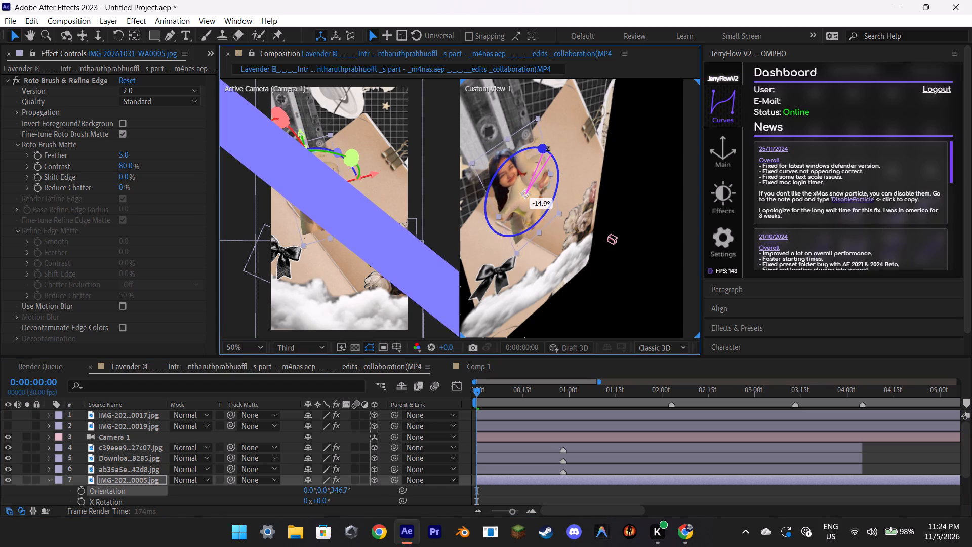
{"action": "left_click_drag", "start_coordinate": [547, 148], "coordinate": [548, 148], "text": "ctrl"}
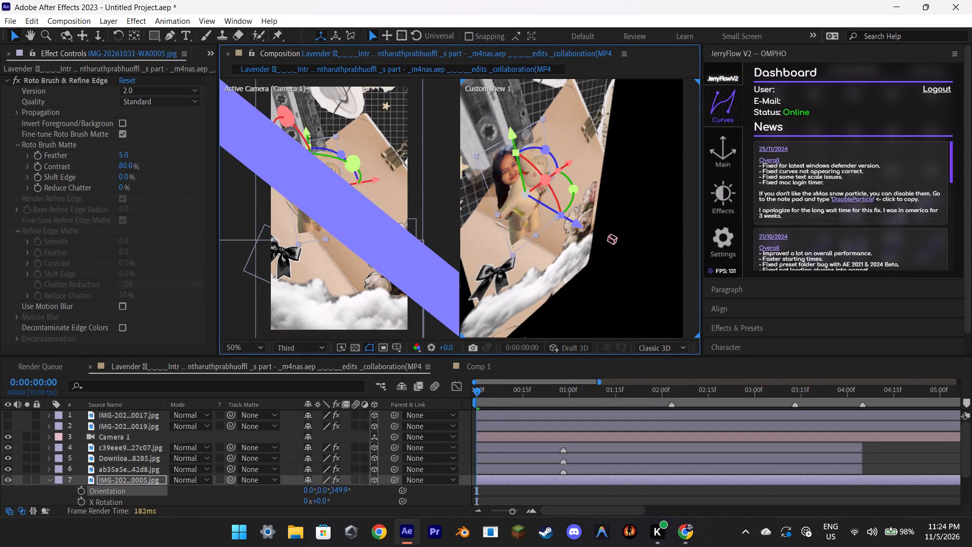
{"action": "left_click", "coordinate": [51, 481]}
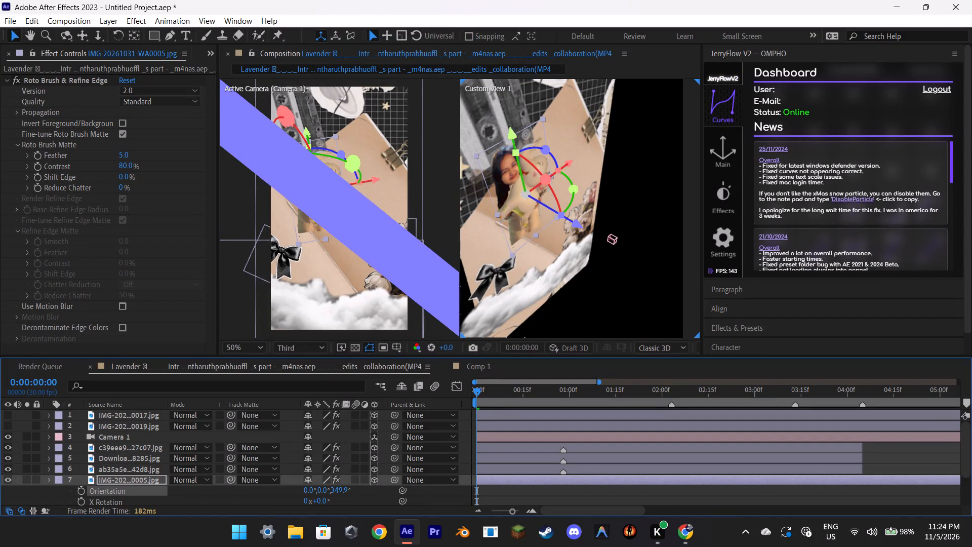
{"action": "left_click", "coordinate": [129, 479]}
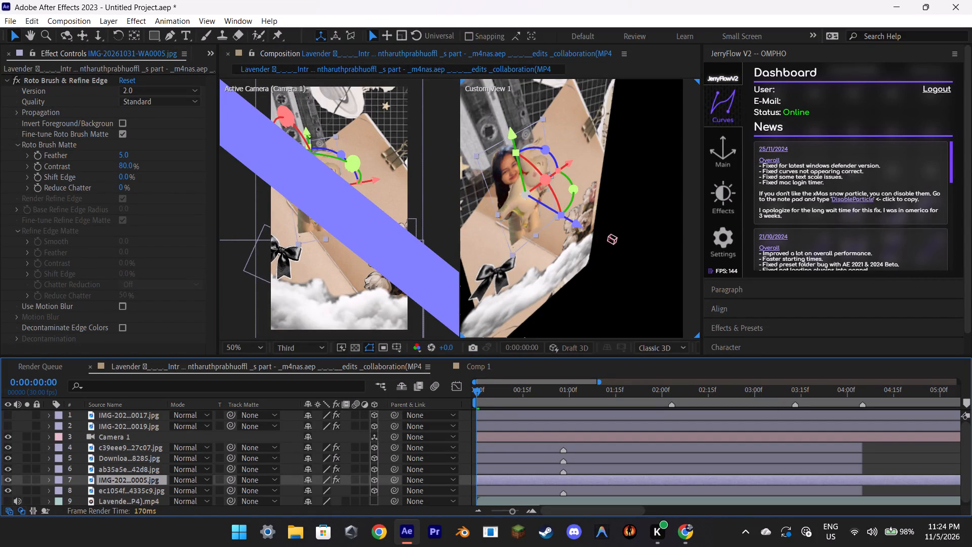
{"action": "left_click", "coordinate": [284, 428]}
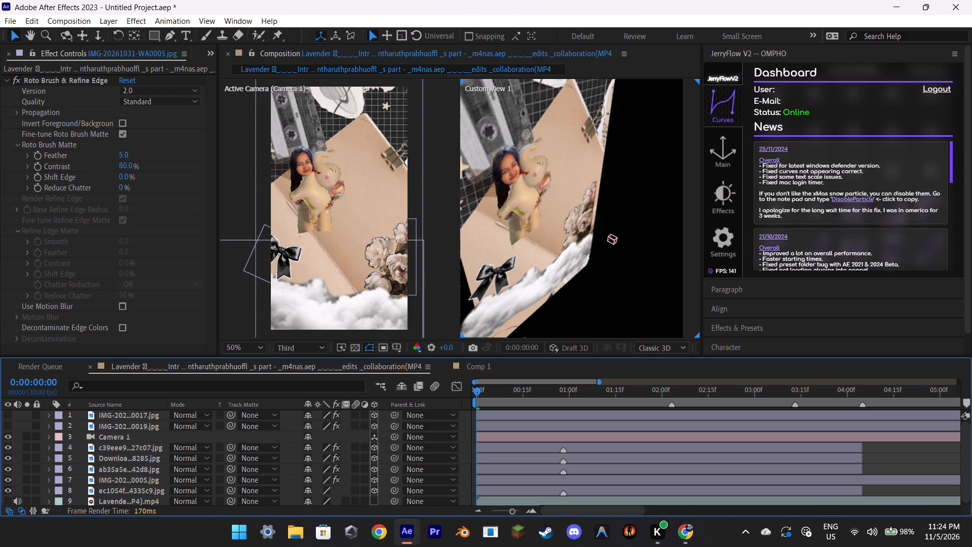
Enlarge the elephant-balloon cutout uniformly to 61%, and toggle its visibility off and on to compare.
{"action": "left_click", "coordinate": [120, 481]}
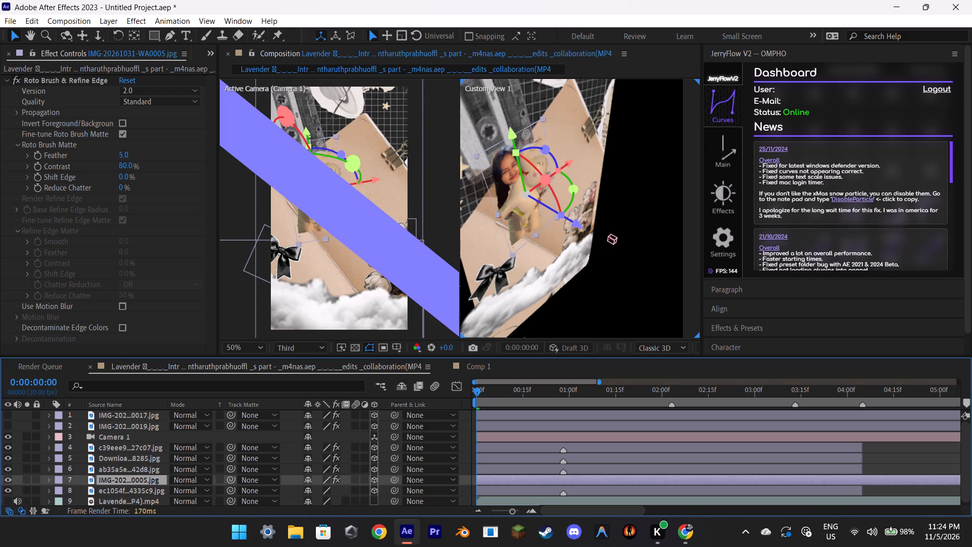
{"action": "key", "text": "s"}
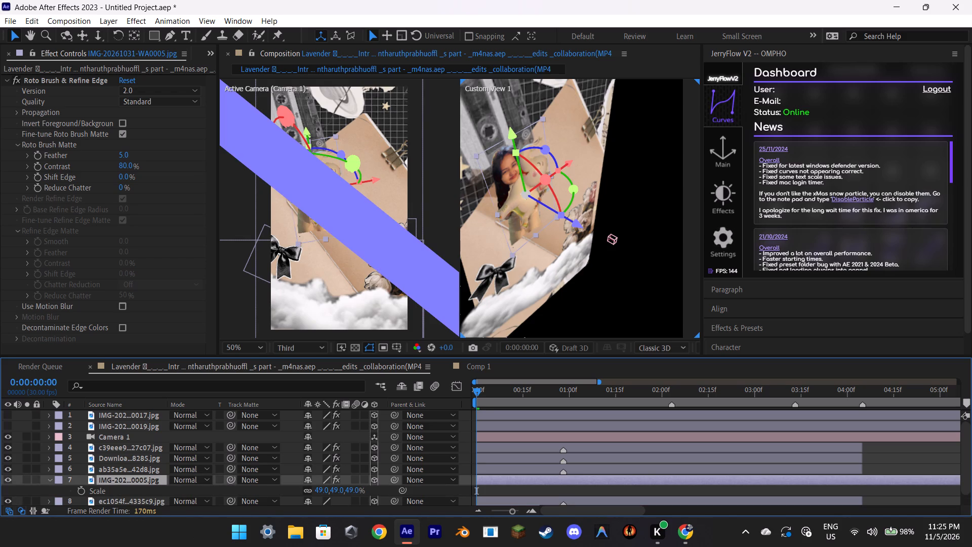
{"action": "left_click_drag", "start_coordinate": [321, 490], "coordinate": [329, 490]}
{"action": "left_click", "coordinate": [297, 460]}
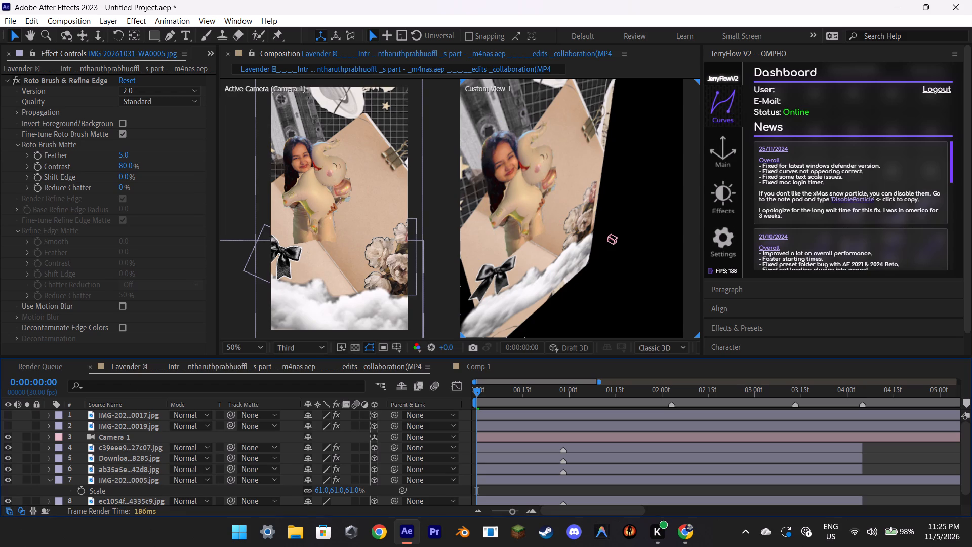
{"action": "left_click", "coordinate": [11, 478]}
{"action": "left_click", "coordinate": [11, 478]}
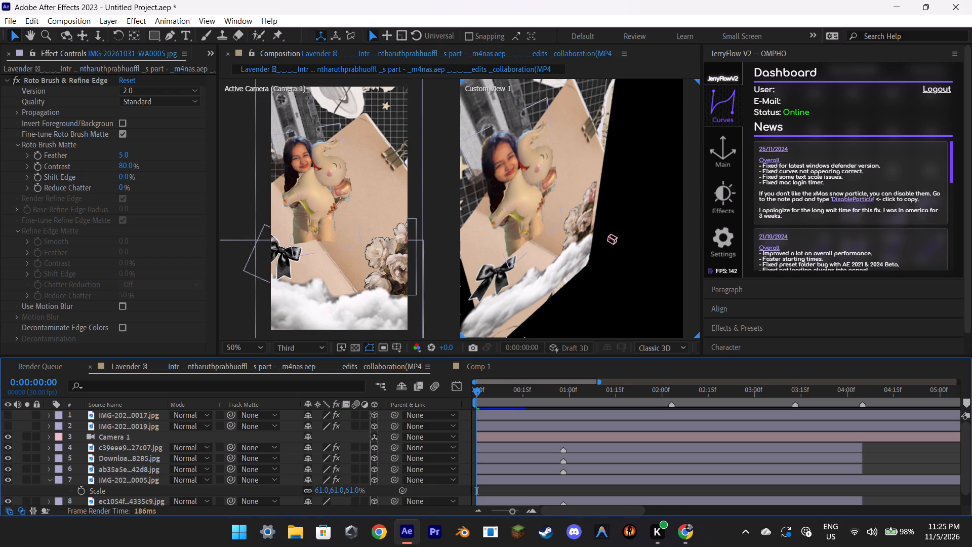
Move the elephant-balloon cutout to X 212 and Y 1166, undoing a trial change of its Z position.
{"action": "key", "text": "p"}
{"action": "key", "text": "p"}
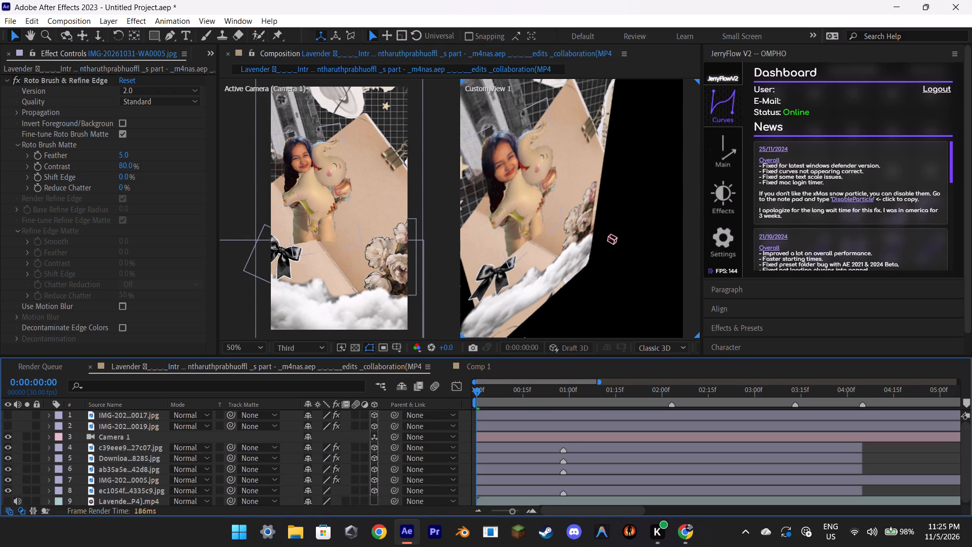
{"action": "left_click", "coordinate": [168, 483]}
{"action": "left_click", "coordinate": [144, 482]}
{"action": "key", "text": "p"}
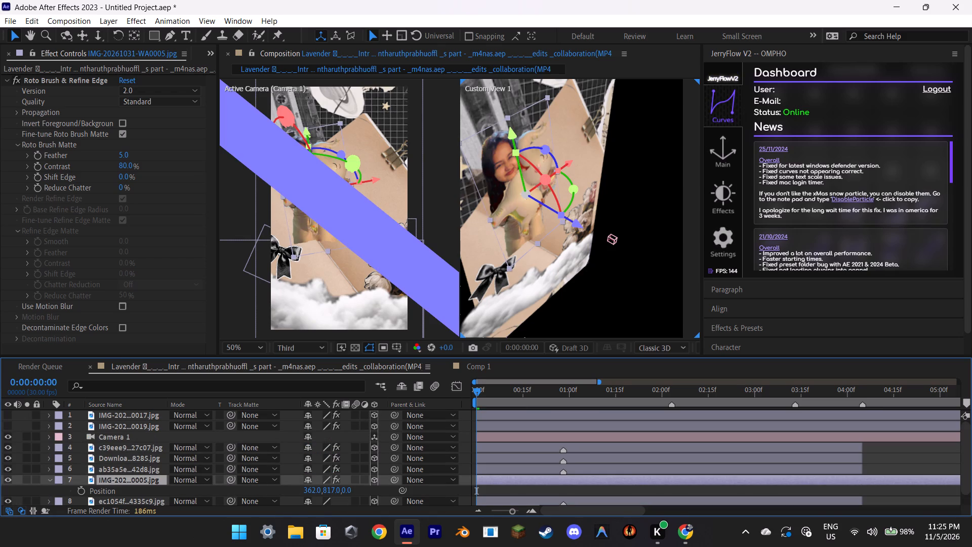
{"action": "left_click_drag", "start_coordinate": [308, 487], "coordinate": [280, 494]}
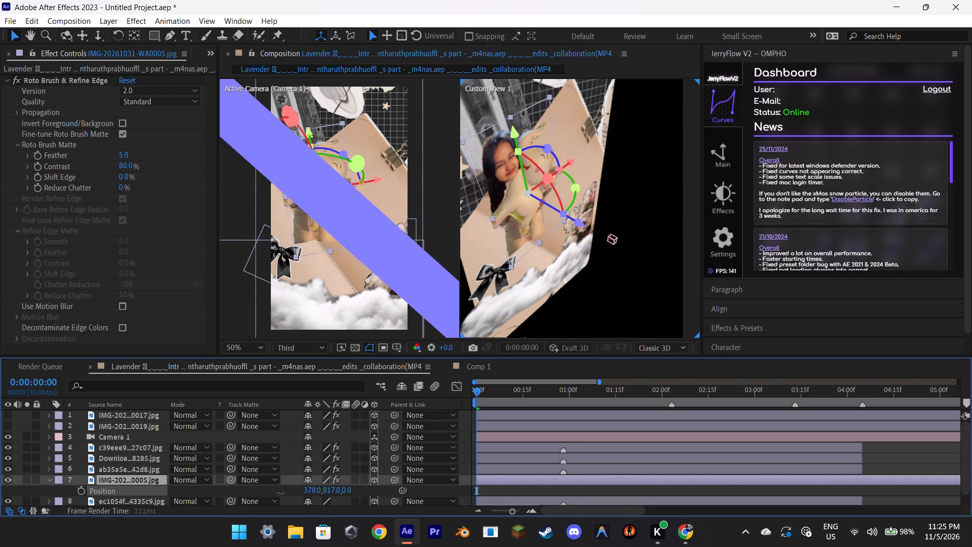
{"action": "left_click_drag", "start_coordinate": [280, 494], "coordinate": [226, 501]}
{"action": "left_click_drag", "start_coordinate": [346, 489], "coordinate": [353, 489]}
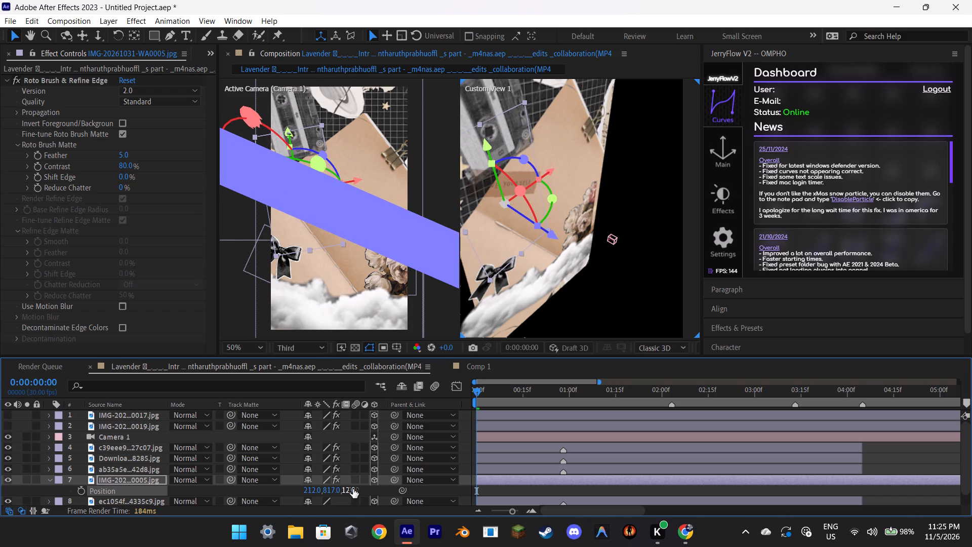
{"action": "key", "text": "ctrl+z"}
{"action": "left_click_drag", "start_coordinate": [330, 492], "coordinate": [384, 485]}
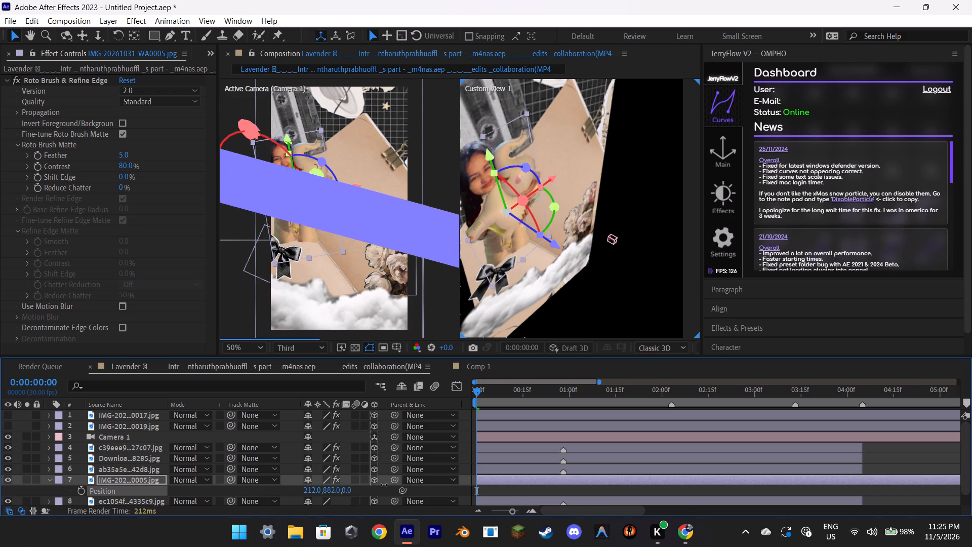
{"action": "left_click_drag", "start_coordinate": [384, 485], "coordinate": [459, 472]}
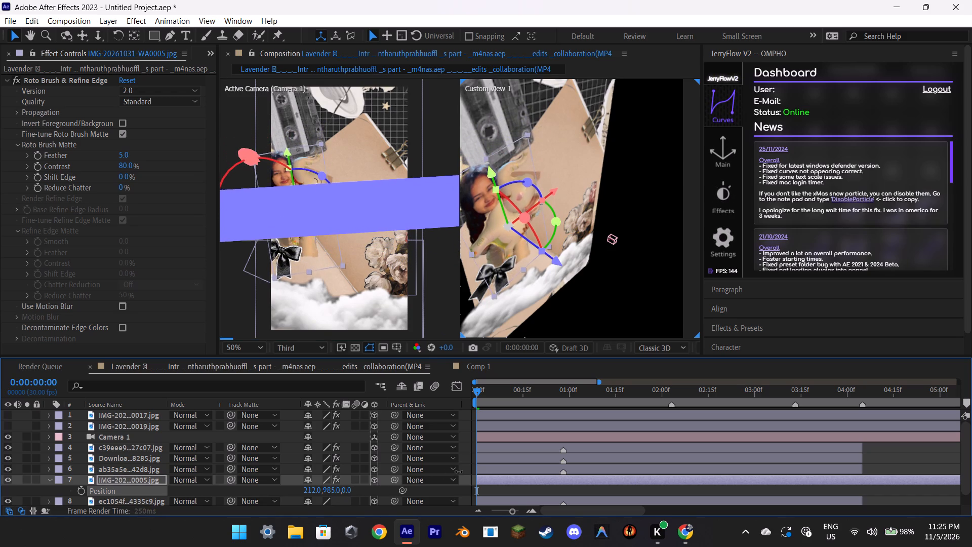
{"action": "left_click_drag", "start_coordinate": [459, 472], "coordinate": [604, 452]}
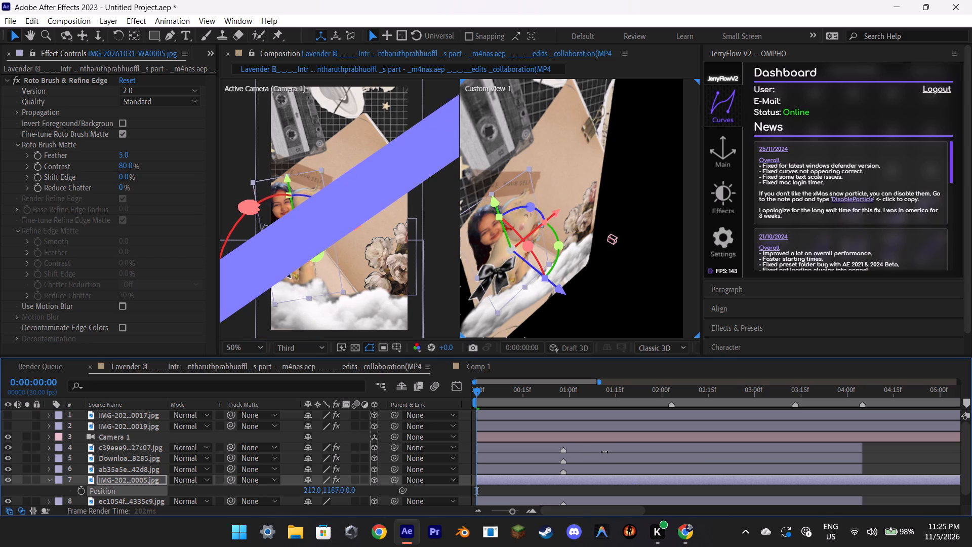
{"action": "left_click_drag", "start_coordinate": [604, 452], "coordinate": [591, 452]}
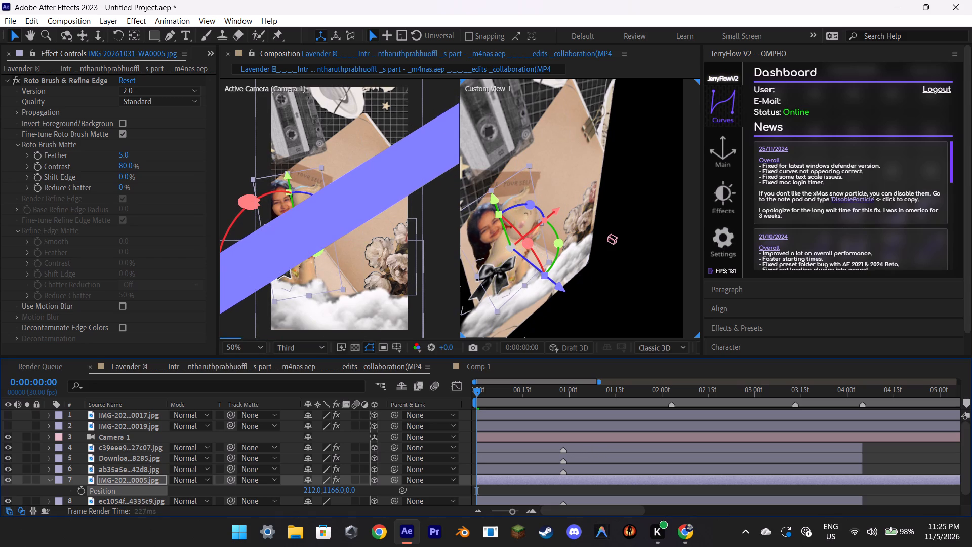
Hide the elephant-balloon cutout, collapse its properties, and make the white-top portrait cutout visible.
{"action": "left_click", "coordinate": [8, 480]}
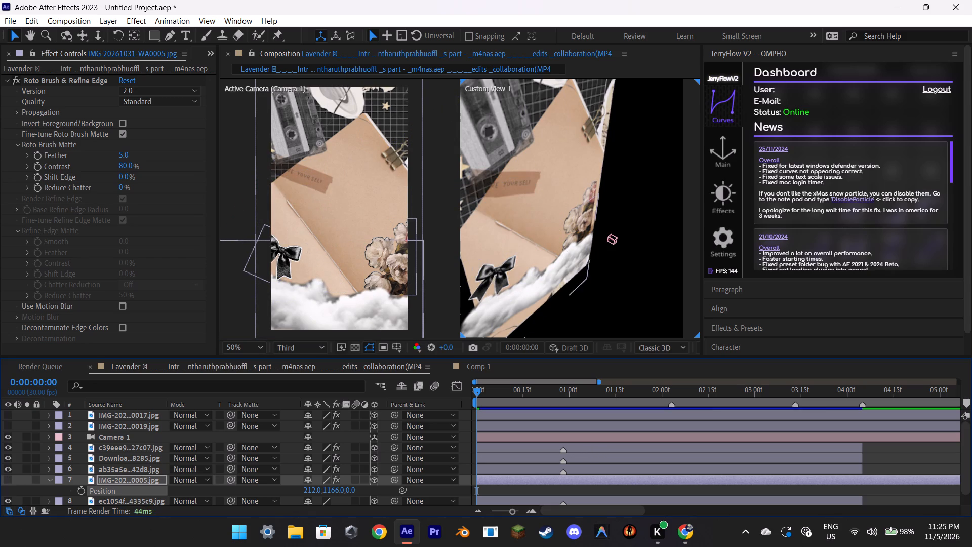
{"action": "scroll", "coordinate": [66, 445], "scroll_direction": "up", "scroll_amount": 1}
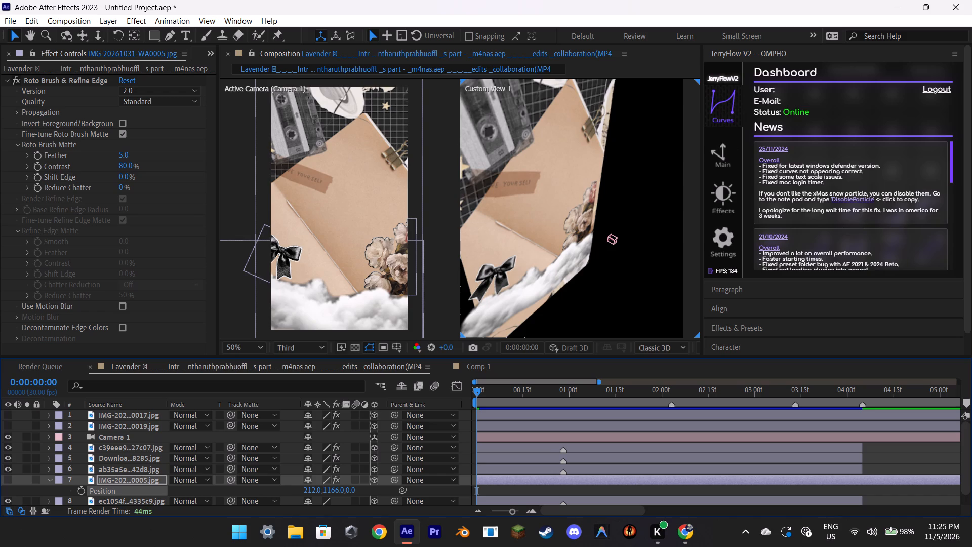
{"action": "left_click", "coordinate": [50, 477]}
{"action": "scroll", "coordinate": [106, 474], "scroll_direction": "up", "scroll_amount": 1}
{"action": "left_click", "coordinate": [123, 450]}
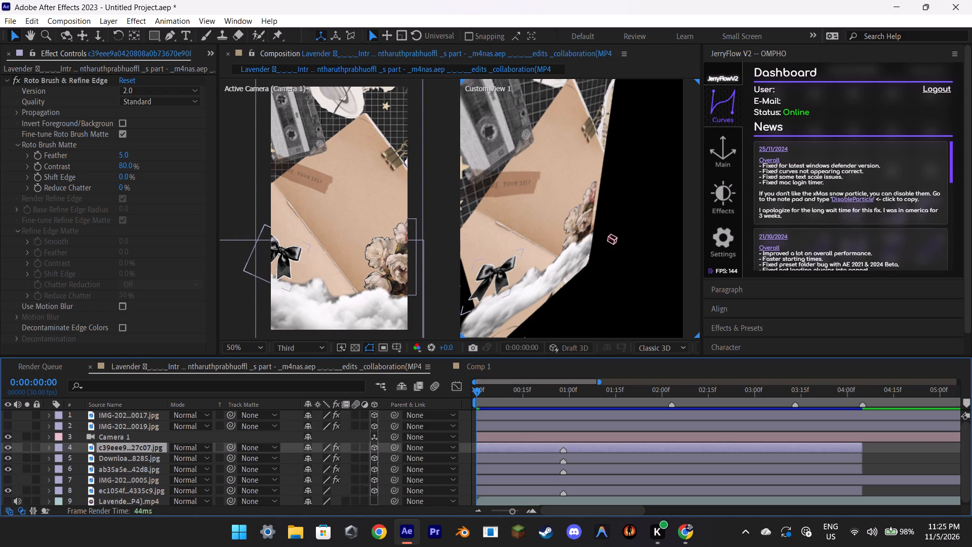
{"action": "left_click", "coordinate": [124, 428]}
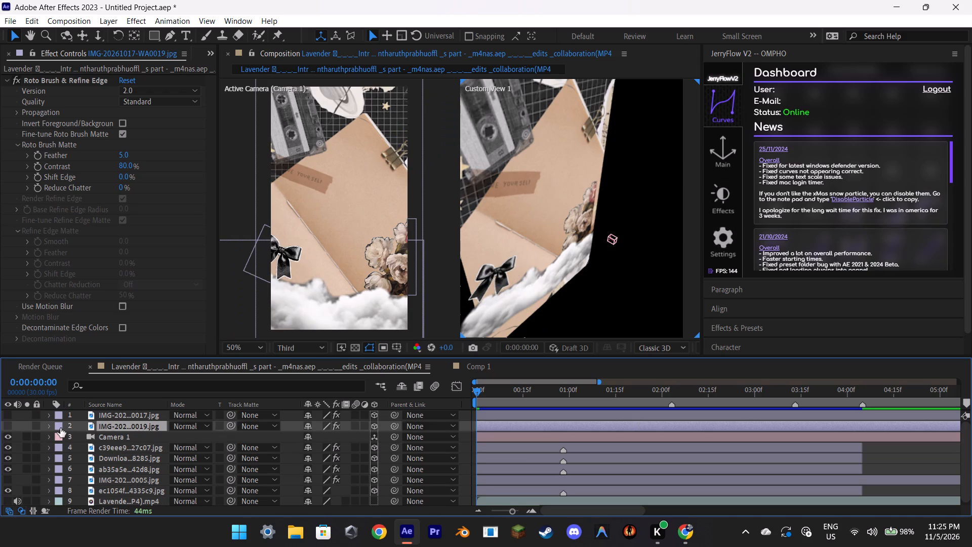
{"action": "left_click", "coordinate": [9, 430]}
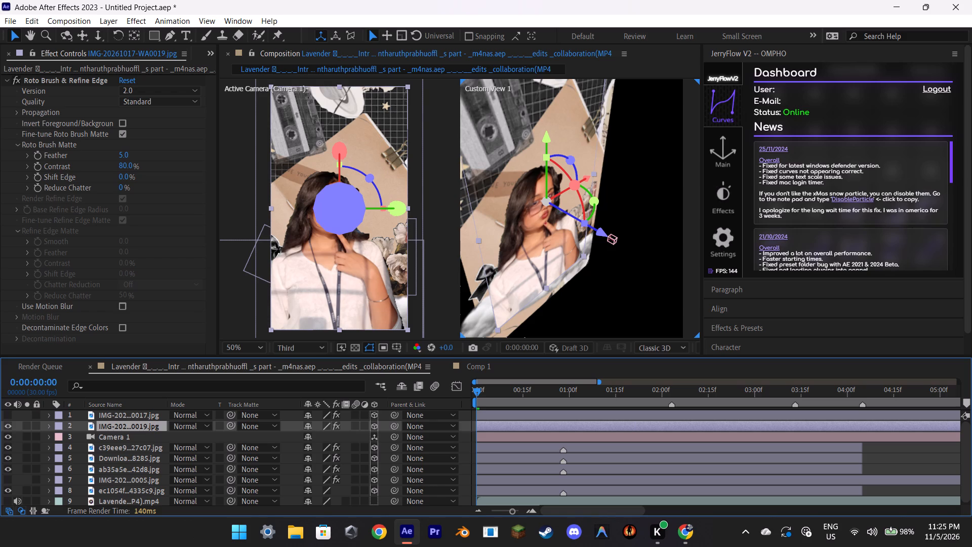
Shrink the white-top portrait cutout uniformly to a scale of 98%.
{"action": "key", "text": "s"}
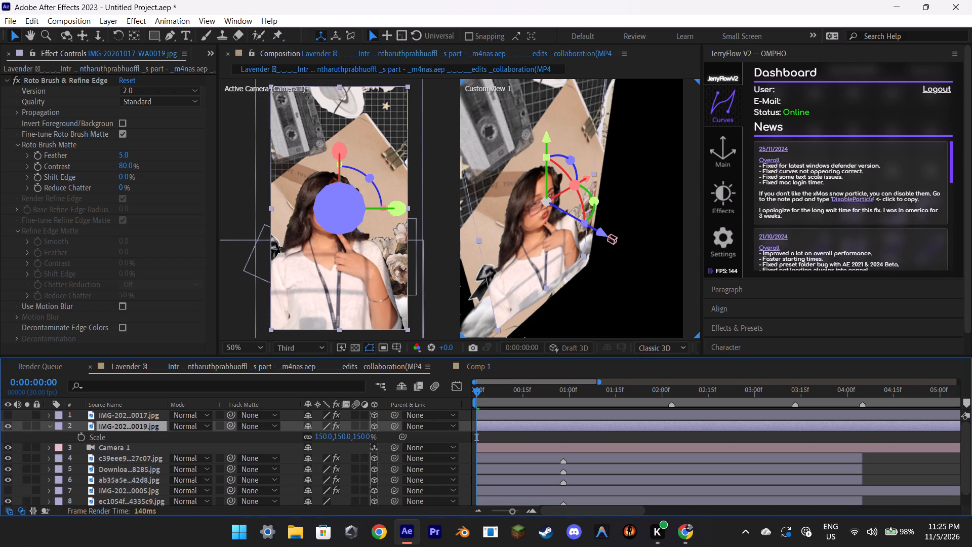
{"action": "left_click_drag", "start_coordinate": [324, 438], "coordinate": [284, 441]}
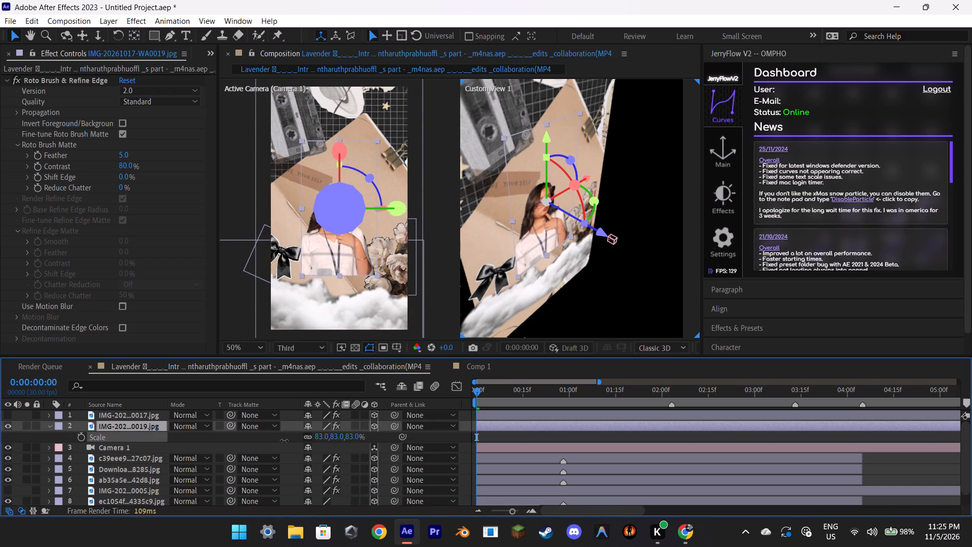
{"action": "left_click_drag", "start_coordinate": [284, 441], "coordinate": [294, 441]}
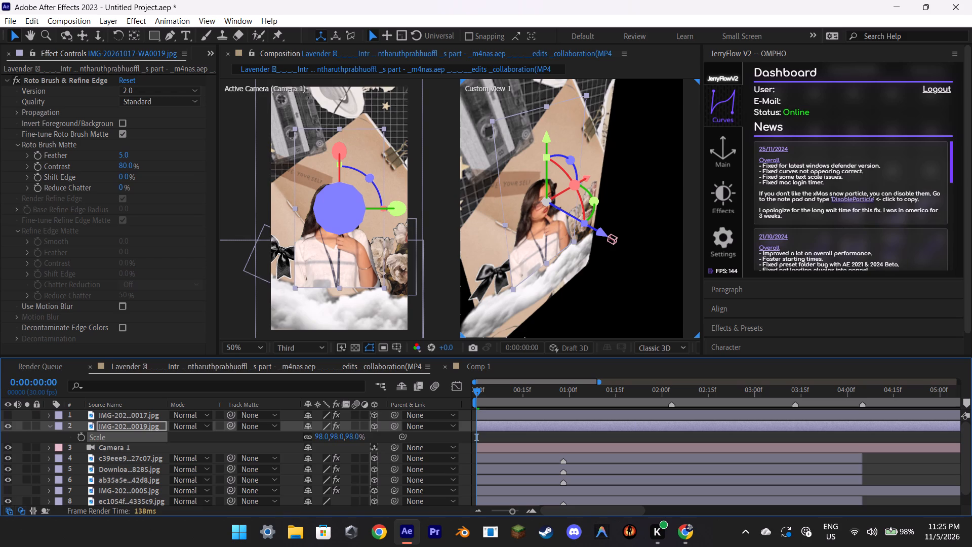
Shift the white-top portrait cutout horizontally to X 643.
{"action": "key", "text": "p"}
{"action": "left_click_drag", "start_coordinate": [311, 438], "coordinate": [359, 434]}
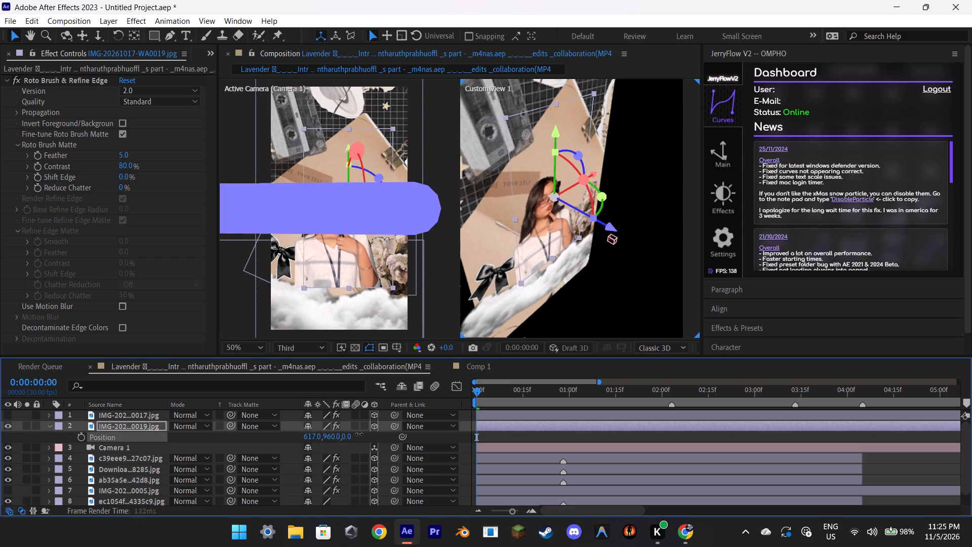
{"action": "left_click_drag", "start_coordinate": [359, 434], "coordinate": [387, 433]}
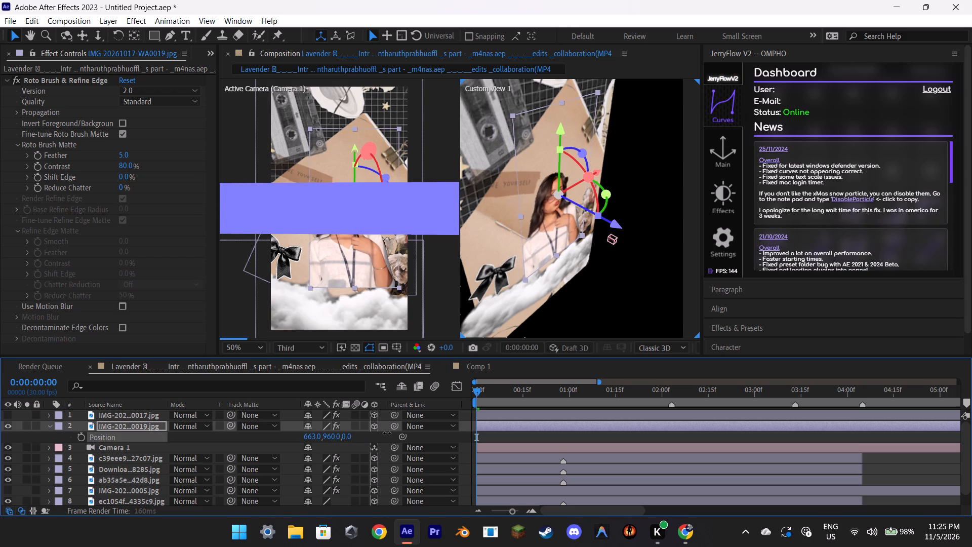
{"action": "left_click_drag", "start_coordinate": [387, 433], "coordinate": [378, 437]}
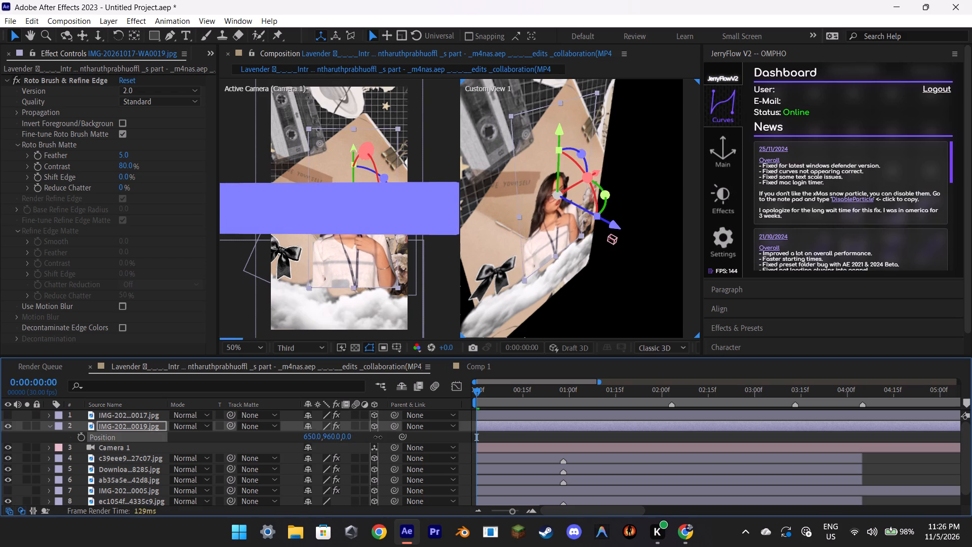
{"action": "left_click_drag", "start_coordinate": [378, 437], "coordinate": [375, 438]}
Move the white-top portrait layer directly above the elephant-balloon layer in the stack, and show the elephant-balloon cutout again.
{"action": "left_click_drag", "start_coordinate": [149, 426], "coordinate": [149, 453]}
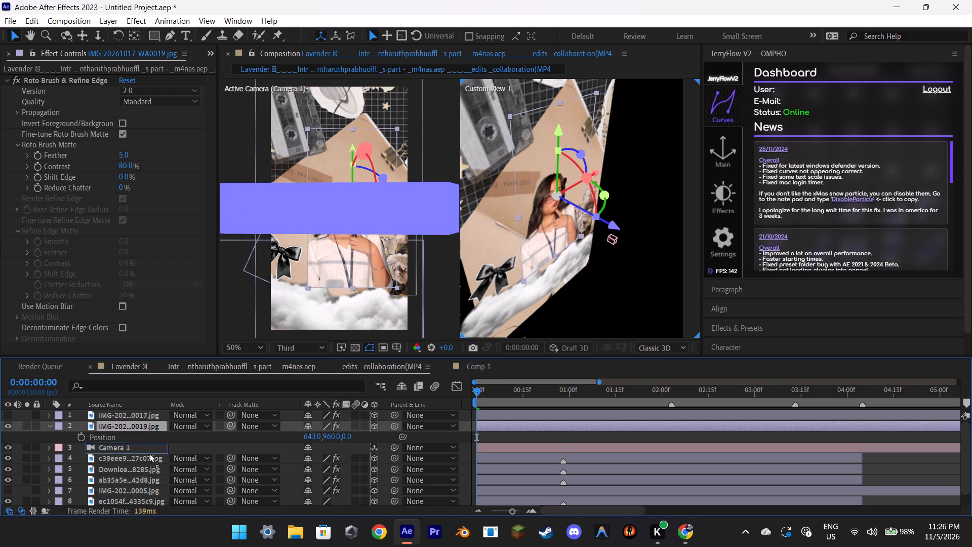
{"action": "left_click_drag", "start_coordinate": [149, 453], "coordinate": [150, 483]}
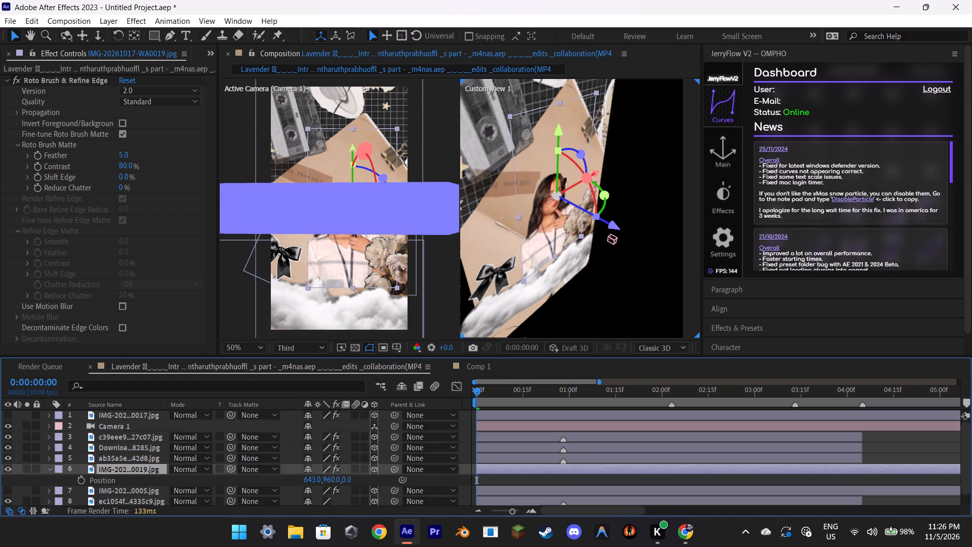
{"action": "left_click", "coordinate": [6, 491]}
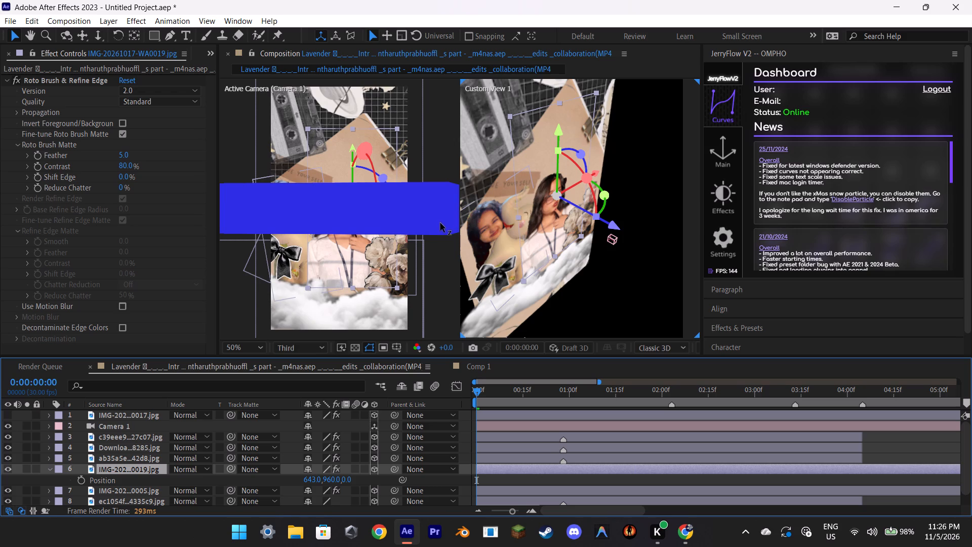
Switch the active camera viewport to the Default view after trying Custom View 2, widening the composition area temporarily for access.
{"action": "left_click_drag", "start_coordinate": [701, 330], "coordinate": [806, 322]}
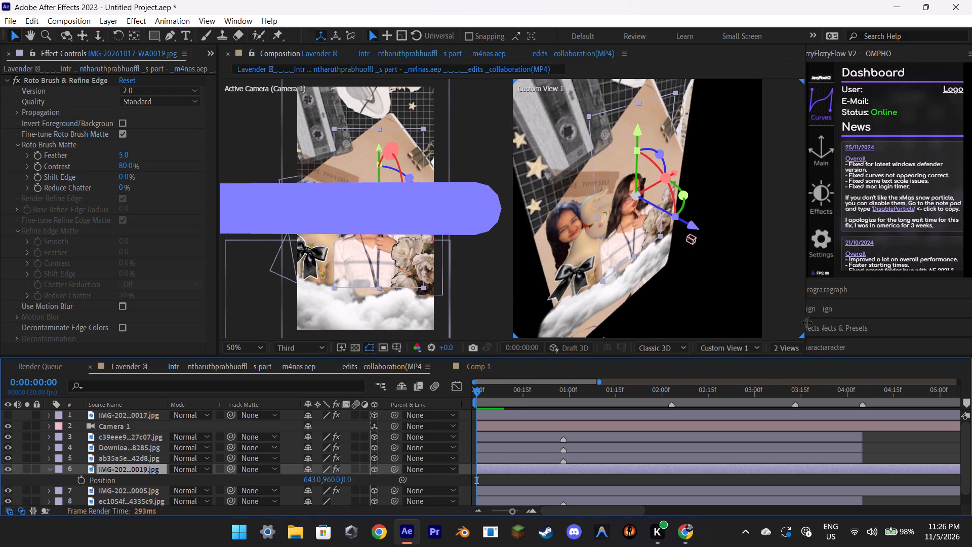
{"action": "left_click_drag", "start_coordinate": [806, 322], "coordinate": [816, 322]}
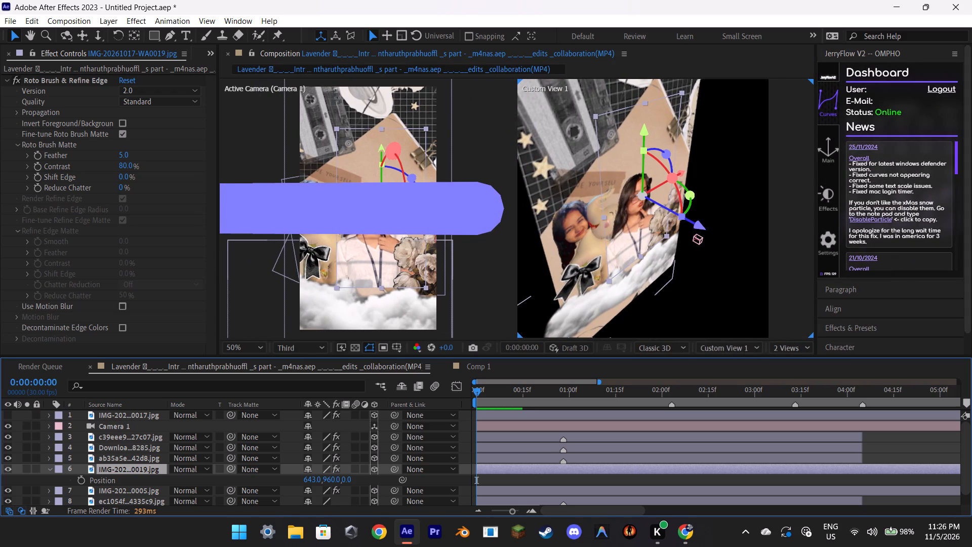
{"action": "left_click", "coordinate": [442, 303]}
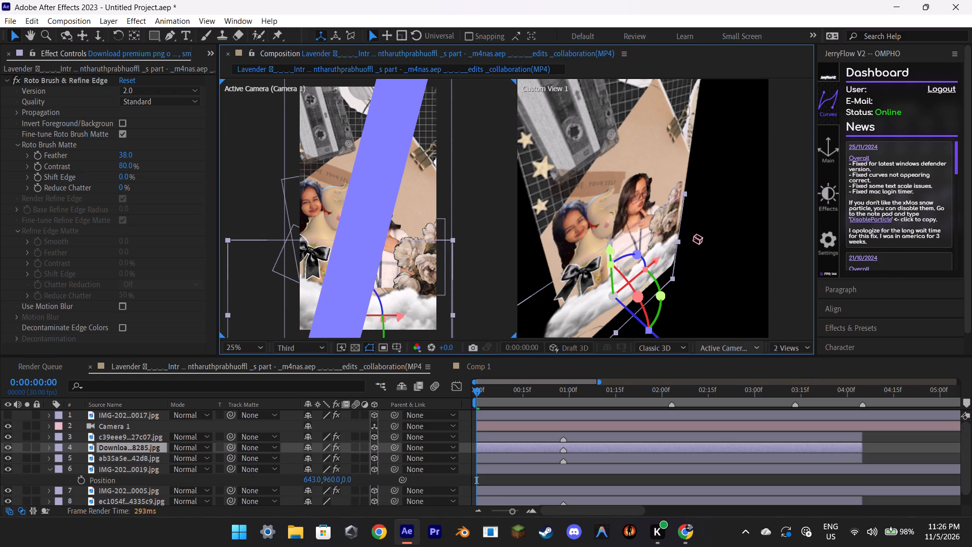
{"action": "left_click", "coordinate": [745, 348]}
{"action": "left_click", "coordinate": [751, 270]}
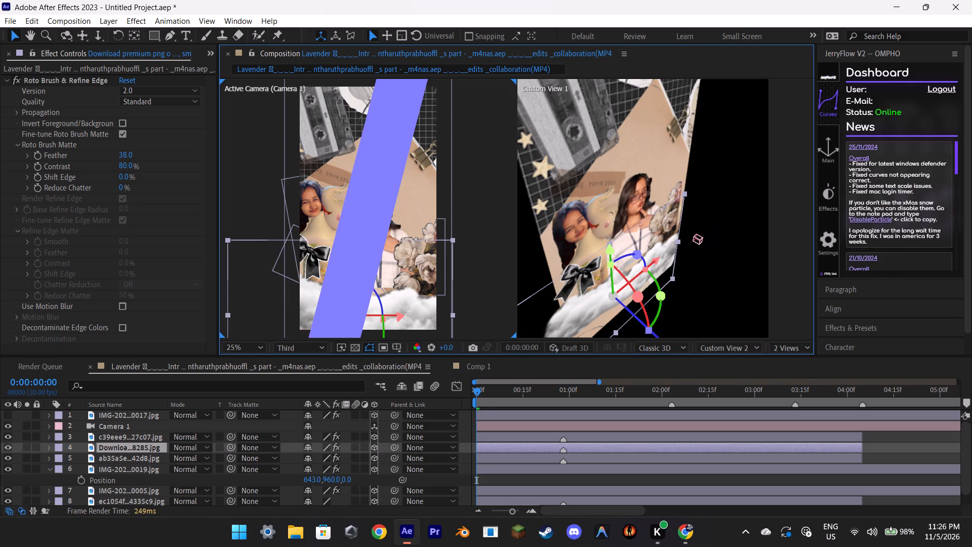
{"action": "left_click", "coordinate": [747, 346]}
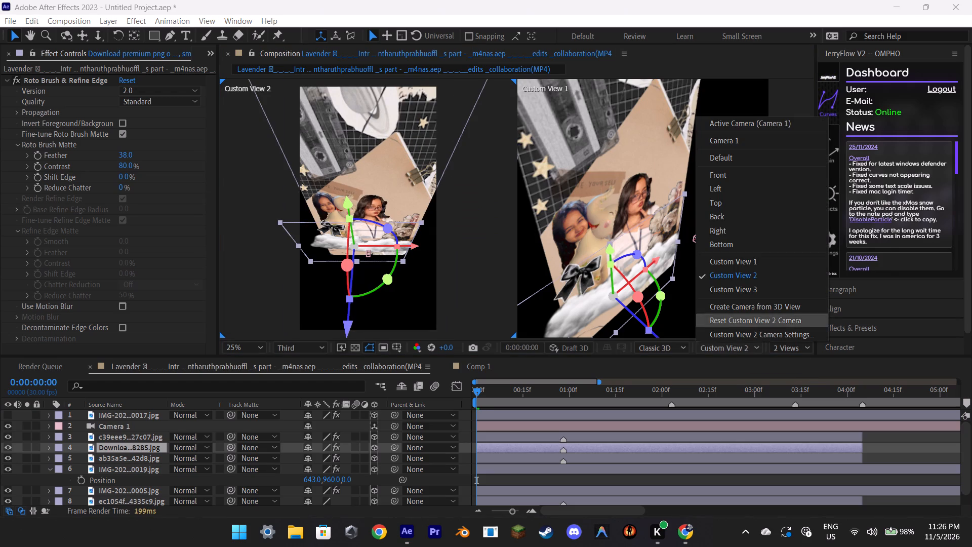
{"action": "left_click", "coordinate": [745, 163]}
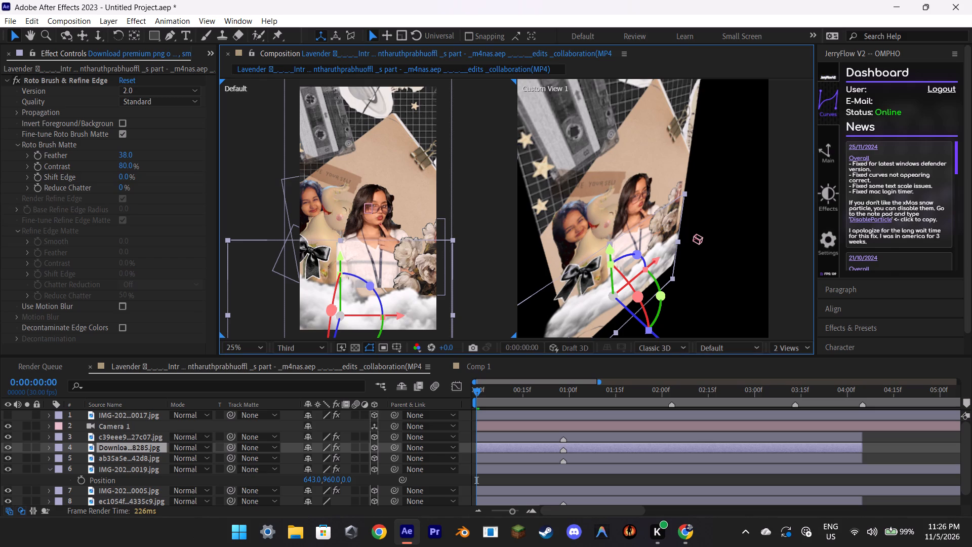
{"action": "left_click_drag", "start_coordinate": [814, 273], "coordinate": [747, 283]}
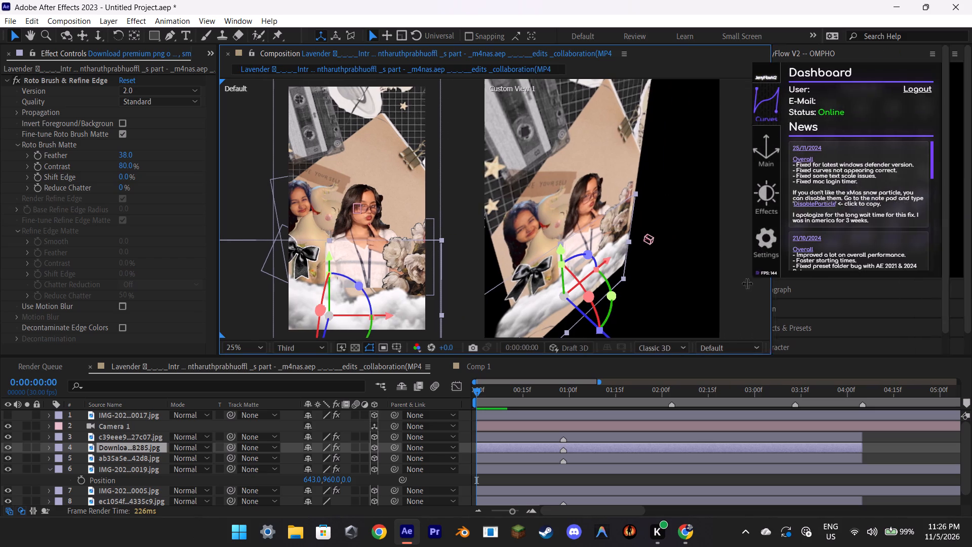
{"action": "left_click_drag", "start_coordinate": [747, 283], "coordinate": [735, 284]}
Shift the white-top portrait cutout horizontally to X 710, and deselect it.
{"action": "left_click", "coordinate": [139, 484]}
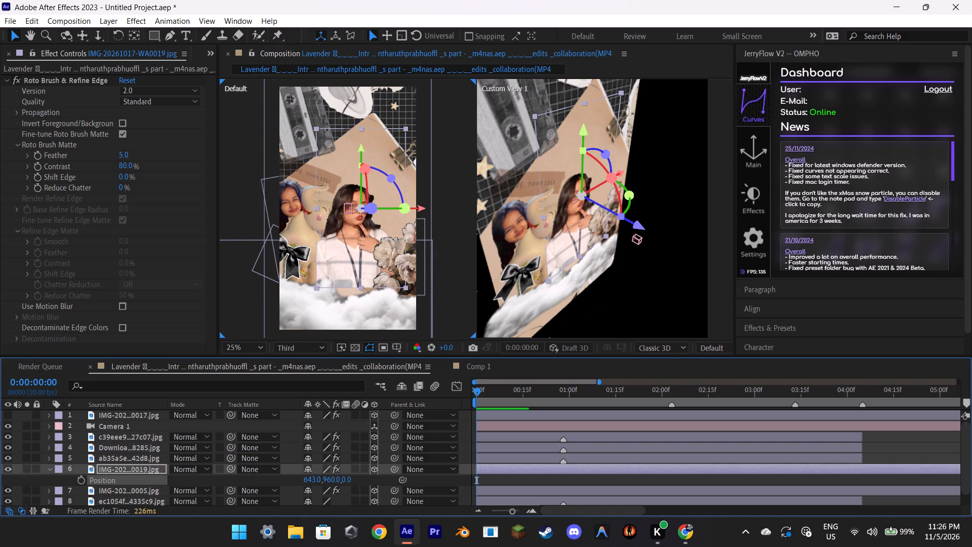
{"action": "left_click", "coordinate": [172, 481]}
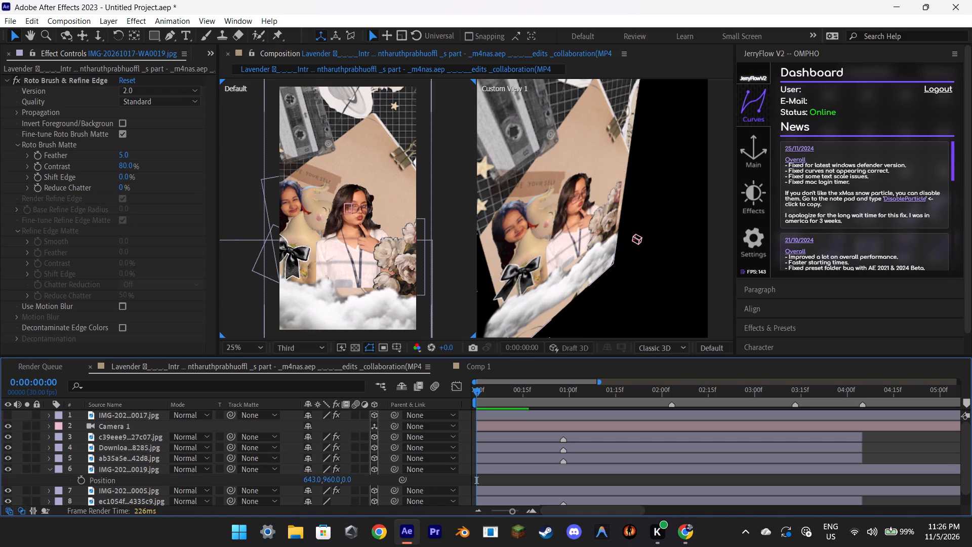
{"action": "left_click", "coordinate": [208, 482]}
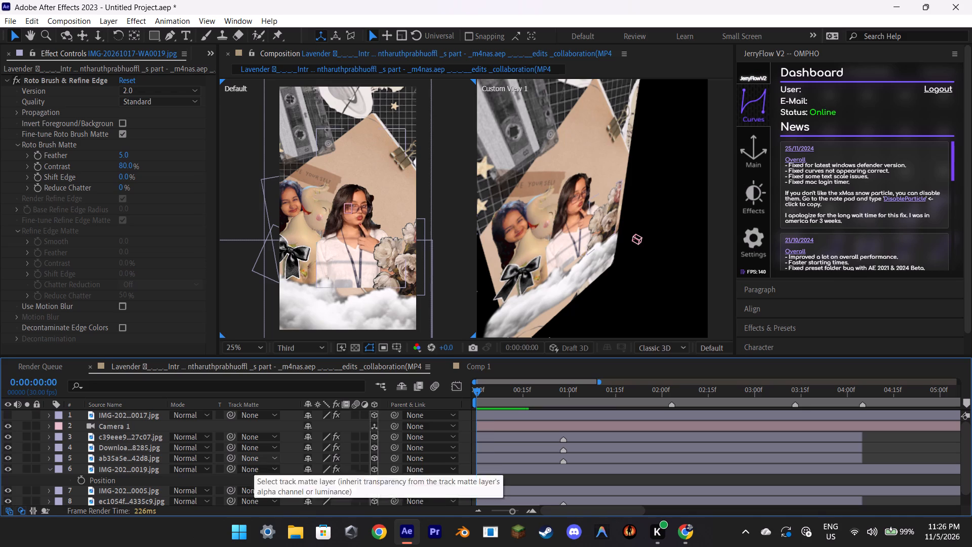
{"action": "left_click_drag", "start_coordinate": [308, 482], "coordinate": [331, 478]}
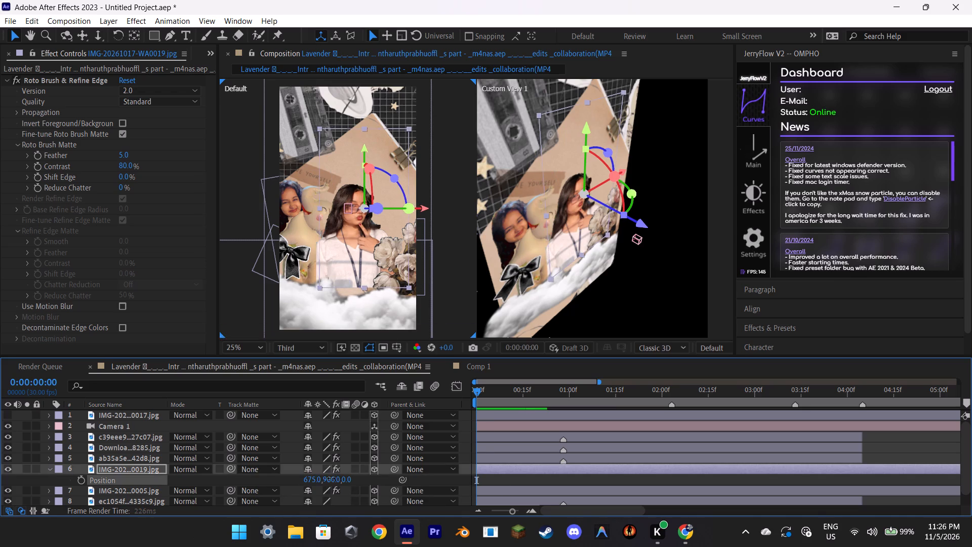
{"action": "left_click_drag", "start_coordinate": [331, 478], "coordinate": [348, 478]}
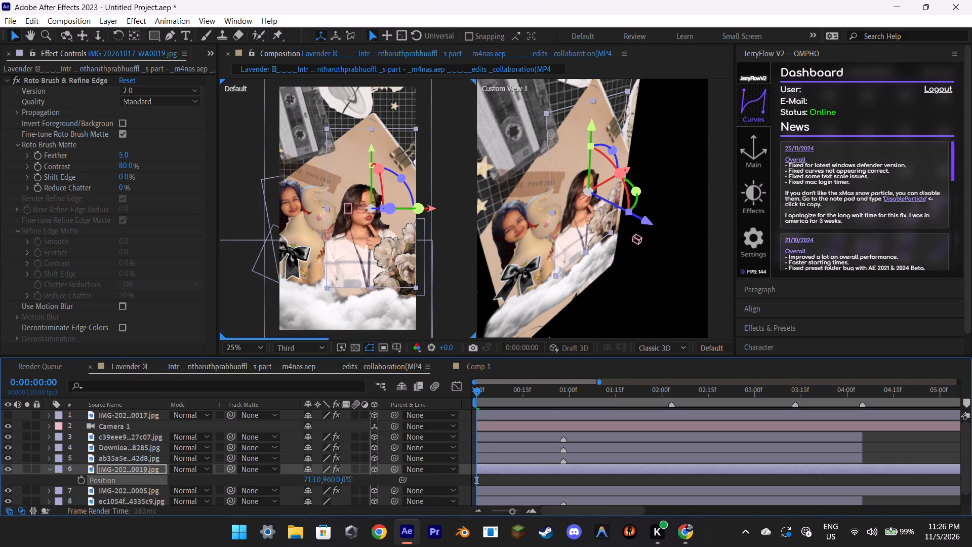
{"action": "left_click_drag", "start_coordinate": [348, 478], "coordinate": [346, 478]}
{"action": "left_click", "coordinate": [341, 482]}
{"action": "left_click_drag", "start_coordinate": [334, 481], "coordinate": [333, 481]}
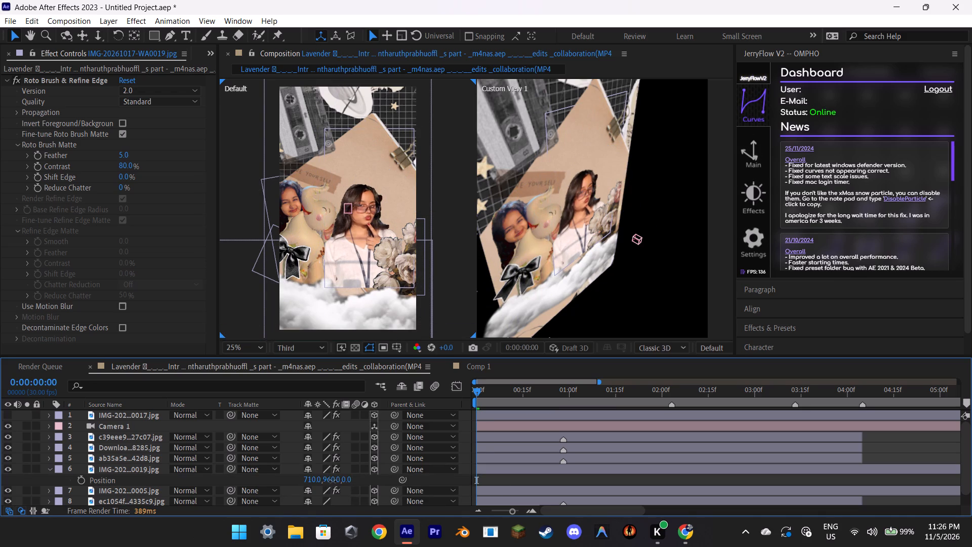
Lower the white-top portrait cutout to Y 1033, deselect it, and collapse its layer properties.
{"action": "left_click_drag", "start_coordinate": [333, 481], "coordinate": [390, 471]}
{"action": "left_click", "coordinate": [292, 453]}
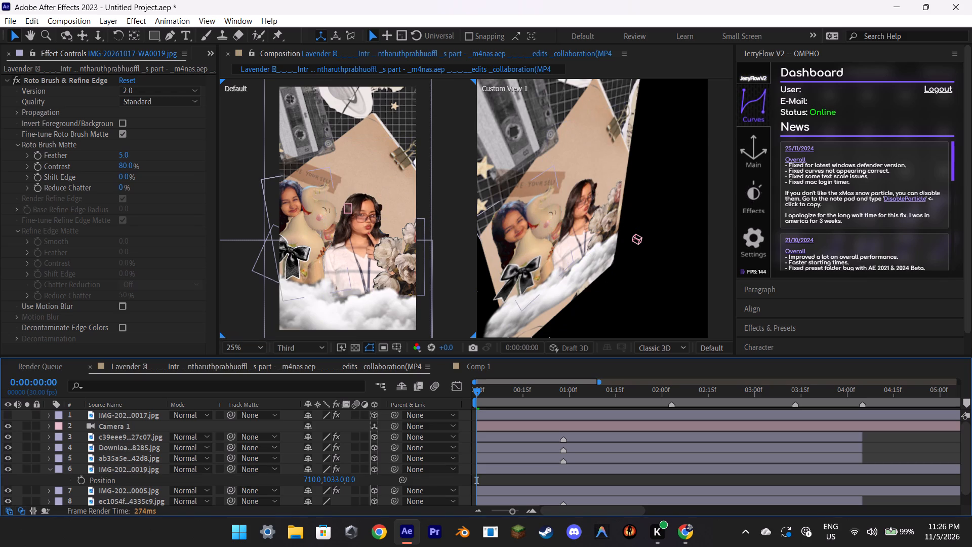
{"action": "left_click", "coordinate": [52, 467]}
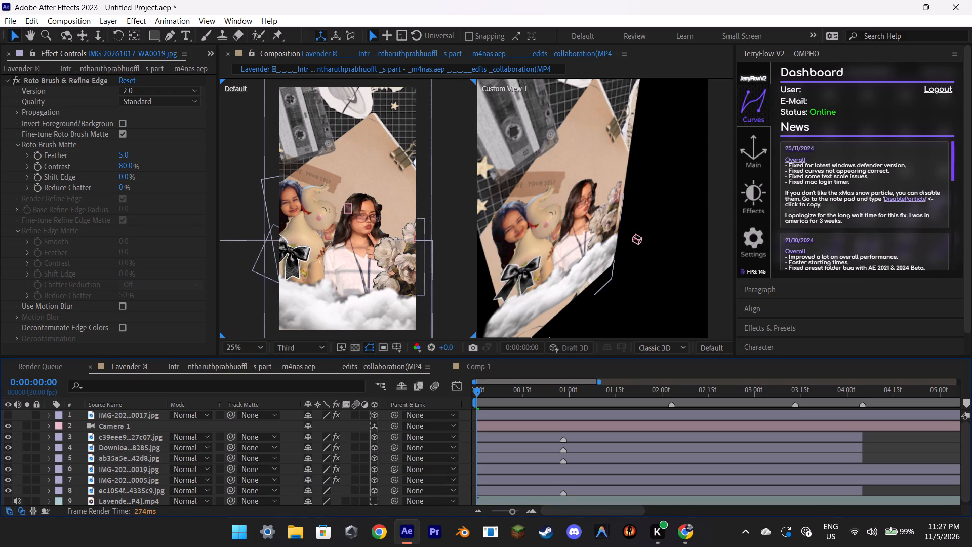
Move the hidden hand-fan portrait layer directly above the white-top portrait layer in the stack, and show it.
{"action": "scroll", "coordinate": [116, 450], "scroll_direction": "up", "scroll_amount": 1}
{"action": "left_click_drag", "start_coordinate": [102, 415], "coordinate": [100, 460]}
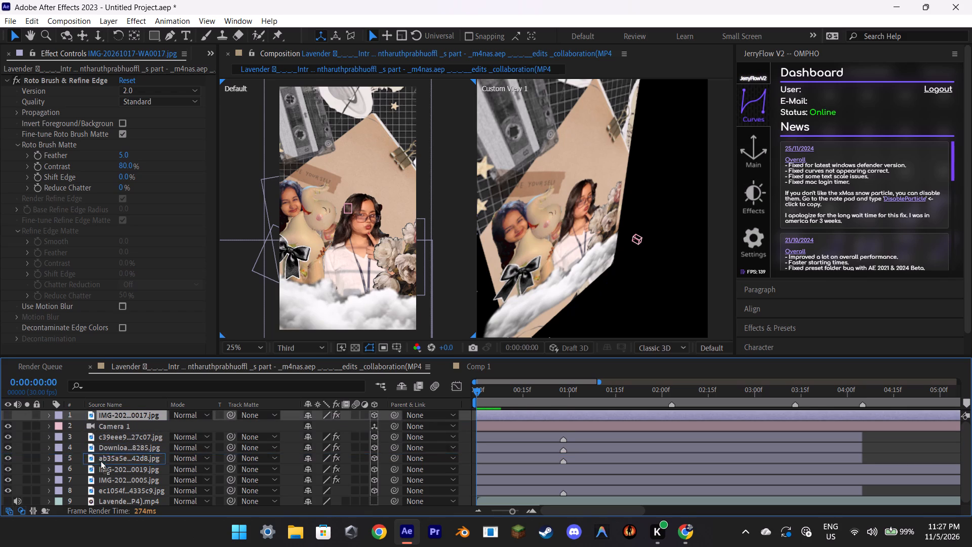
{"action": "left_click_drag", "start_coordinate": [100, 460], "coordinate": [101, 463]}
{"action": "left_click", "coordinate": [8, 456]}
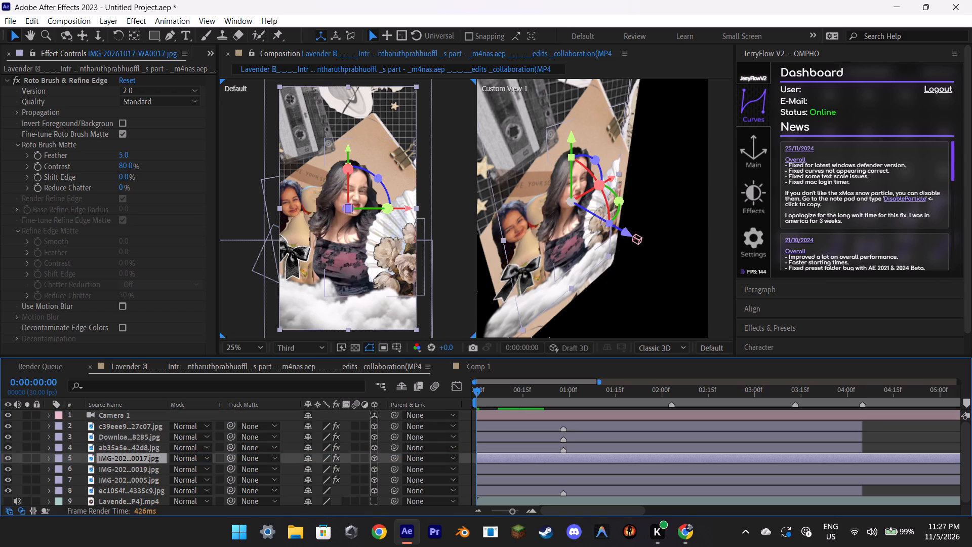
Scale the hand-fan portrait cutout down to 109%.
{"action": "key", "text": "s"}
{"action": "left_click_drag", "start_coordinate": [323, 466], "coordinate": [301, 474]}
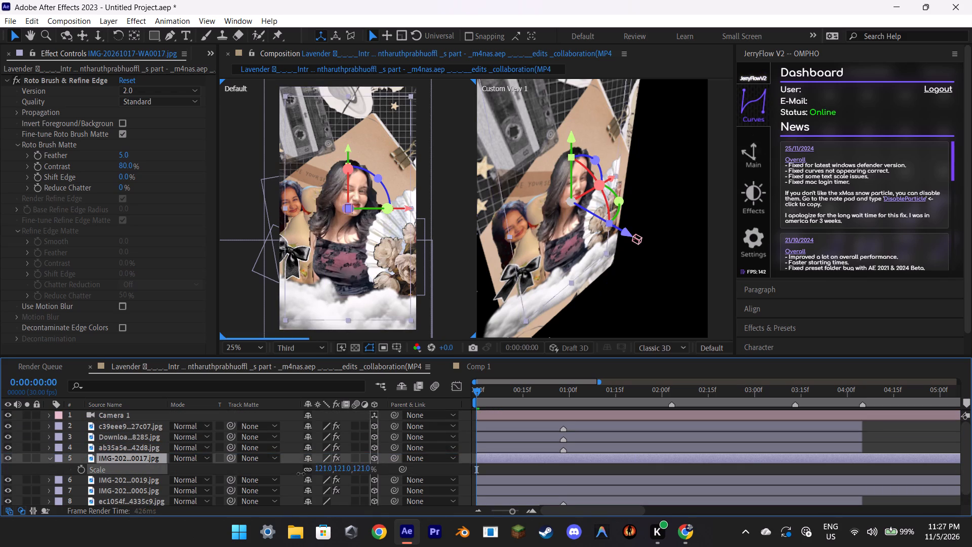
{"action": "left_click_drag", "start_coordinate": [301, 474], "coordinate": [310, 476]}
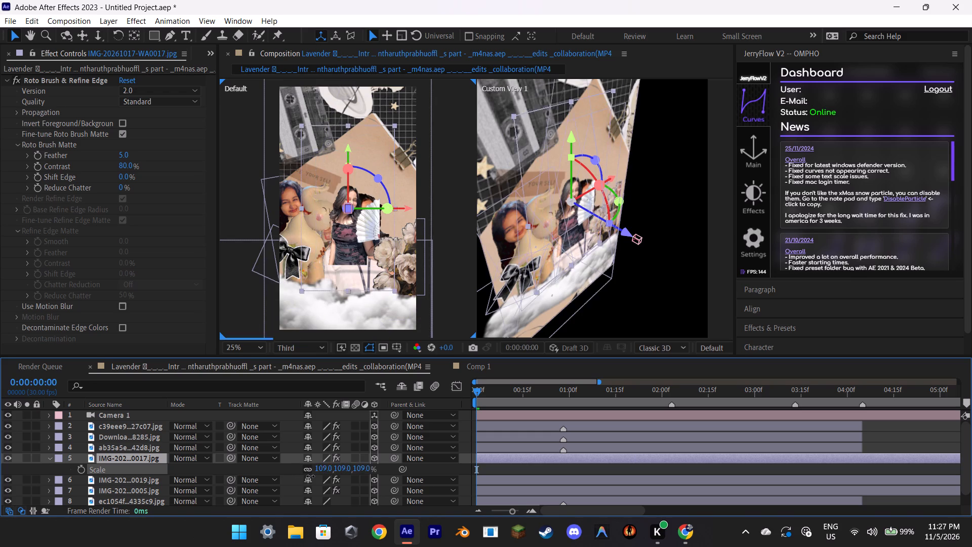
{"action": "left_click_drag", "start_coordinate": [310, 476], "coordinate": [311, 476]}
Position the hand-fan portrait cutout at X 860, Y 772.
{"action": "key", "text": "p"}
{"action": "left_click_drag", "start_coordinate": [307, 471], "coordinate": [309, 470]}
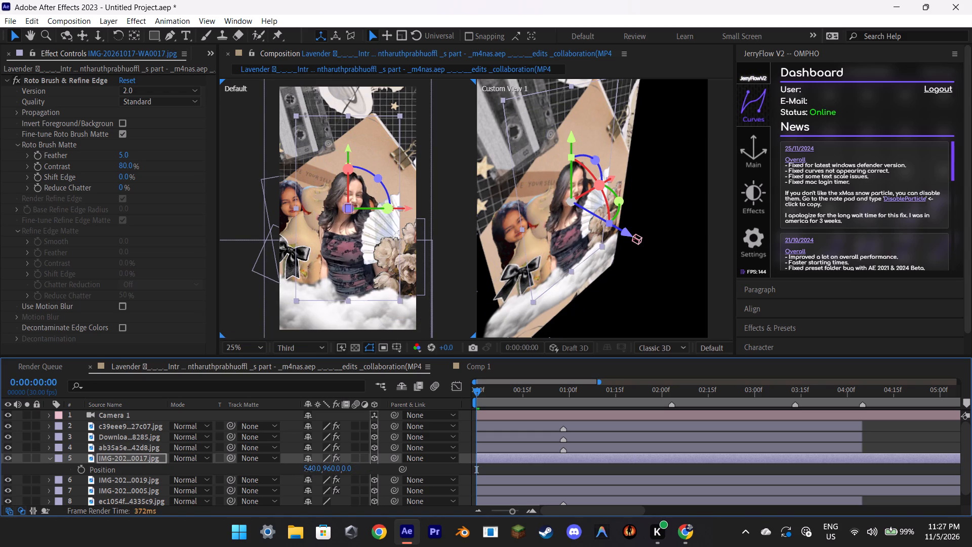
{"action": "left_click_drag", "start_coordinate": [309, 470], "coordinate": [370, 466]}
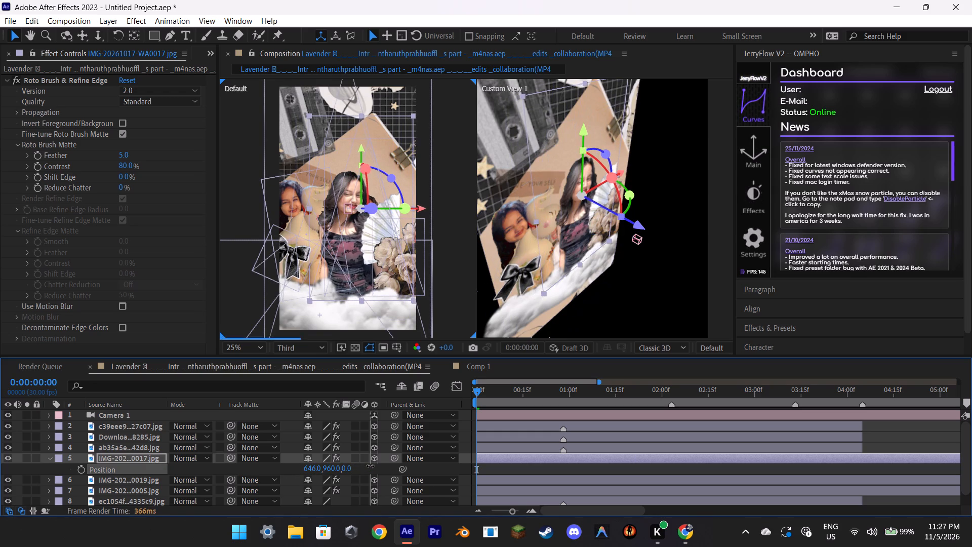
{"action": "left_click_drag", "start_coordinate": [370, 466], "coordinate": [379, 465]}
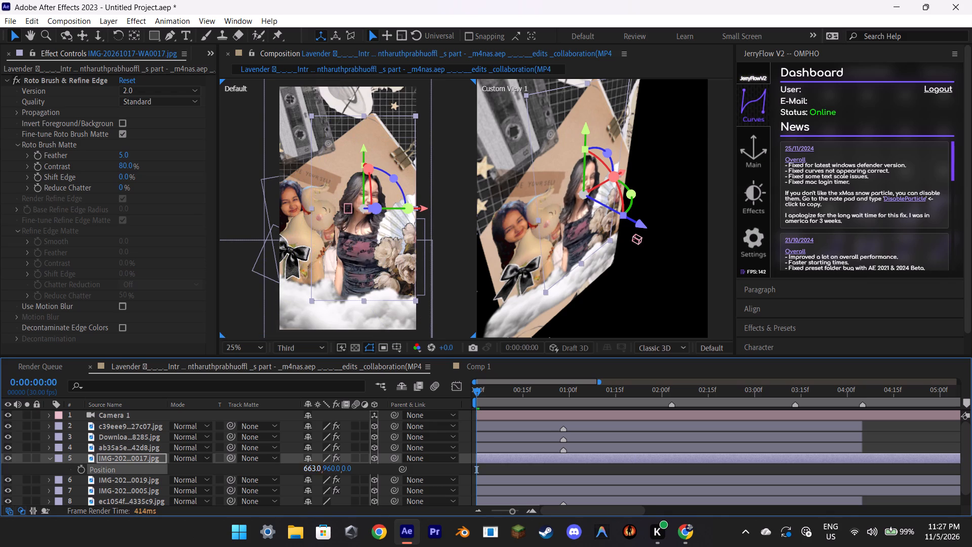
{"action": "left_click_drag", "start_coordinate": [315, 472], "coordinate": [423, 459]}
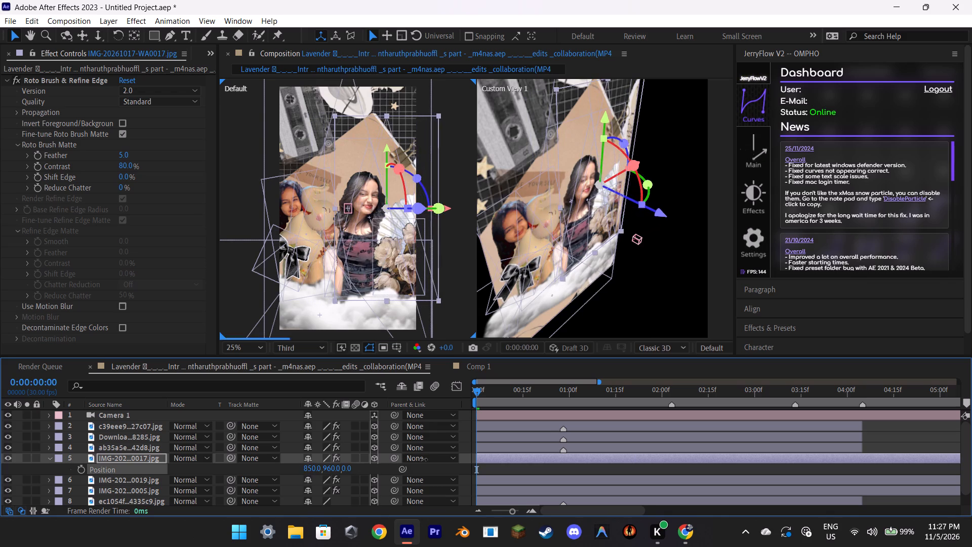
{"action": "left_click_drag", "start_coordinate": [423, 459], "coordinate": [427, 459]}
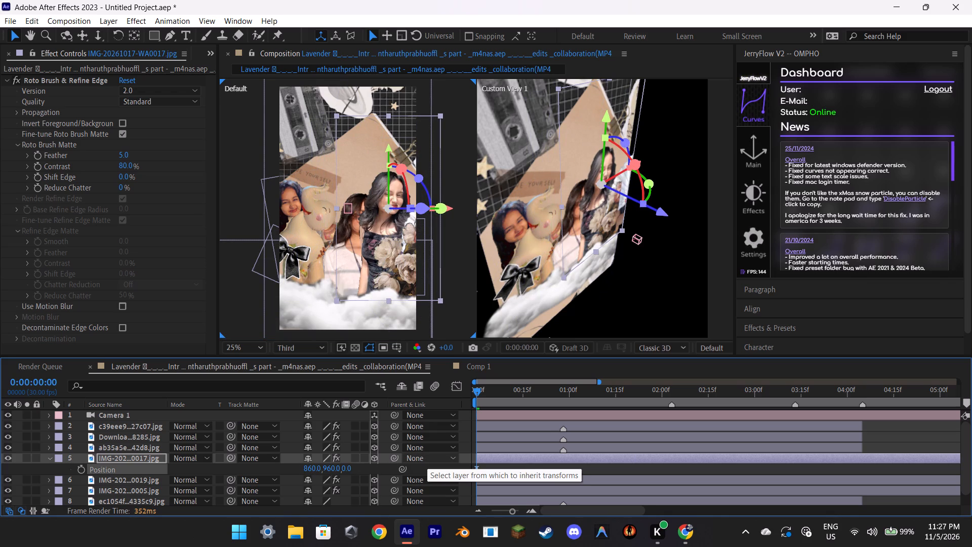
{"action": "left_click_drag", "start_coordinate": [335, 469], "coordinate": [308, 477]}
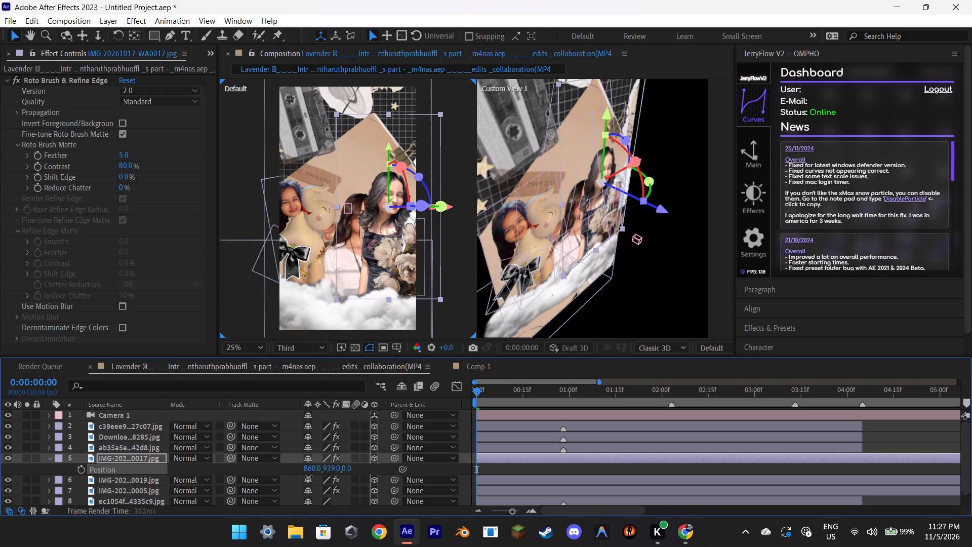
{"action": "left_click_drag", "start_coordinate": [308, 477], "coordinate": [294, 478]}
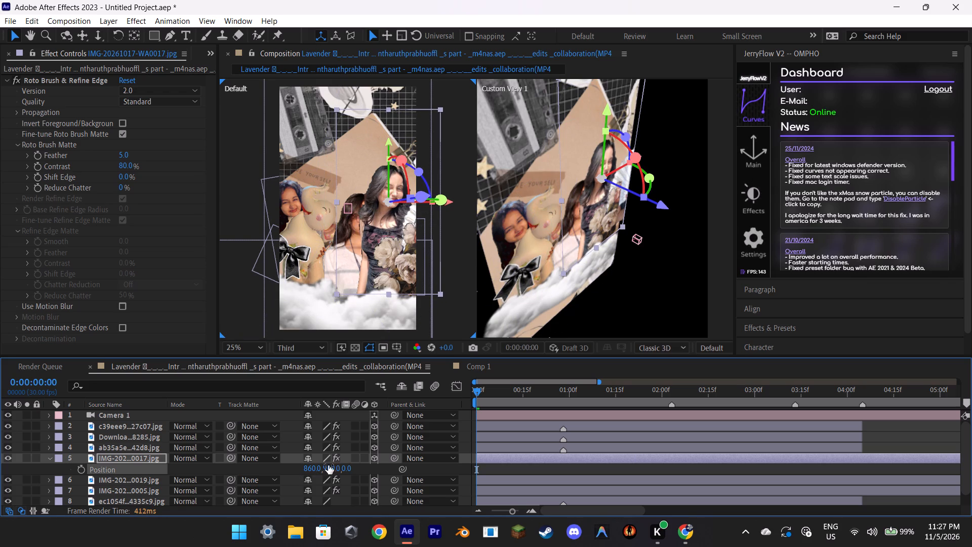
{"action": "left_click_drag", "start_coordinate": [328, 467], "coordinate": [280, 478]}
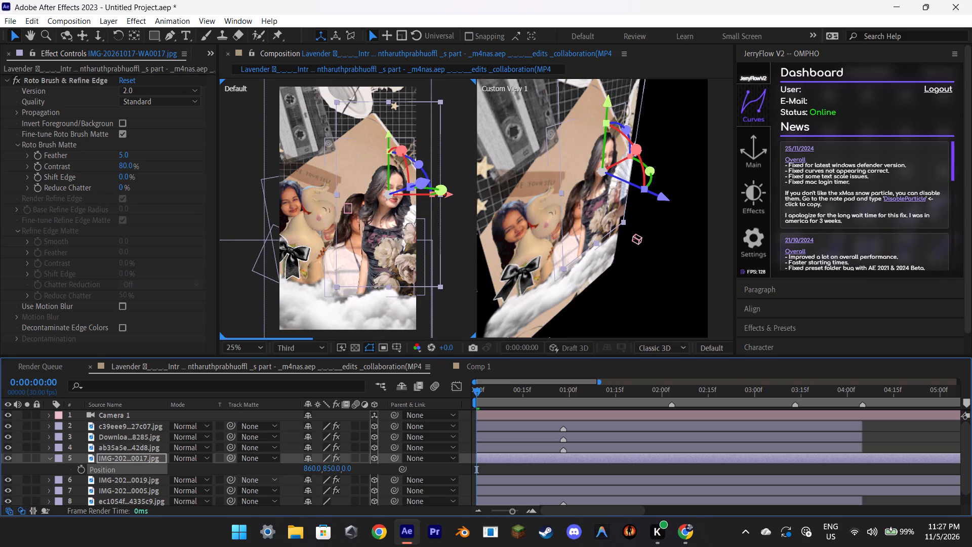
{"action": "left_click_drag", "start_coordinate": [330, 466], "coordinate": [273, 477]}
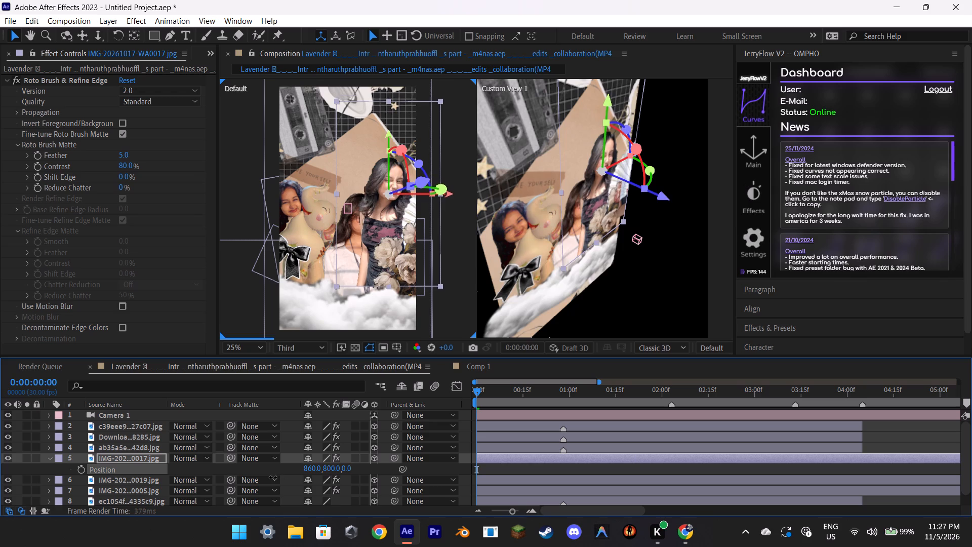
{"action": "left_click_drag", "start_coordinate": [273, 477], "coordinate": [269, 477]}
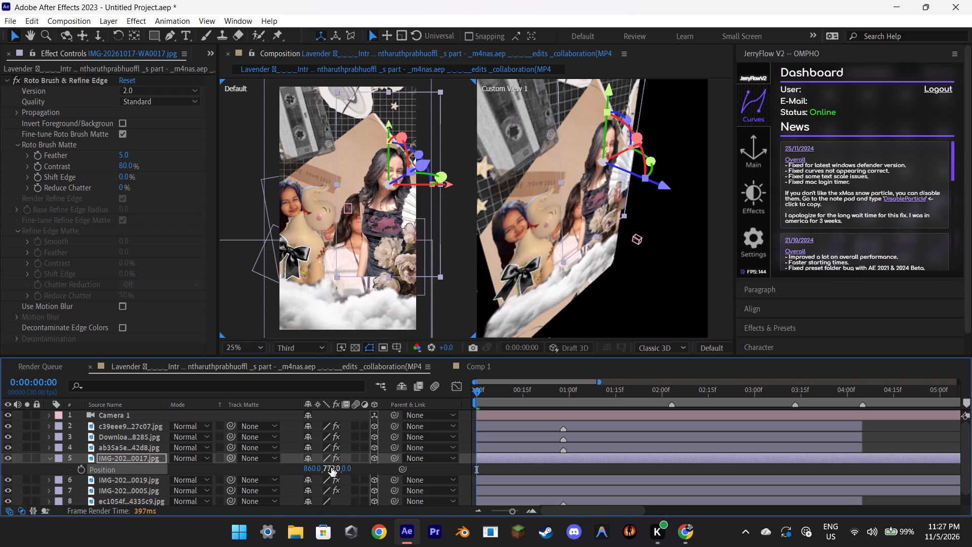
Move the hand-fan portrait layer directly below the white-top portrait layer in the stack.
{"action": "left_click_drag", "start_coordinate": [136, 456], "coordinate": [133, 484]}
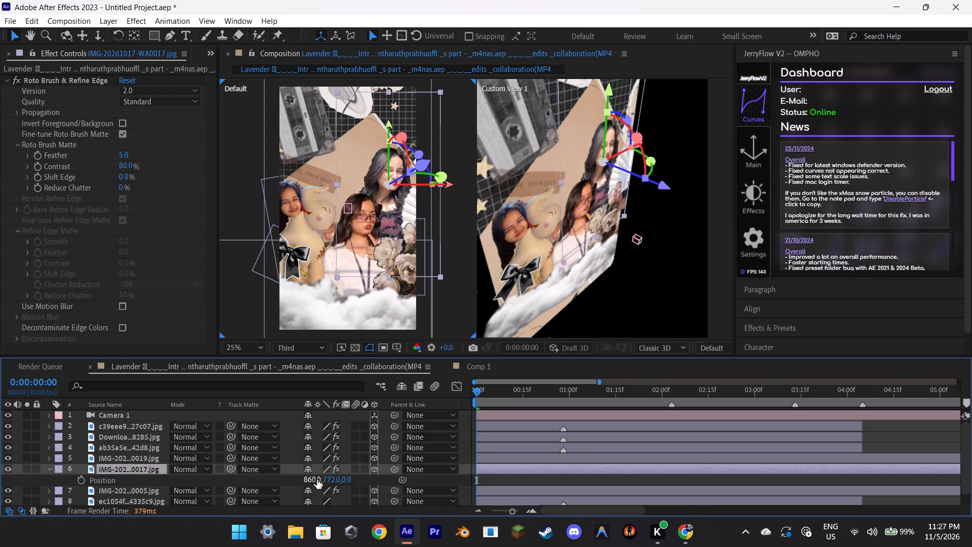
Reposition the hand-fan portrait cutout to X 683, Y 548, above the white-top portrait, and deselect it.
{"action": "left_click_drag", "start_coordinate": [328, 481], "coordinate": [228, 496]}
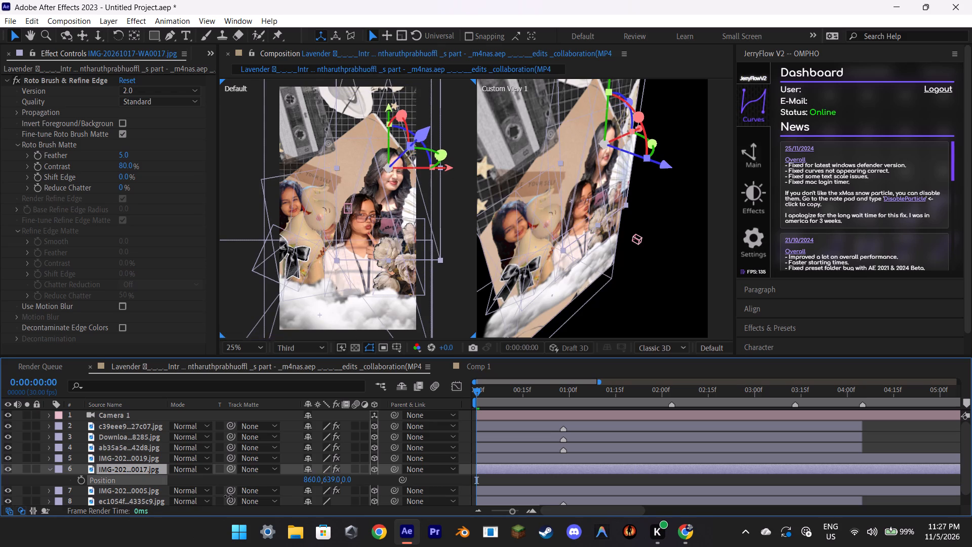
{"action": "left_click_drag", "start_coordinate": [228, 496], "coordinate": [216, 498]}
{"action": "left_click", "coordinate": [292, 470]}
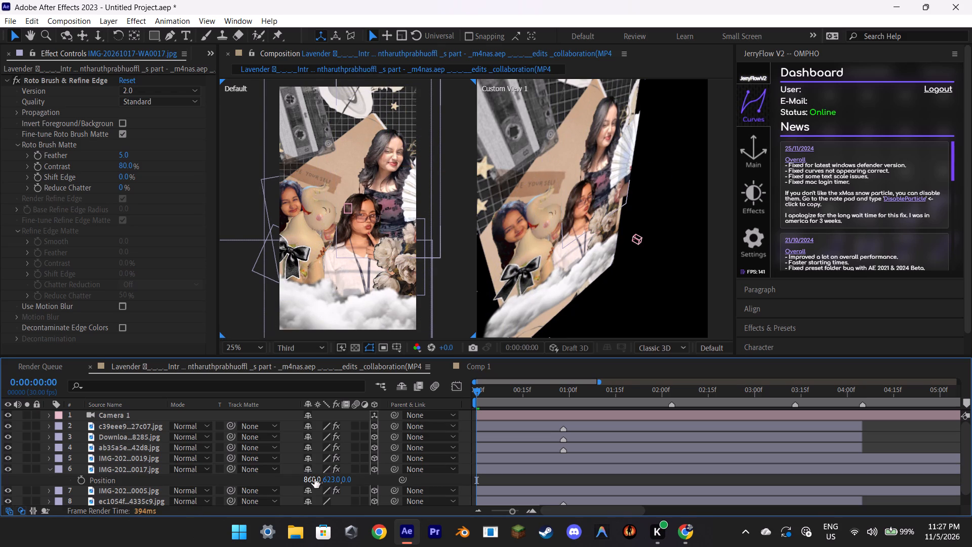
{"action": "left_click_drag", "start_coordinate": [314, 479], "coordinate": [301, 481]}
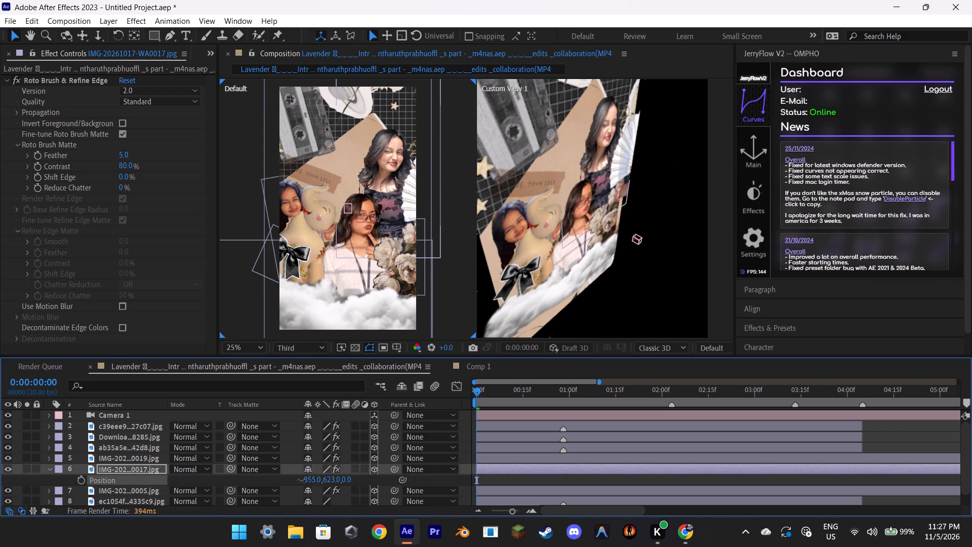
{"action": "left_click_drag", "start_coordinate": [301, 481], "coordinate": [294, 482]}
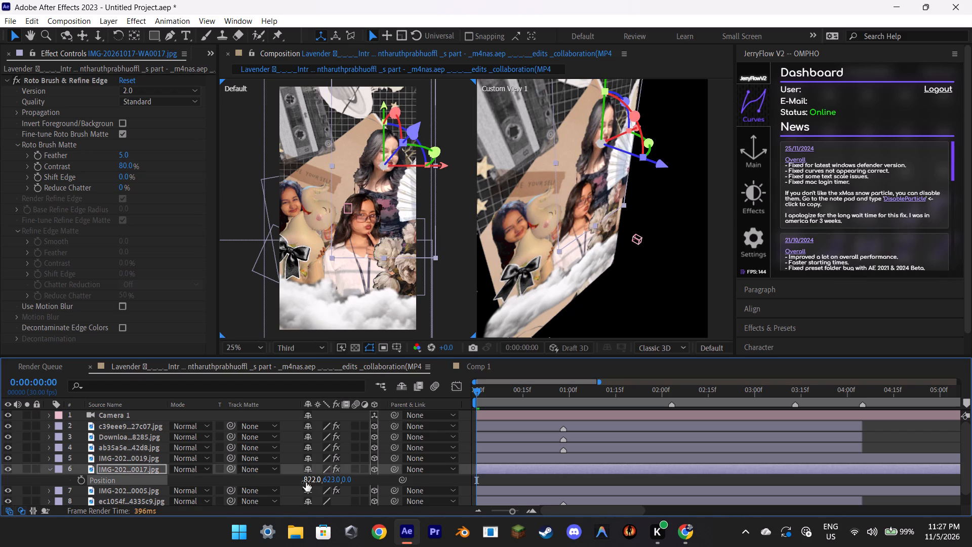
{"action": "left_click_drag", "start_coordinate": [305, 482], "coordinate": [223, 488]}
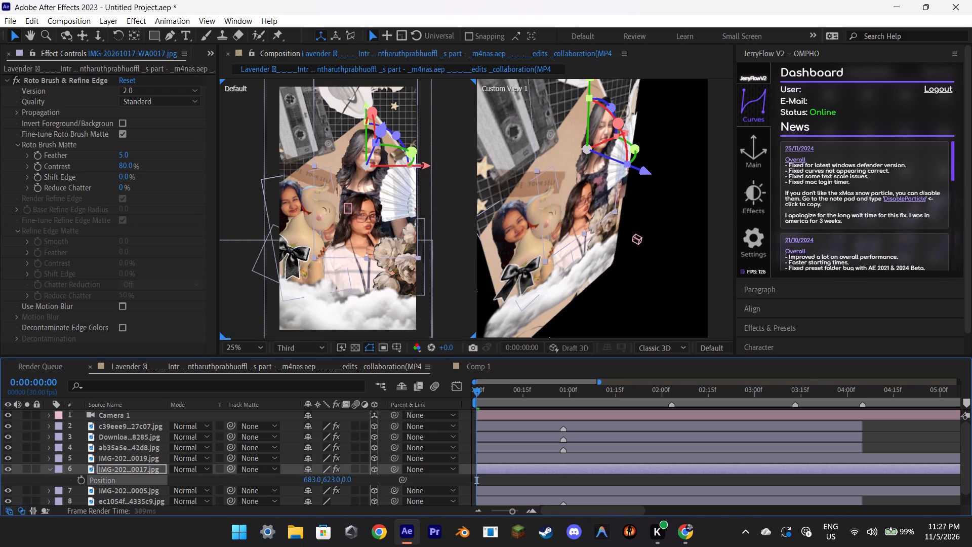
{"action": "left_click_drag", "start_coordinate": [333, 477], "coordinate": [288, 487]}
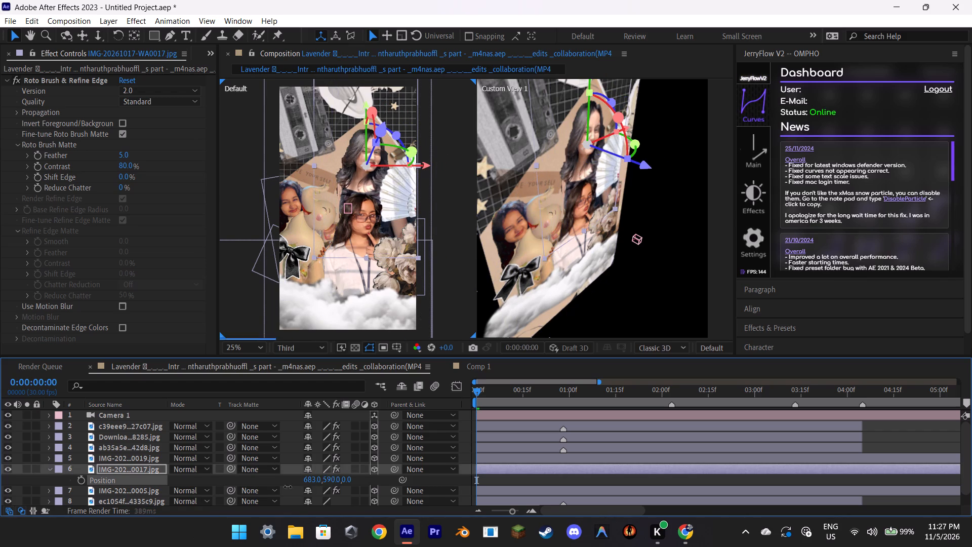
{"action": "left_click_drag", "start_coordinate": [288, 487], "coordinate": [275, 487]}
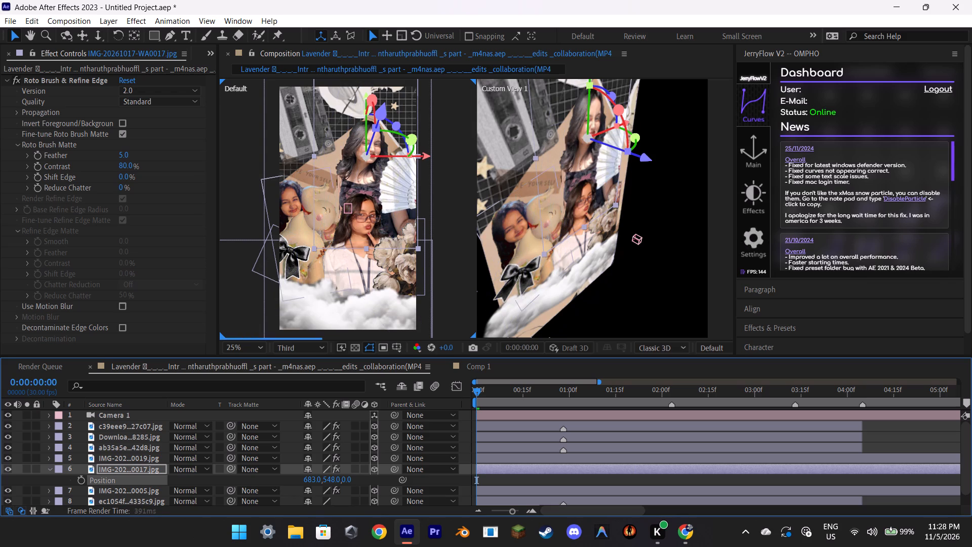
{"action": "left_click", "coordinate": [284, 460]}
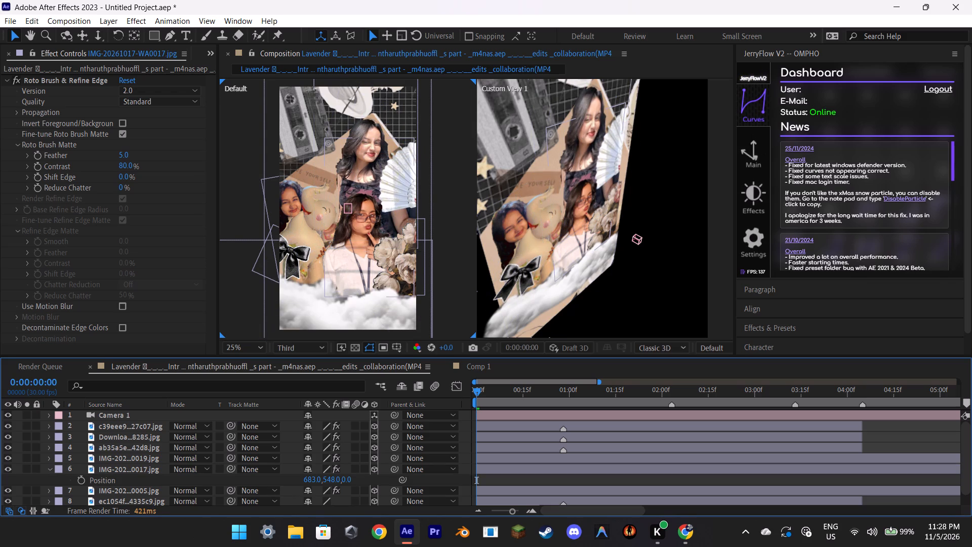
Start Position keyframing on Camera 1 at 0:00:00:28, aligned with the layer markers.
{"action": "left_click_drag", "start_coordinate": [522, 390], "coordinate": [549, 415]}
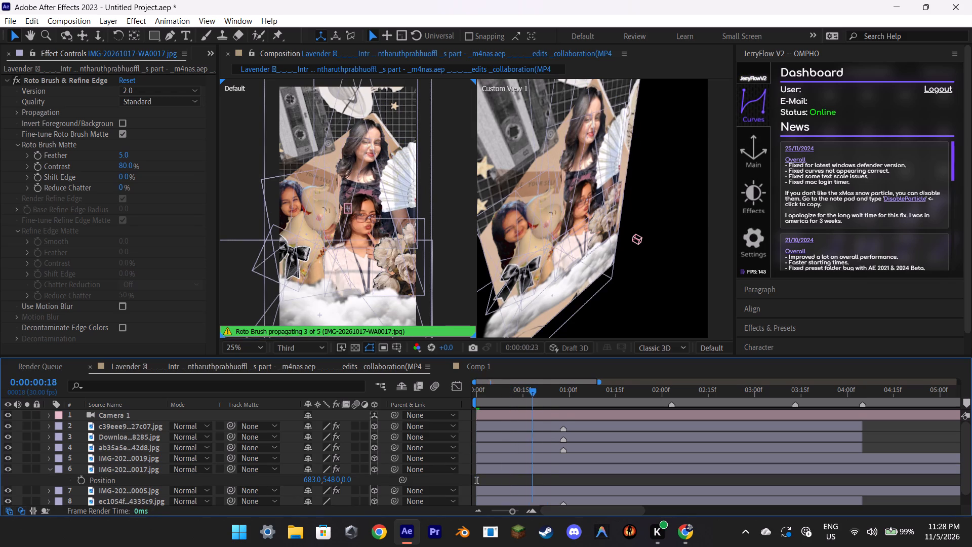
{"action": "left_click_drag", "start_coordinate": [549, 415], "coordinate": [568, 417]}
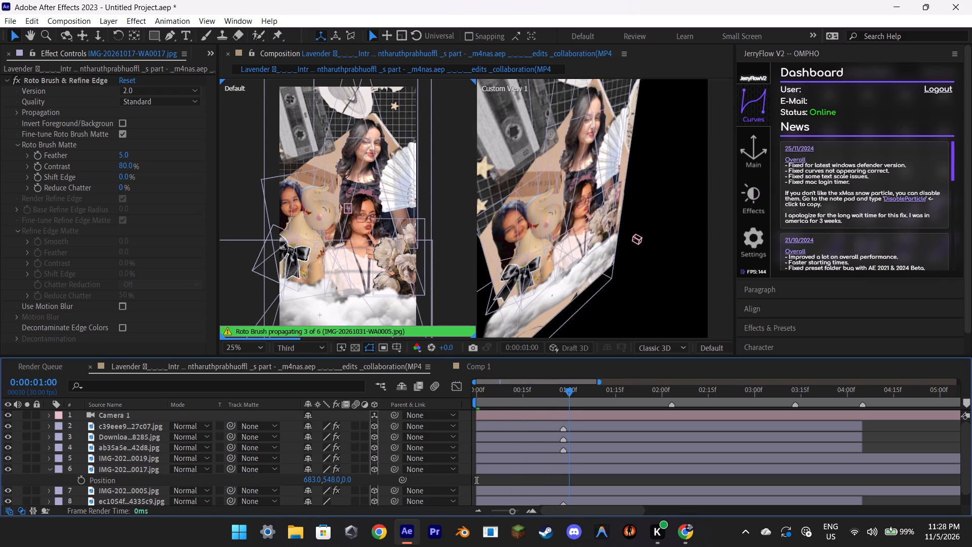
{"action": "left_click_drag", "start_coordinate": [568, 417], "coordinate": [562, 419]}
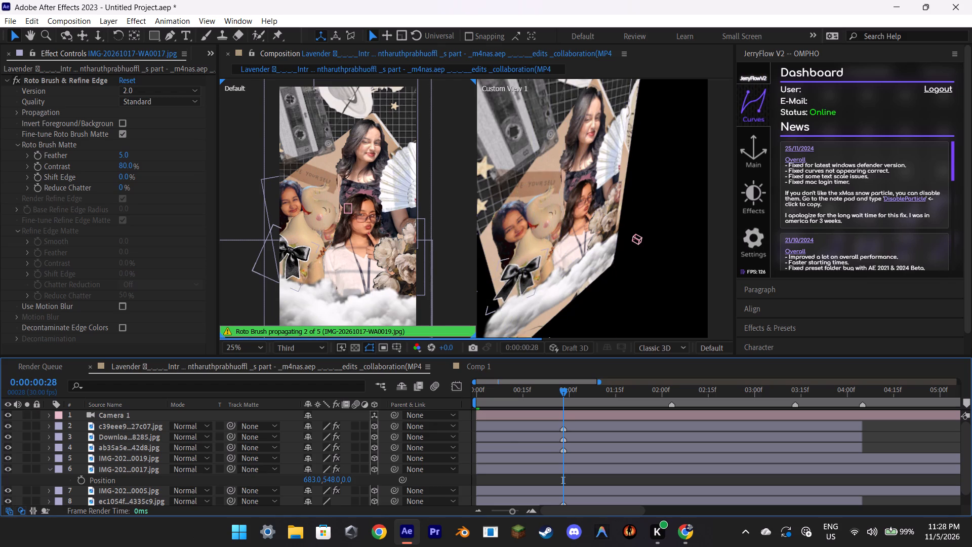
{"action": "left_click", "coordinate": [558, 417]}
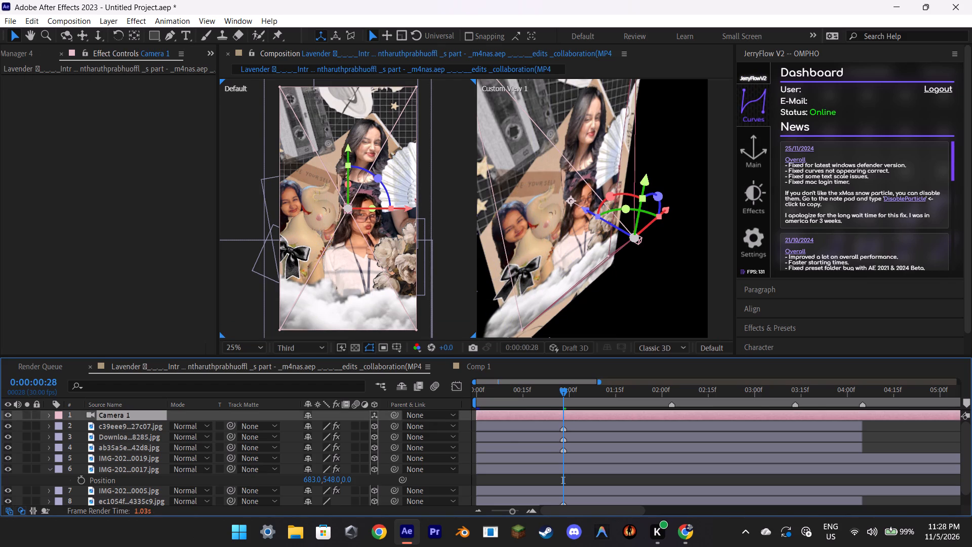
{"action": "key", "text": "p"}
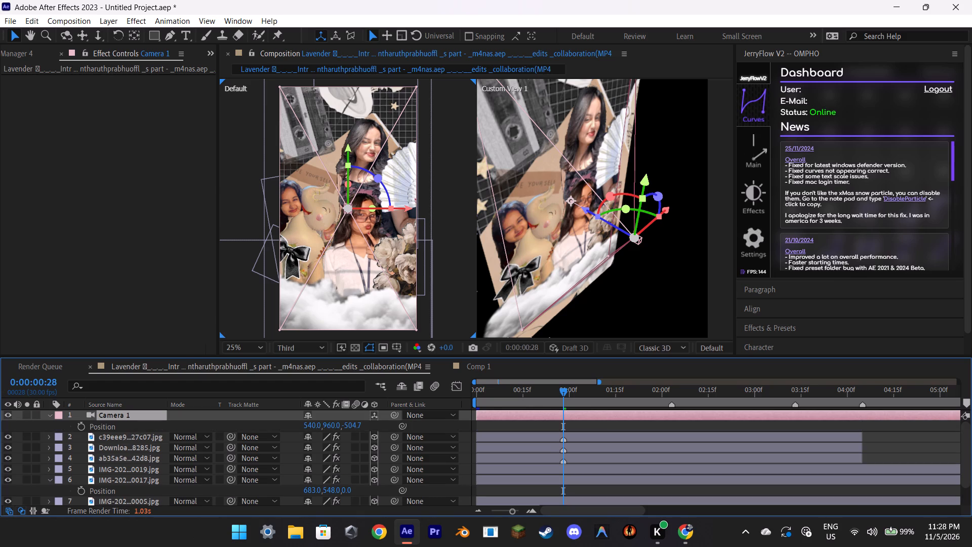
{"action": "left_click", "coordinate": [83, 427]}
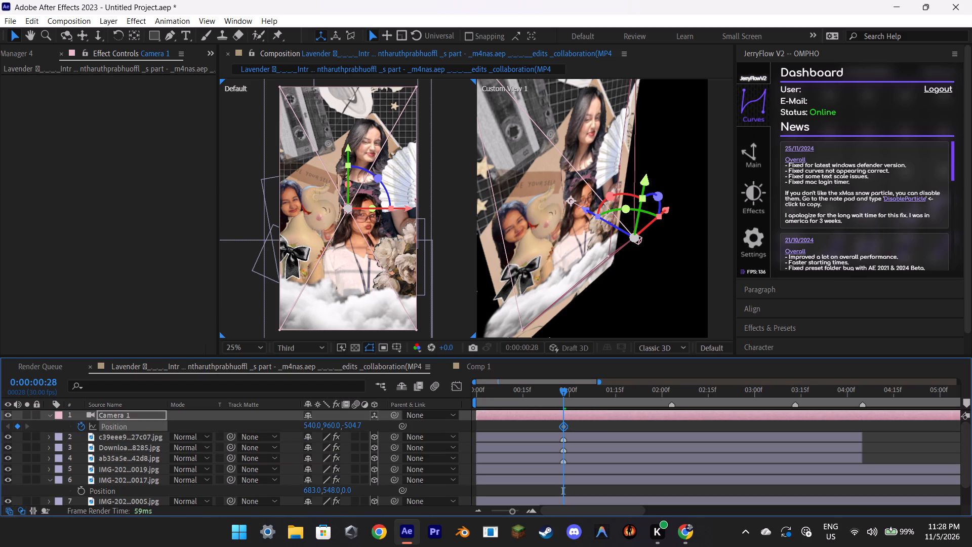
Add a Camera 1 Position keyframe at 0:00:00:00, visit the keyframe at 0:00:00:28, and return to the start.
{"action": "left_click_drag", "start_coordinate": [542, 393], "coordinate": [477, 398]}
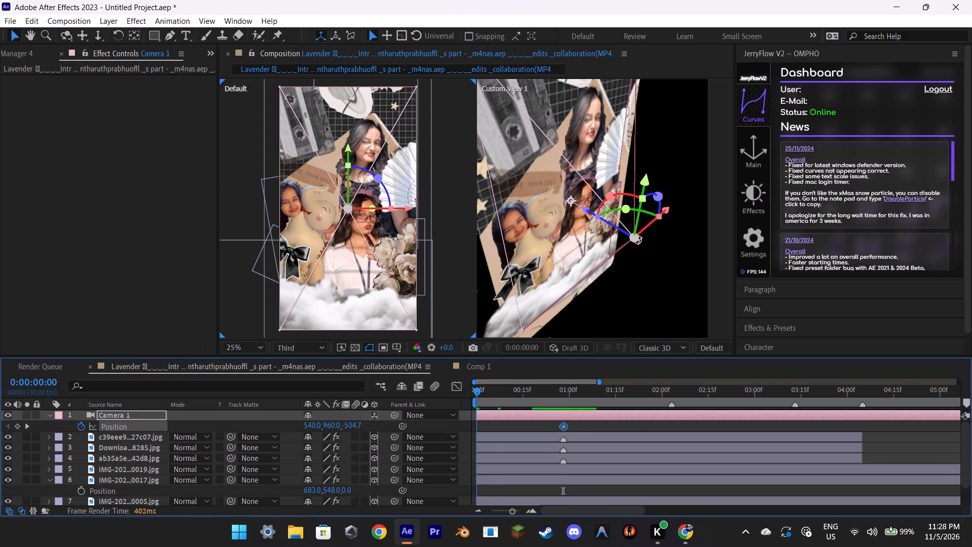
{"action": "left_click_drag", "start_coordinate": [477, 398], "coordinate": [473, 398]}
{"action": "left_click", "coordinate": [17, 424]}
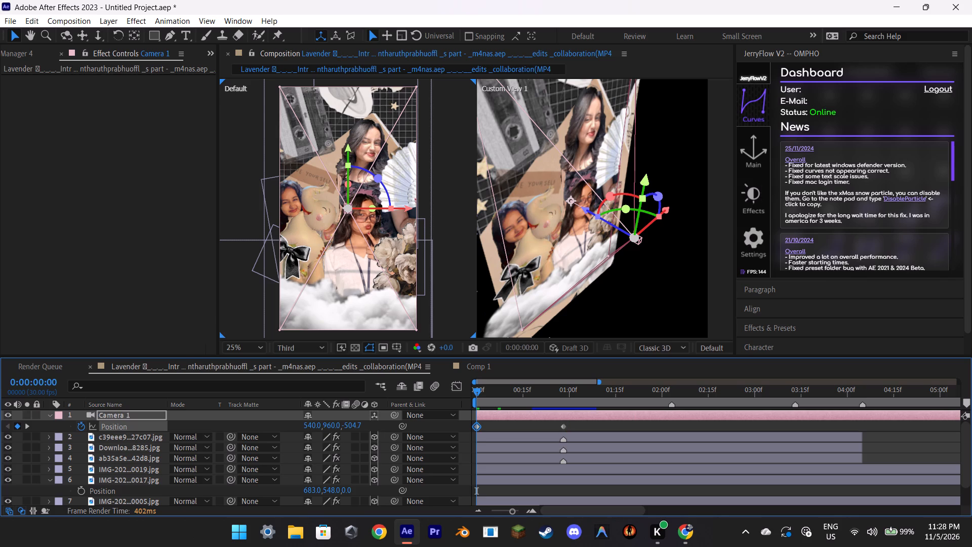
{"action": "left_click", "coordinate": [29, 426]}
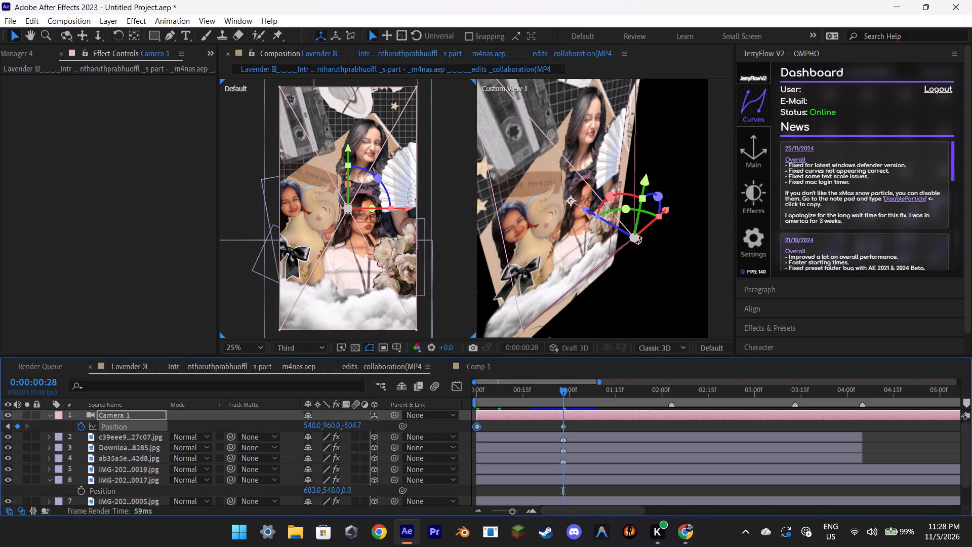
{"action": "left_click_drag", "start_coordinate": [532, 390], "coordinate": [476, 401]}
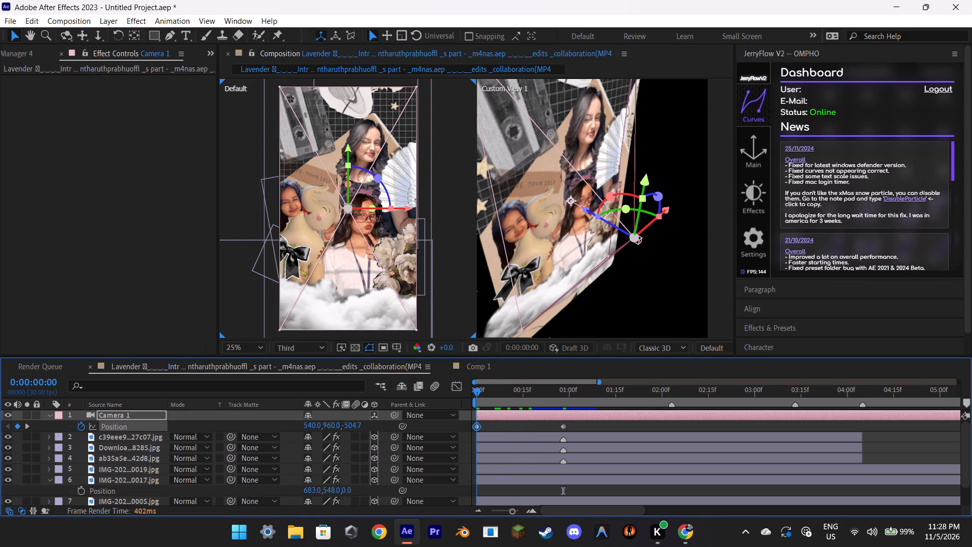
Move Camera 1's first Position keyframe to 0:00:00:12 and return the playhead to 0:00:00:00.
{"action": "left_click_drag", "start_coordinate": [476, 401], "coordinate": [493, 401]}
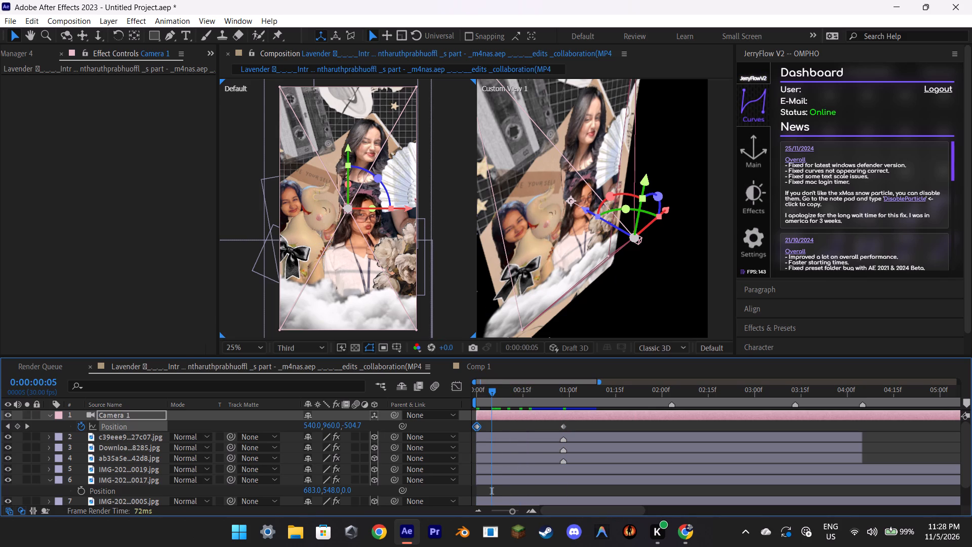
{"action": "left_click_drag", "start_coordinate": [478, 426], "coordinate": [494, 428]}
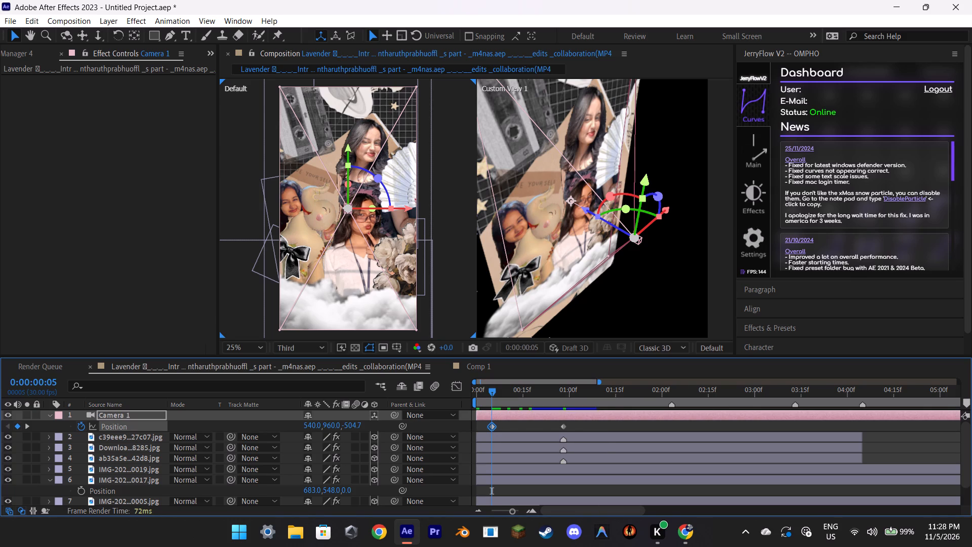
{"action": "left_click_drag", "start_coordinate": [494, 428], "coordinate": [514, 425]}
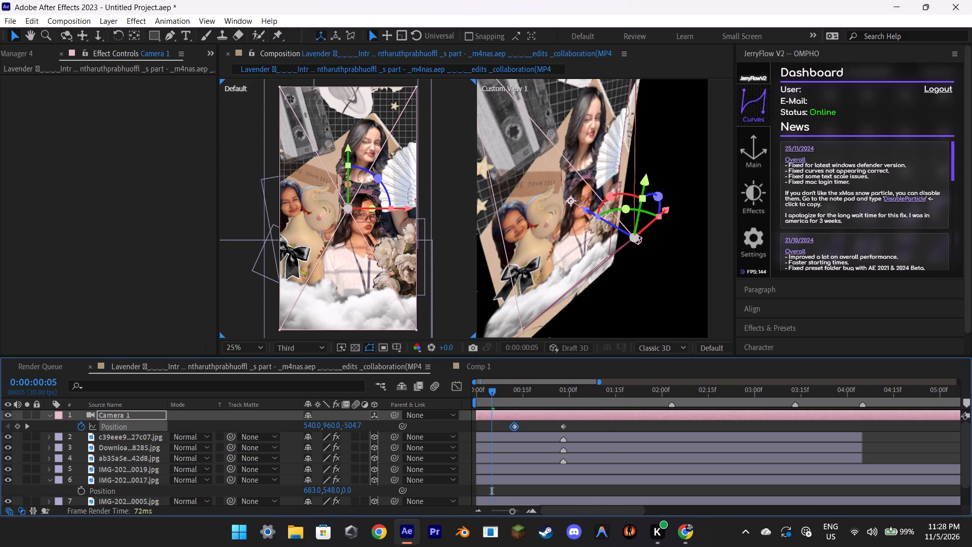
{"action": "left_click_drag", "start_coordinate": [501, 386], "coordinate": [457, 398]}
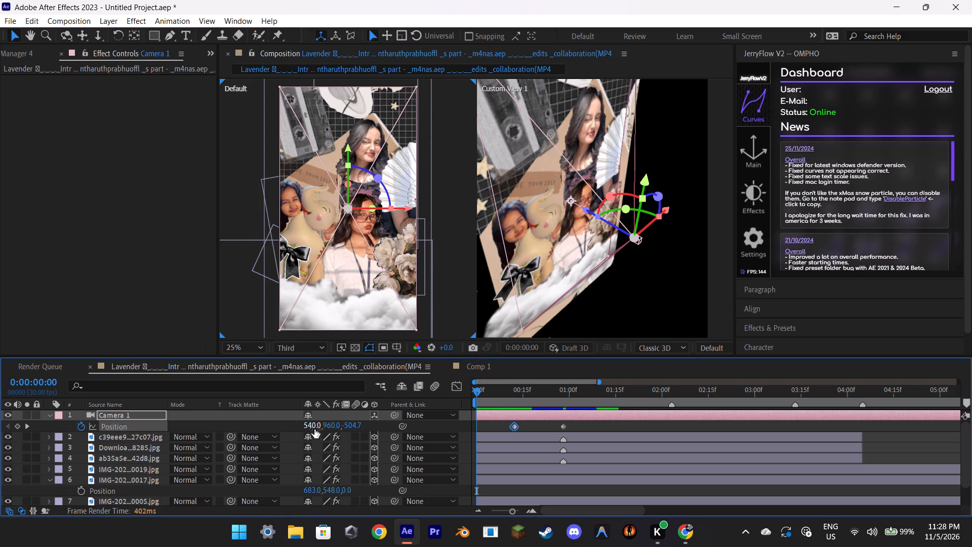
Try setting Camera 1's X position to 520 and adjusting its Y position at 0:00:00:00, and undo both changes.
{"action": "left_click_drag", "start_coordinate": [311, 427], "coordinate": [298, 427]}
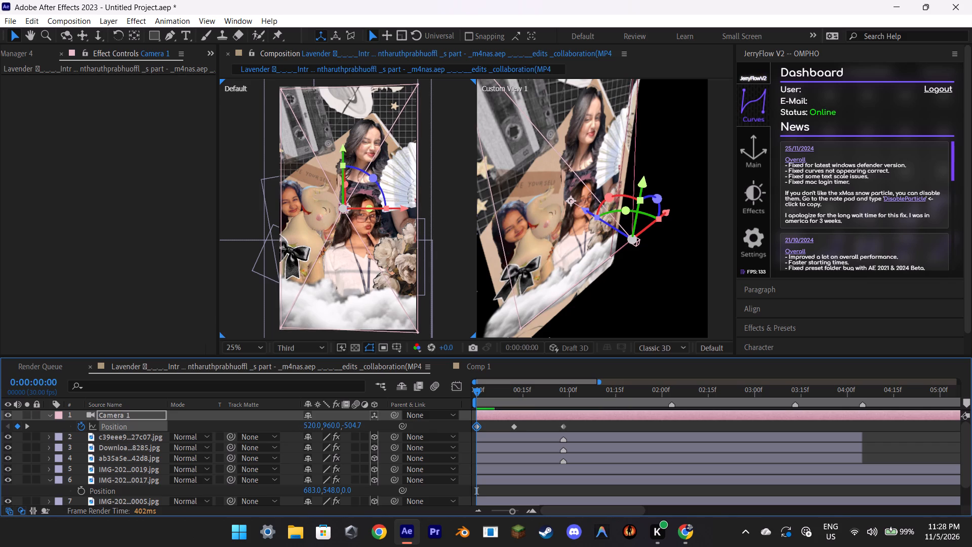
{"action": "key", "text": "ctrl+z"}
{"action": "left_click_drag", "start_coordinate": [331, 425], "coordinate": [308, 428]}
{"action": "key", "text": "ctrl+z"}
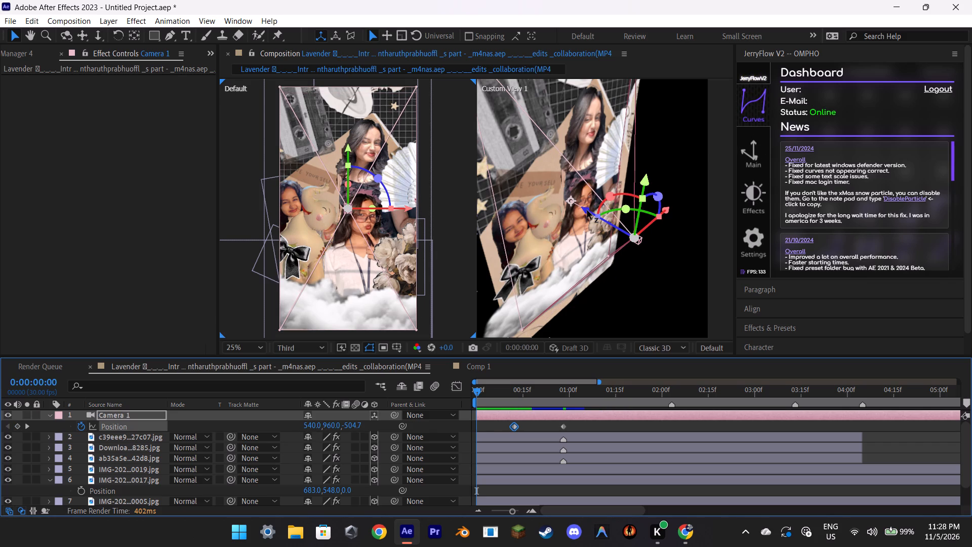
Pull Camera 1 back along its Z axis to about -692 at 0:00:00:00, adding a Position keyframe.
{"action": "left_click_drag", "start_coordinate": [587, 210], "coordinate": [614, 217], "text": "ctrl"}
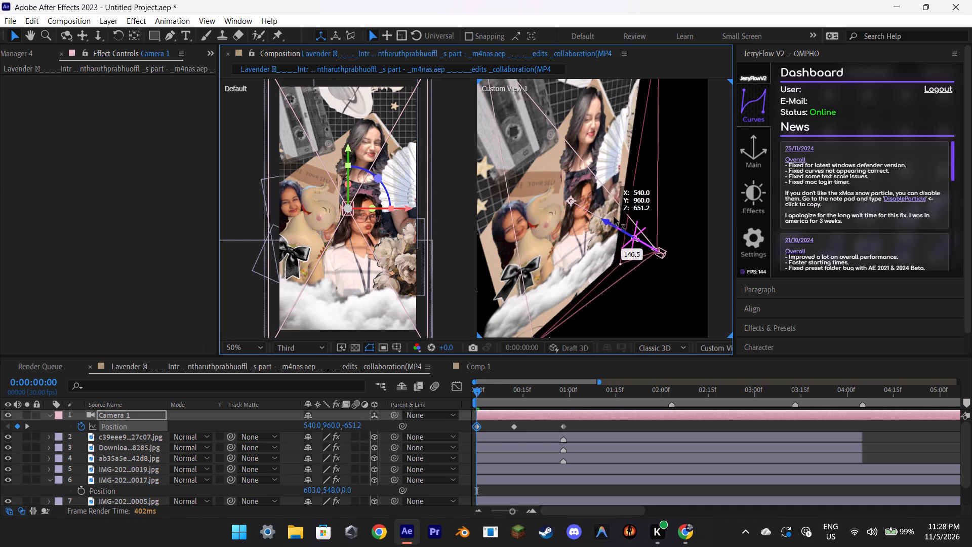
{"action": "left_click_drag", "start_coordinate": [614, 217], "coordinate": [620, 217], "text": "ctrl"}
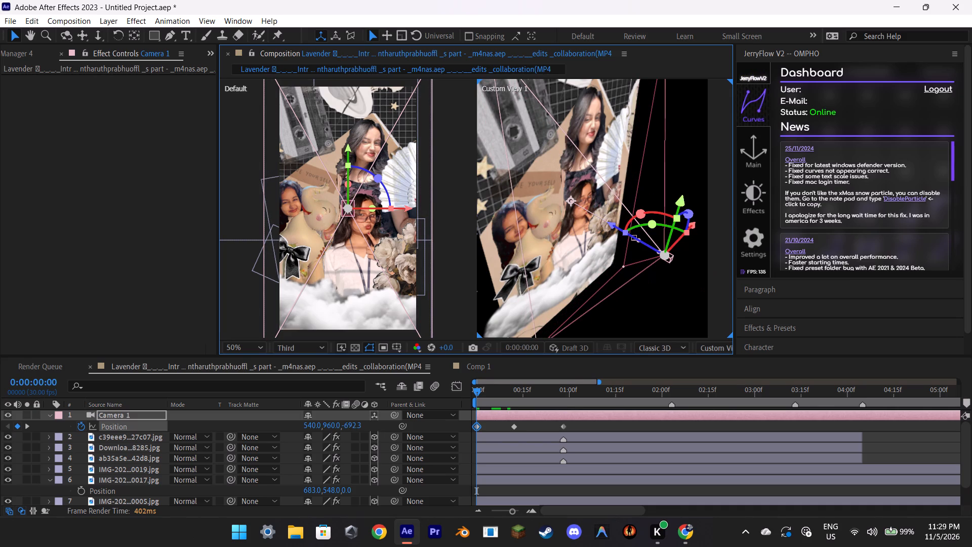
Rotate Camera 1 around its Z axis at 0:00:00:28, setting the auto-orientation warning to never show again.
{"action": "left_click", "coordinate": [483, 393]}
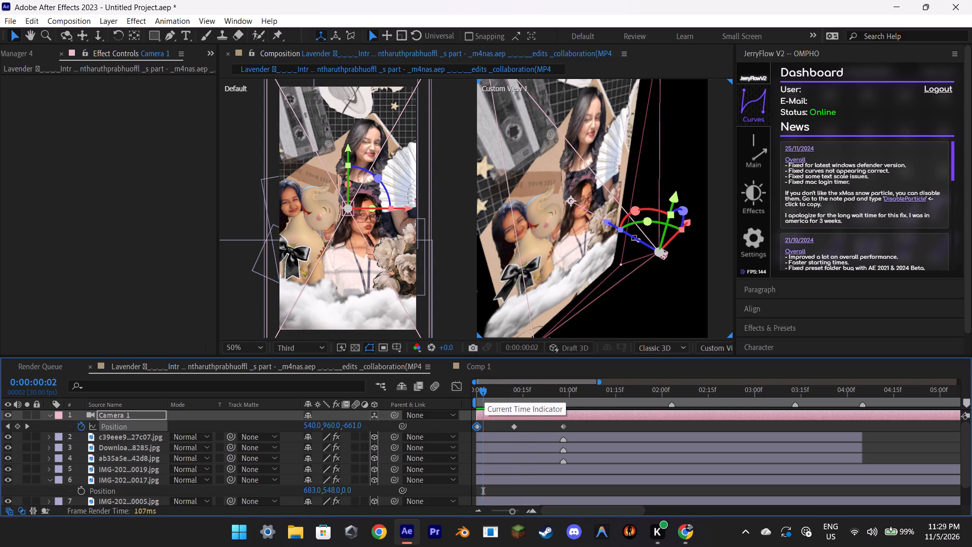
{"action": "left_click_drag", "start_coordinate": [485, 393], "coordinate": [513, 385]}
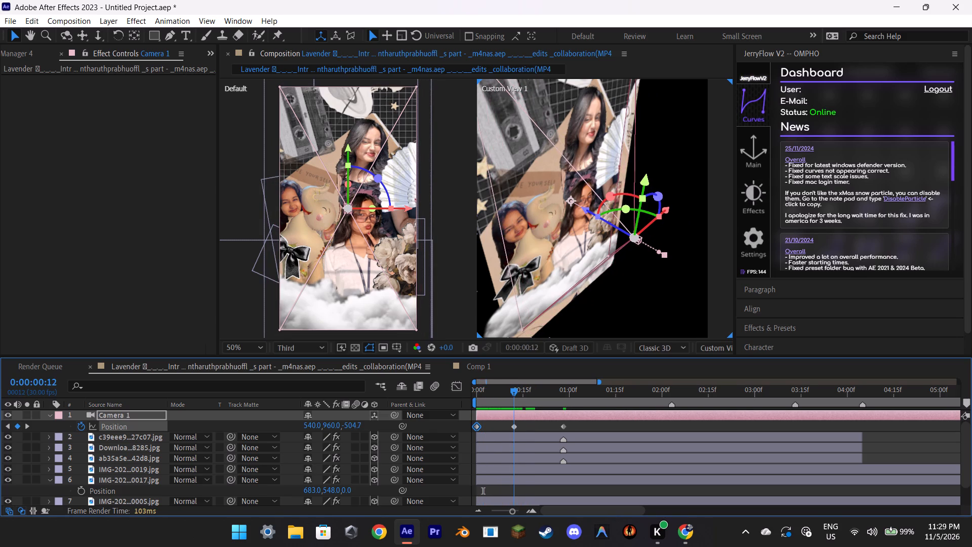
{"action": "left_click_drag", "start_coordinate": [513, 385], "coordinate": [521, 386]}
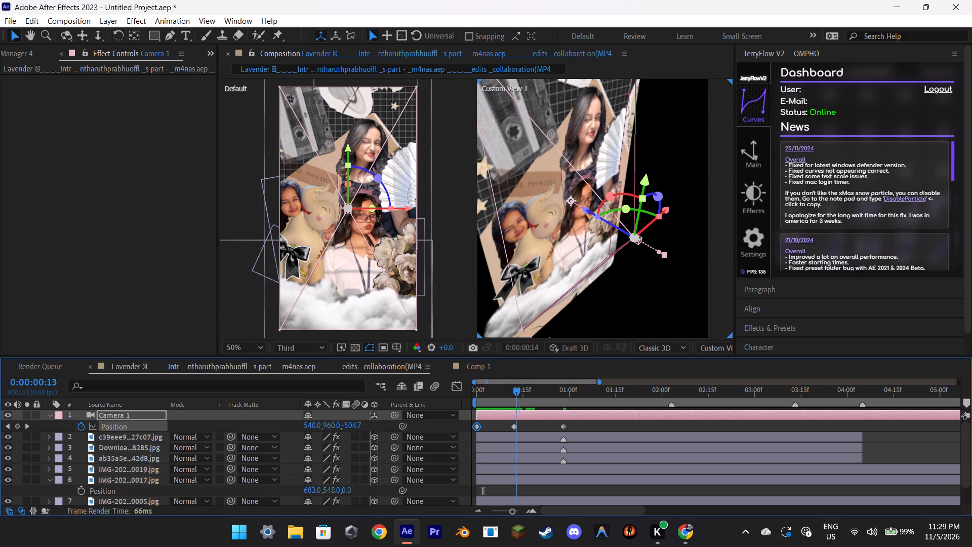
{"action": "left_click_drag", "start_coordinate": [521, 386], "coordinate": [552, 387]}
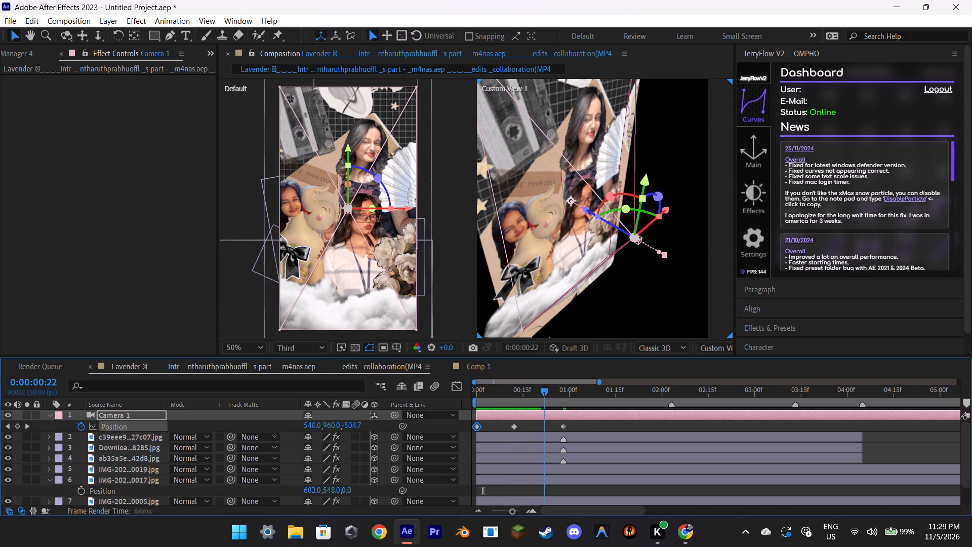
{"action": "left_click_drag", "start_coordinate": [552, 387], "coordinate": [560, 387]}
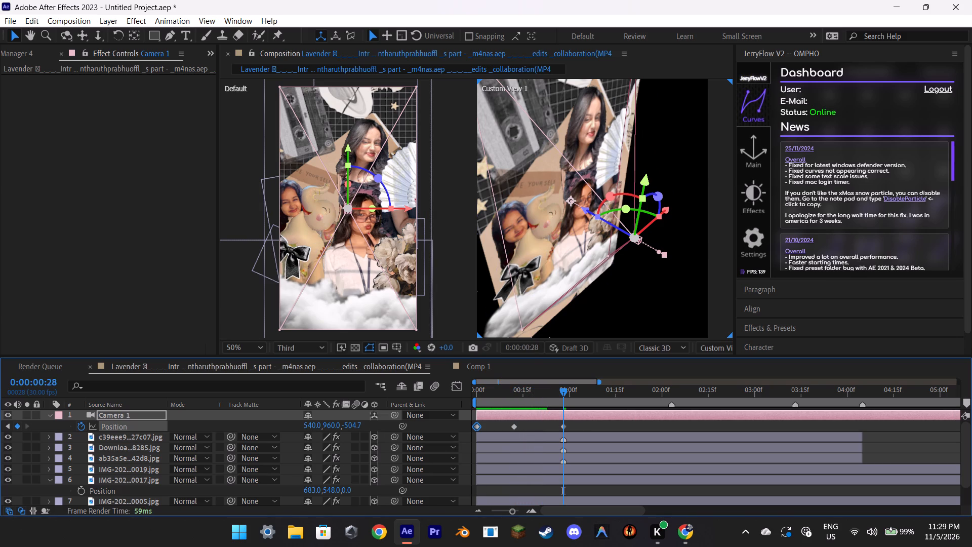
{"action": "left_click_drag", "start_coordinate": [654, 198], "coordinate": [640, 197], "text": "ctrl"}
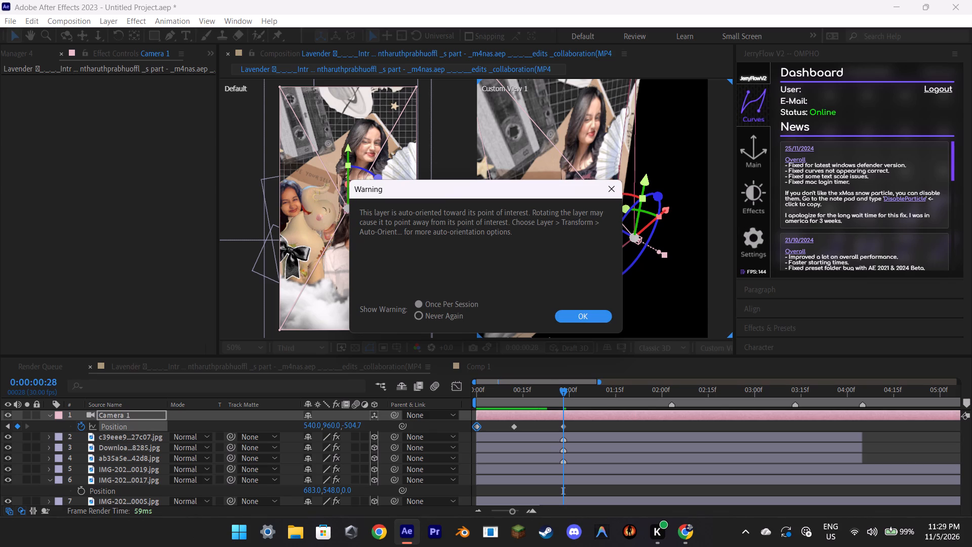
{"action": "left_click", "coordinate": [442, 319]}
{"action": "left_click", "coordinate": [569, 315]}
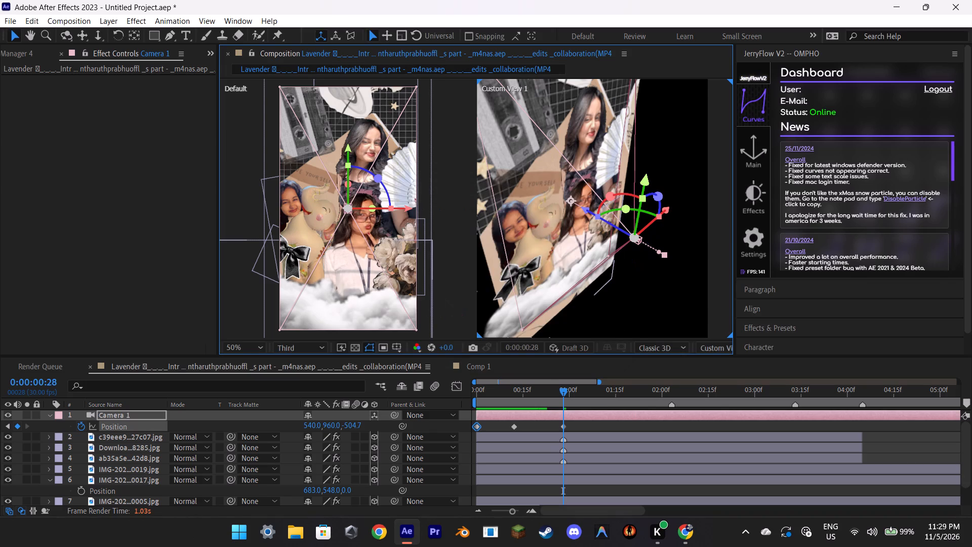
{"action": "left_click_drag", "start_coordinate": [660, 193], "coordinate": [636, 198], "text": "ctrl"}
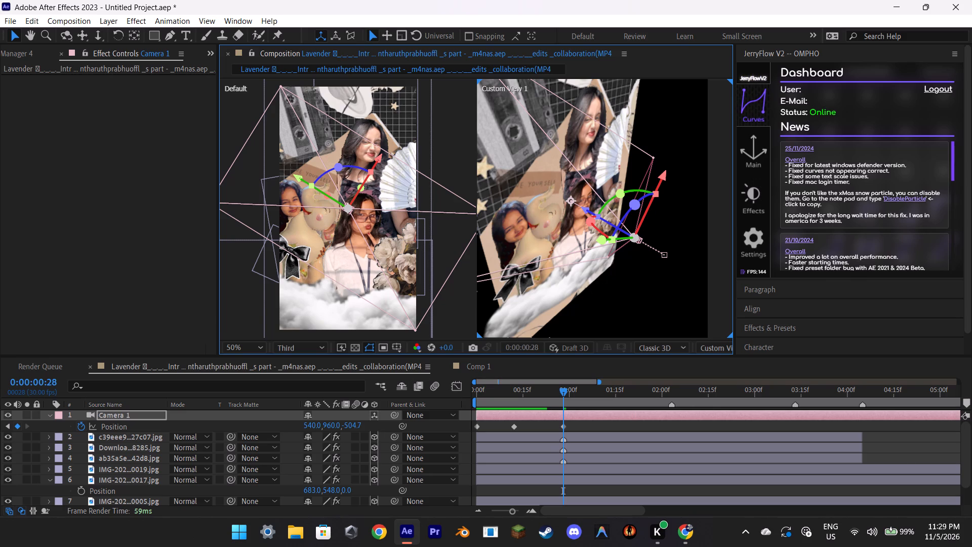
Widen the composition viewer and show Camera 1 in the first view, with Custom View 1 in the second.
{"action": "left_click_drag", "start_coordinate": [733, 276], "coordinate": [801, 268]}
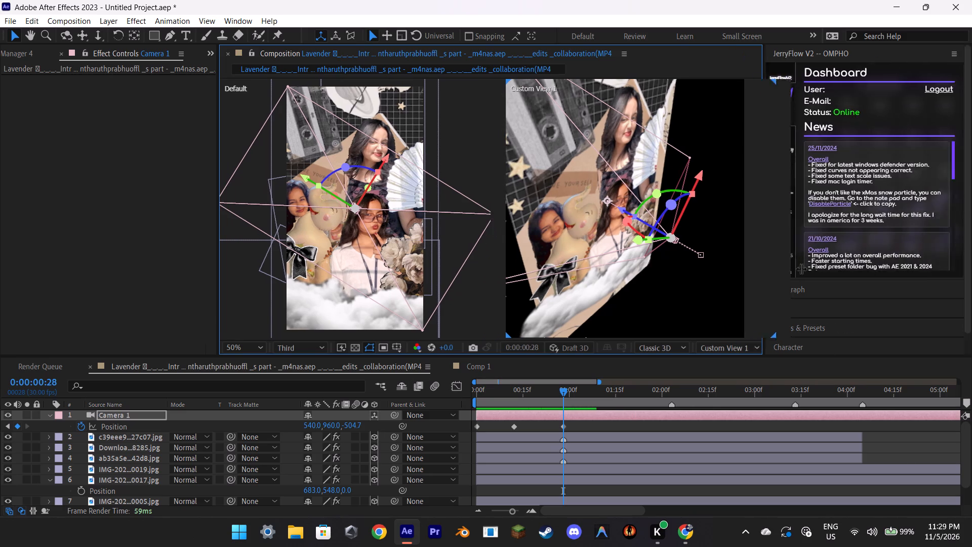
{"action": "left_click_drag", "start_coordinate": [801, 268], "coordinate": [818, 268]}
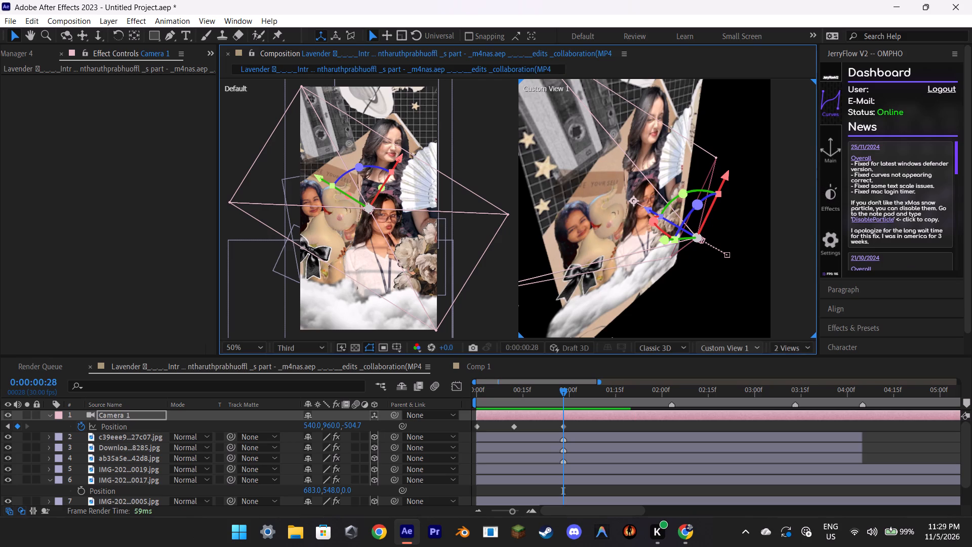
{"action": "left_click", "coordinate": [751, 349]}
{"action": "left_click", "coordinate": [745, 146]}
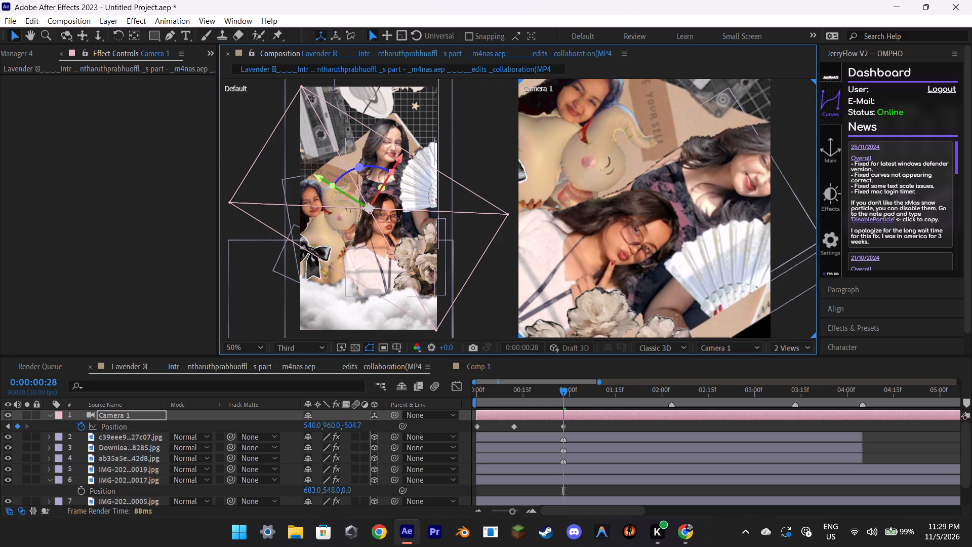
{"action": "left_click", "coordinate": [754, 349]}
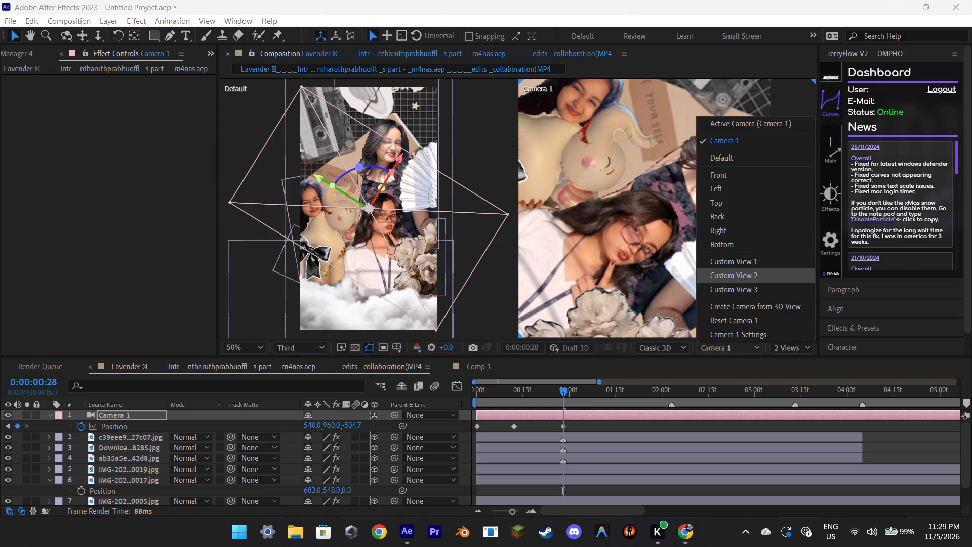
{"action": "left_click", "coordinate": [762, 266]}
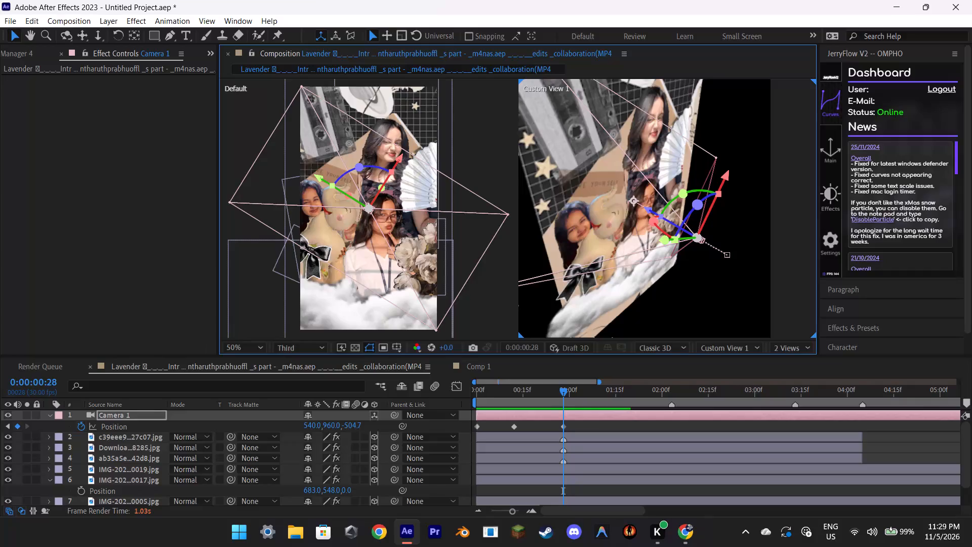
{"action": "left_click", "coordinate": [431, 276]}
{"action": "left_click", "coordinate": [451, 194]}
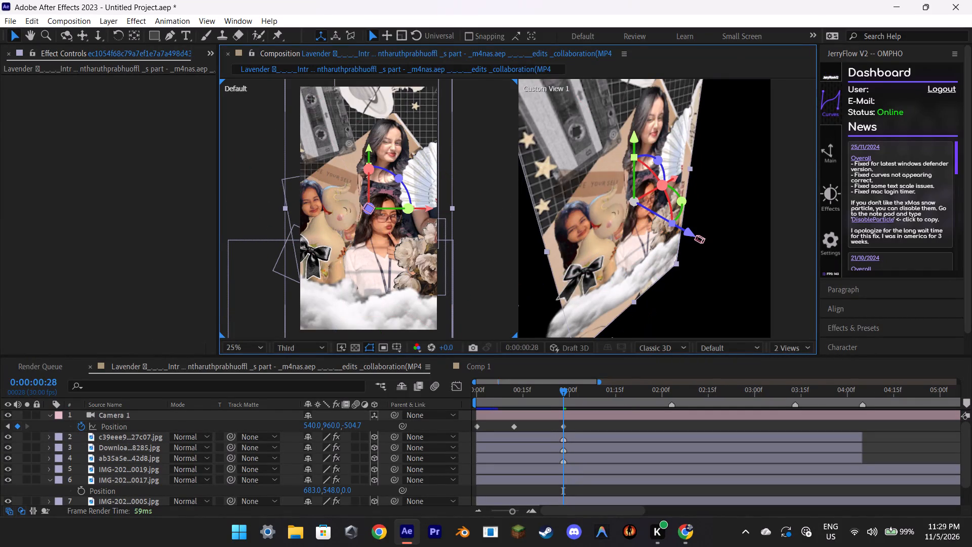
{"action": "left_click", "coordinate": [754, 346]}
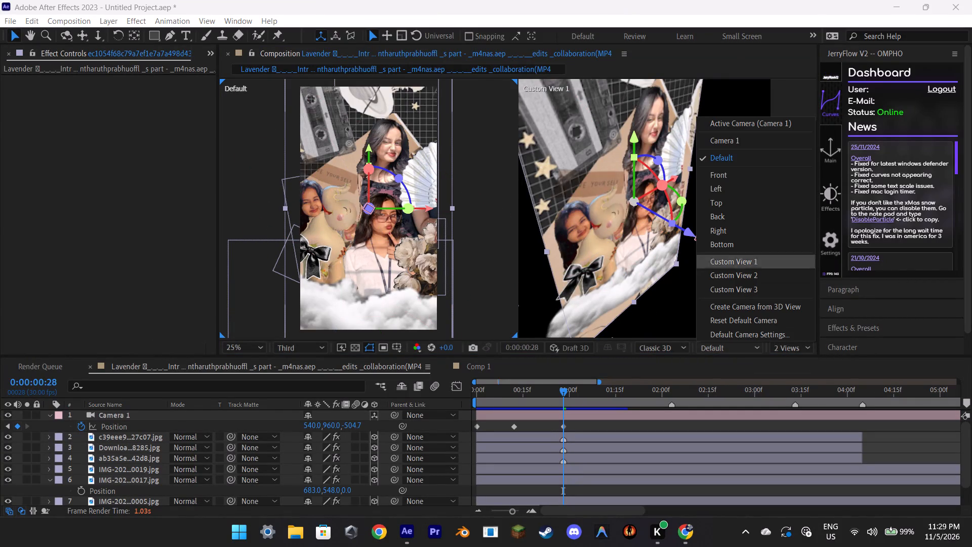
{"action": "left_click", "coordinate": [749, 147]}
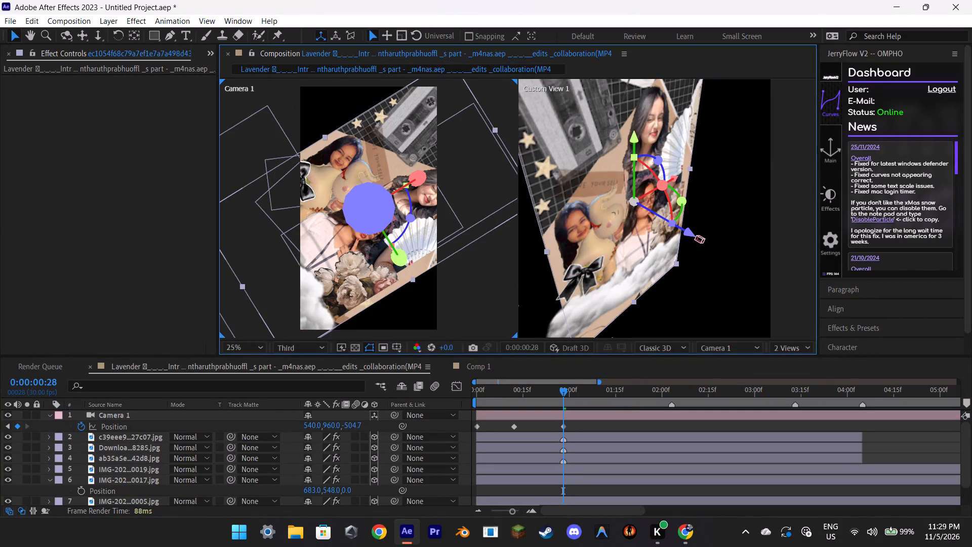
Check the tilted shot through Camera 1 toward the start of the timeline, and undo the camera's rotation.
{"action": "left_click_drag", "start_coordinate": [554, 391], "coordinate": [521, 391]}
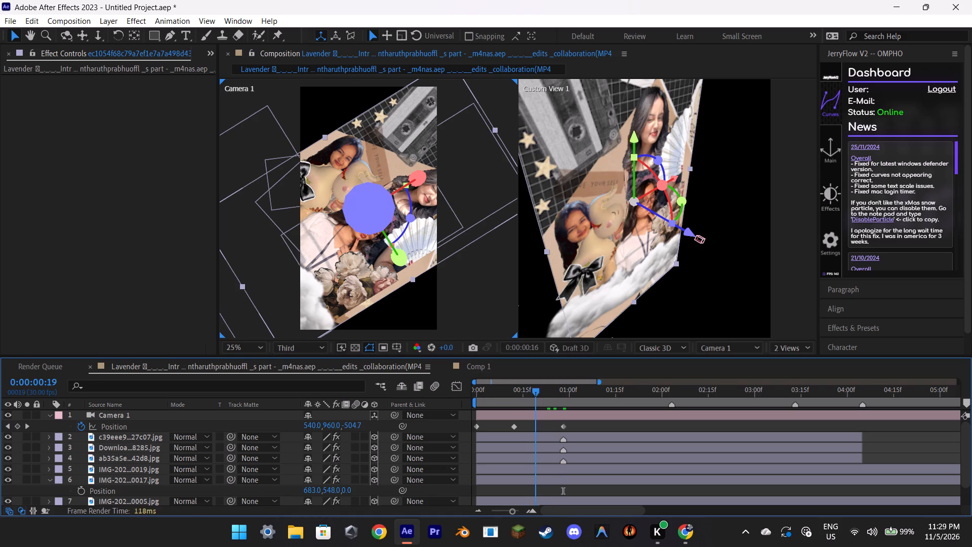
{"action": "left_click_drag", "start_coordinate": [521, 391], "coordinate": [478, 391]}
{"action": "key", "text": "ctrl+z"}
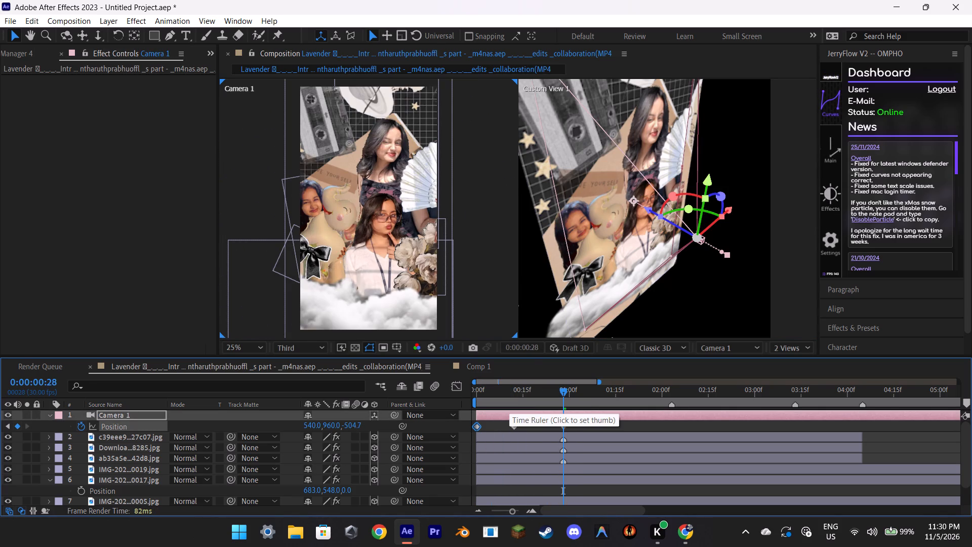
Push Camera 1 in along its Z axis to about -621 at 0:00:00:00 so the collage fills the frame better.
{"action": "left_click_drag", "start_coordinate": [548, 390], "coordinate": [493, 394]}
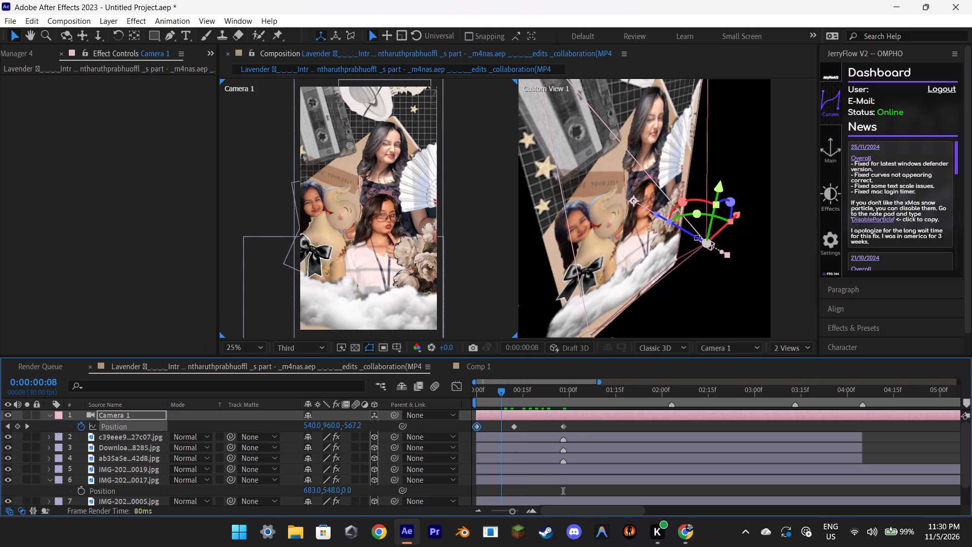
{"action": "left_click_drag", "start_coordinate": [493, 394], "coordinate": [485, 394]}
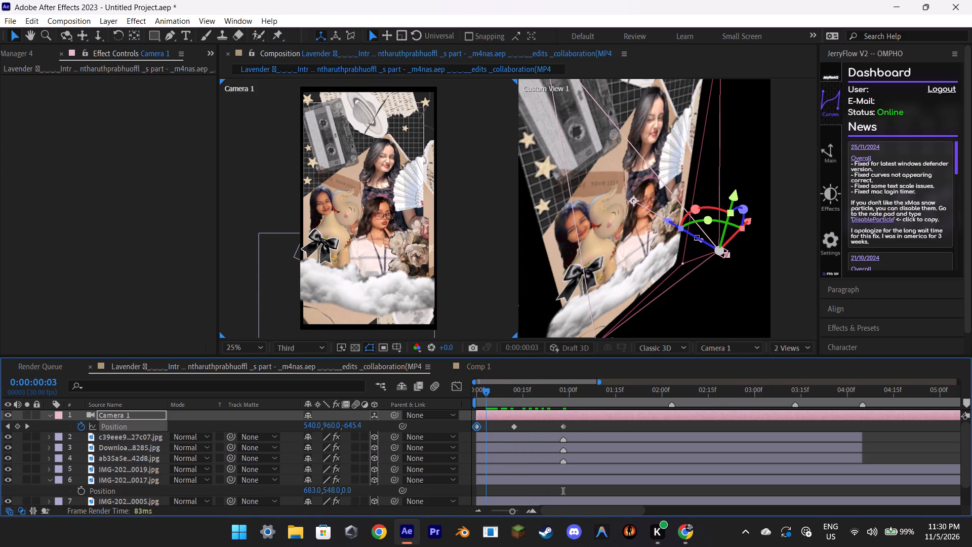
{"action": "left_click_drag", "start_coordinate": [485, 394], "coordinate": [475, 395]}
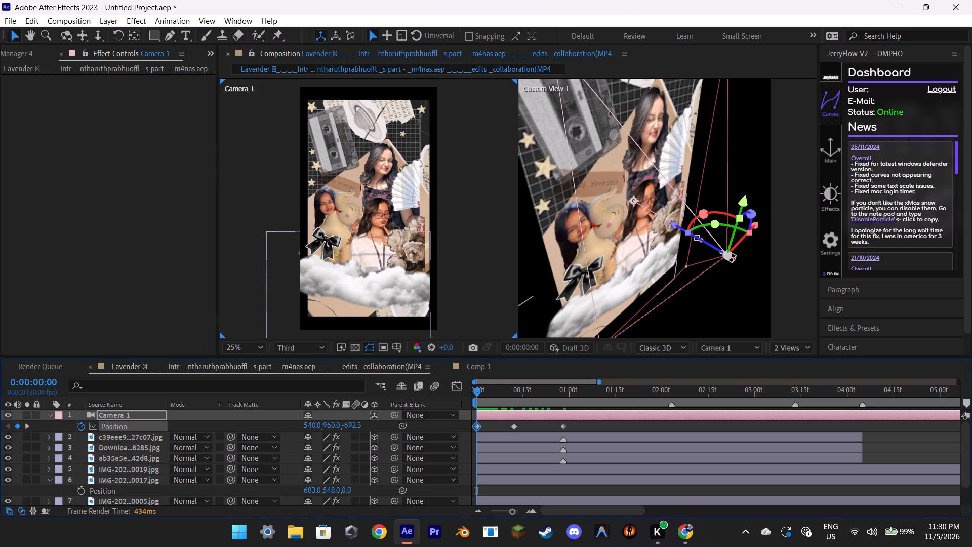
{"action": "left_click_drag", "start_coordinate": [677, 228], "coordinate": [669, 227], "text": "ctrl"}
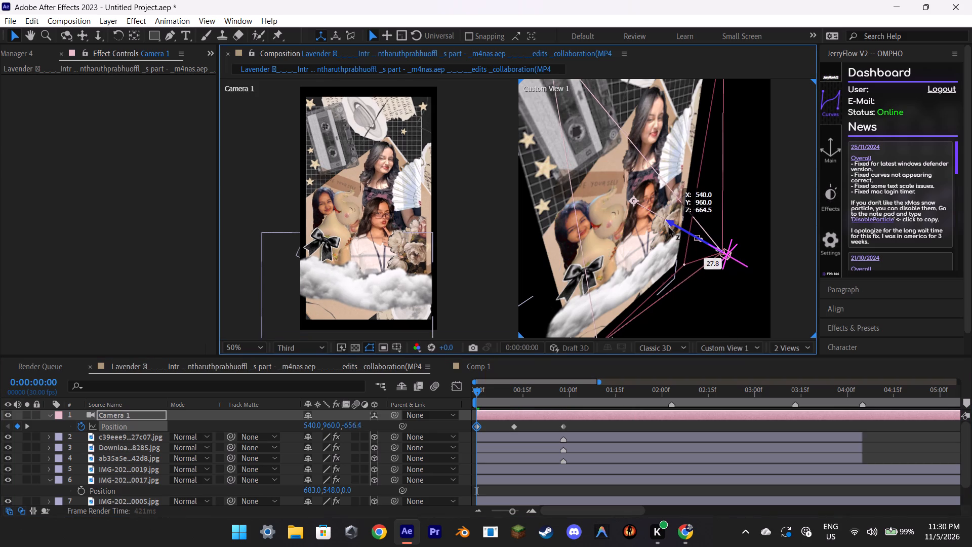
{"action": "left_click_drag", "start_coordinate": [669, 227], "coordinate": [665, 226], "text": "ctrl"}
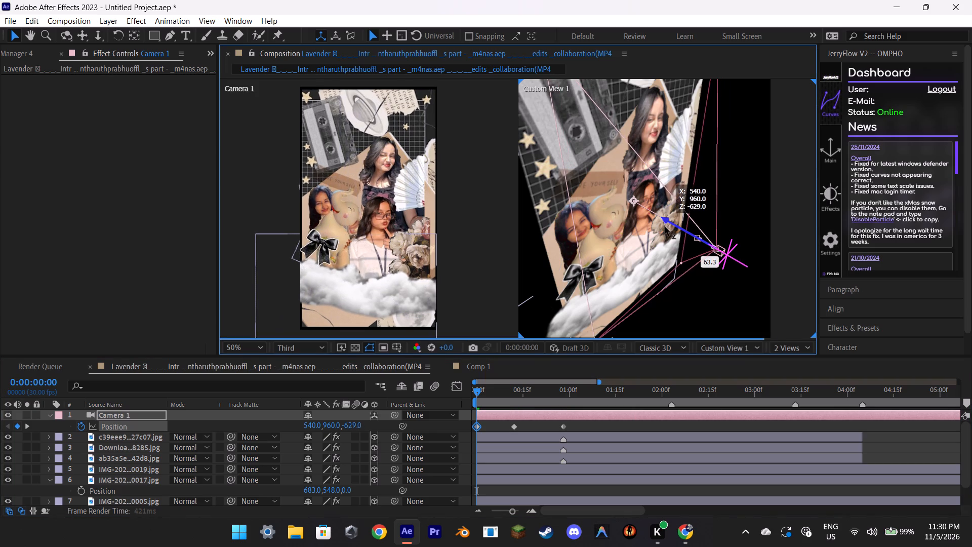
{"action": "left_click_drag", "start_coordinate": [665, 226], "coordinate": [664, 225], "text": "ctrl"}
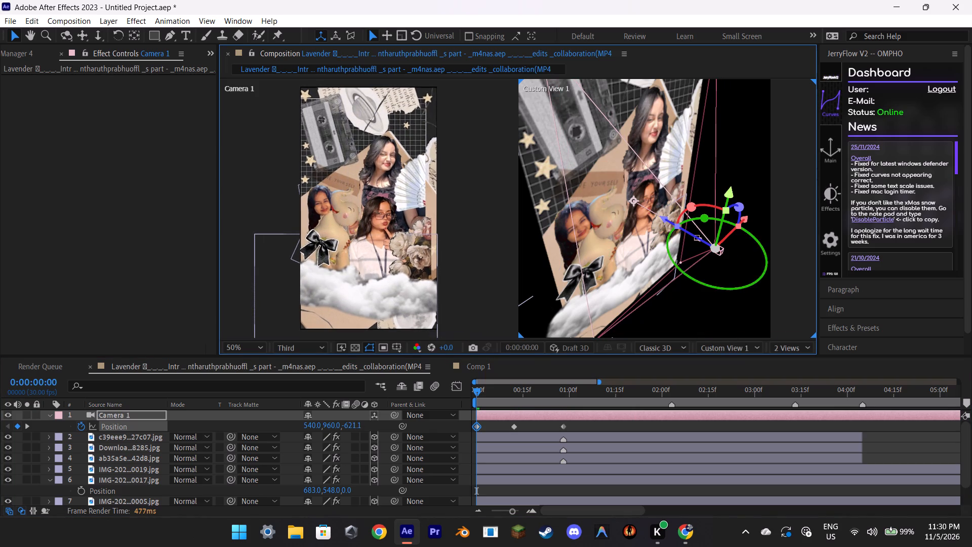
Preview Camera 1's push-in around the Position keyframe at 0:00:00:12.
{"action": "left_click_drag", "start_coordinate": [497, 387], "coordinate": [514, 387]}
{"action": "left_click_drag", "start_coordinate": [514, 387], "coordinate": [497, 392]}
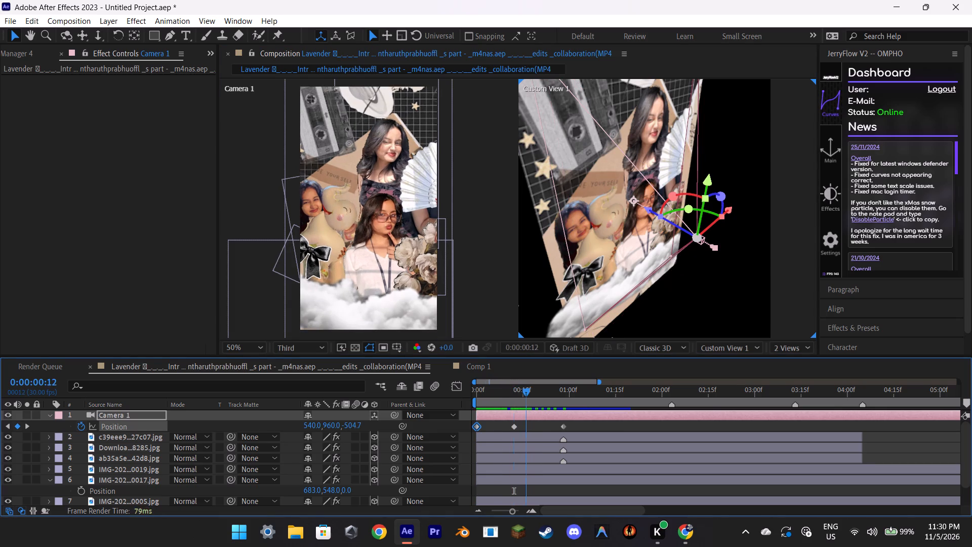
{"action": "left_click_drag", "start_coordinate": [497, 392], "coordinate": [511, 393]}
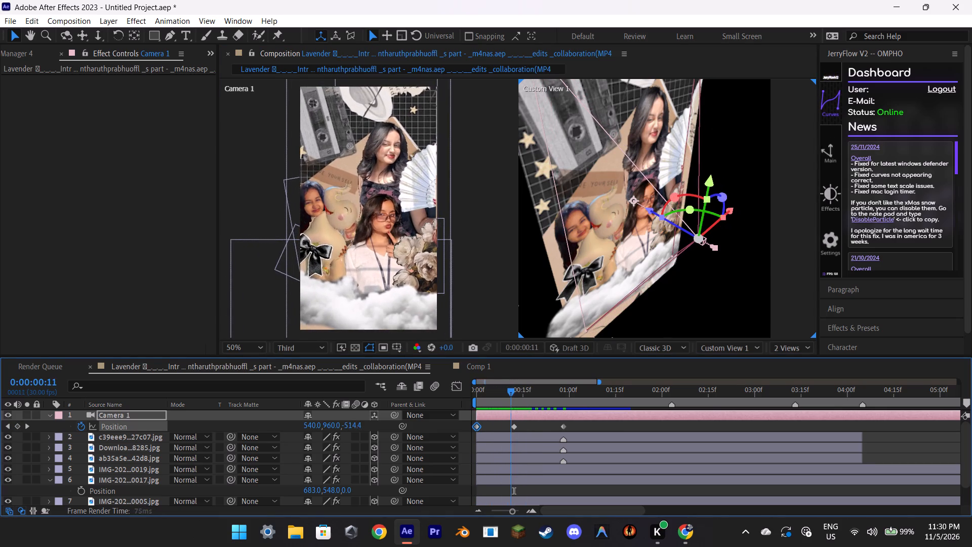
{"action": "left_click_drag", "start_coordinate": [511, 393], "coordinate": [517, 393]}
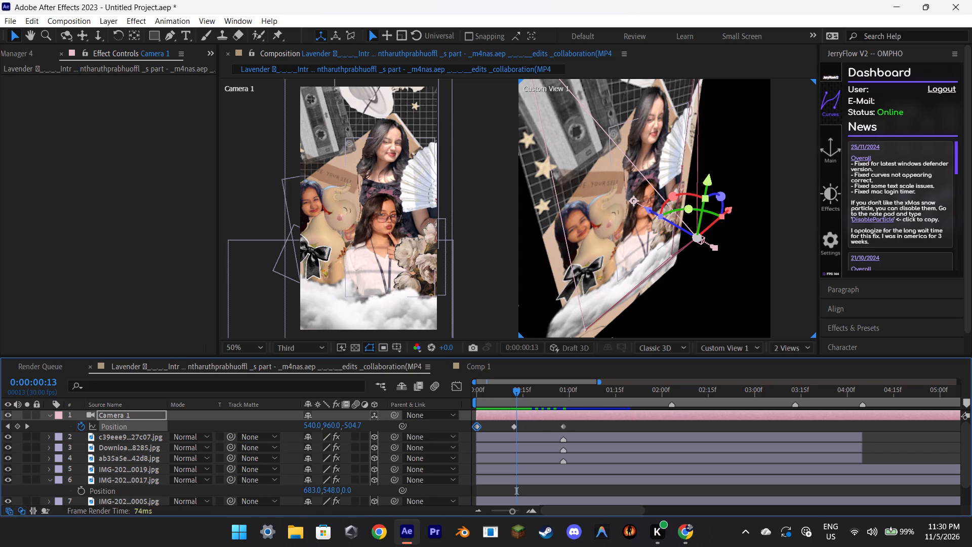
Keyframe the WA0017 portrait's Position at 0:00:00:12, and shift it along X to about 1025 at 0:00:00:00 for a slide-in.
{"action": "left_click", "coordinate": [117, 481]}
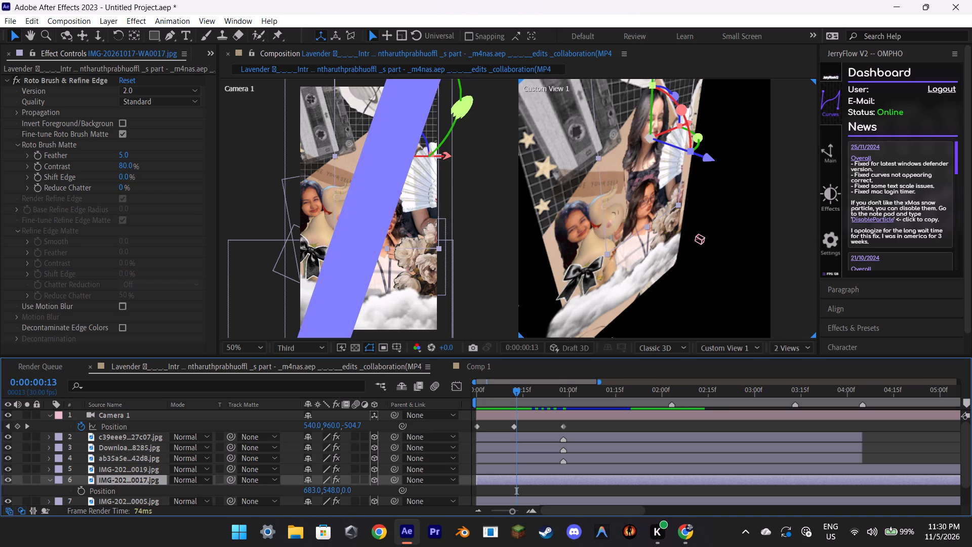
{"action": "left_click", "coordinate": [516, 392]}
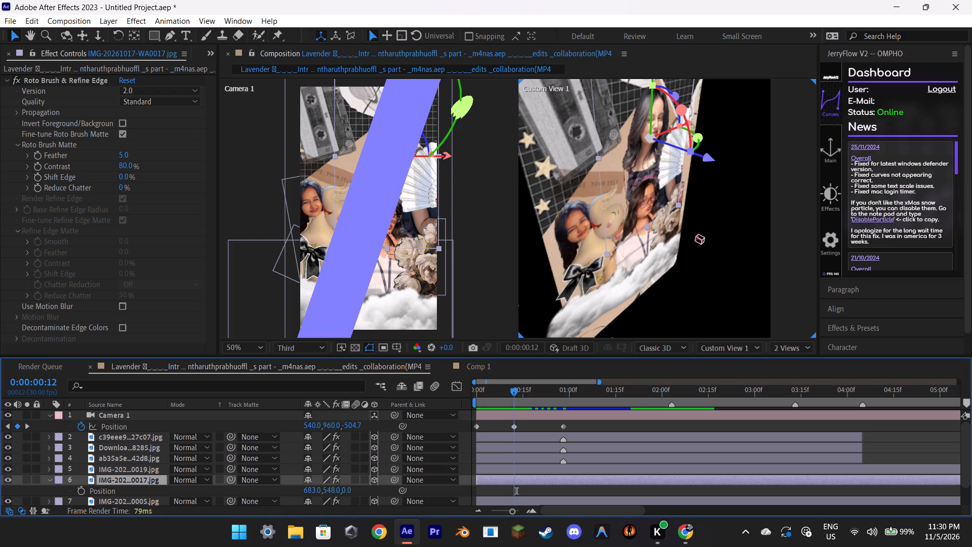
{"action": "left_click", "coordinate": [85, 491]}
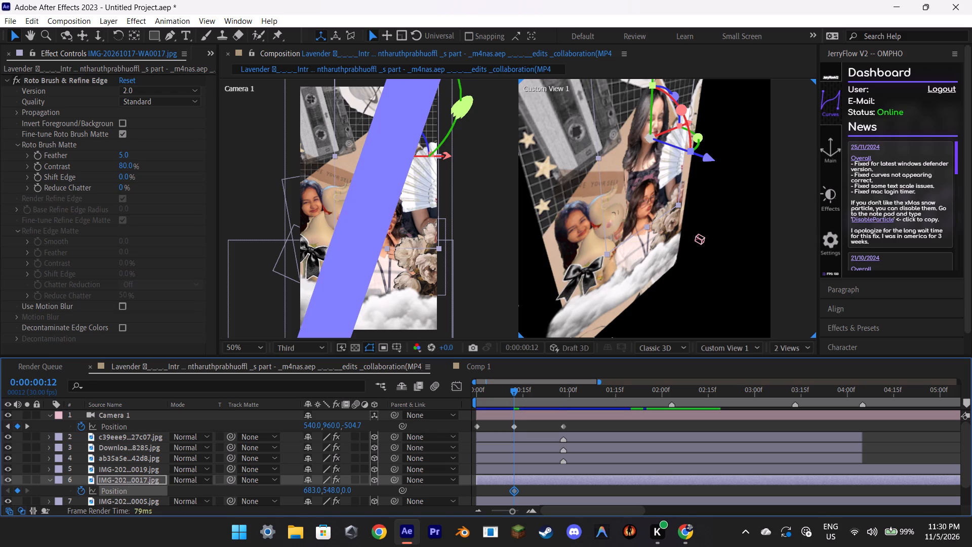
{"action": "left_click_drag", "start_coordinate": [493, 389], "coordinate": [477, 392]}
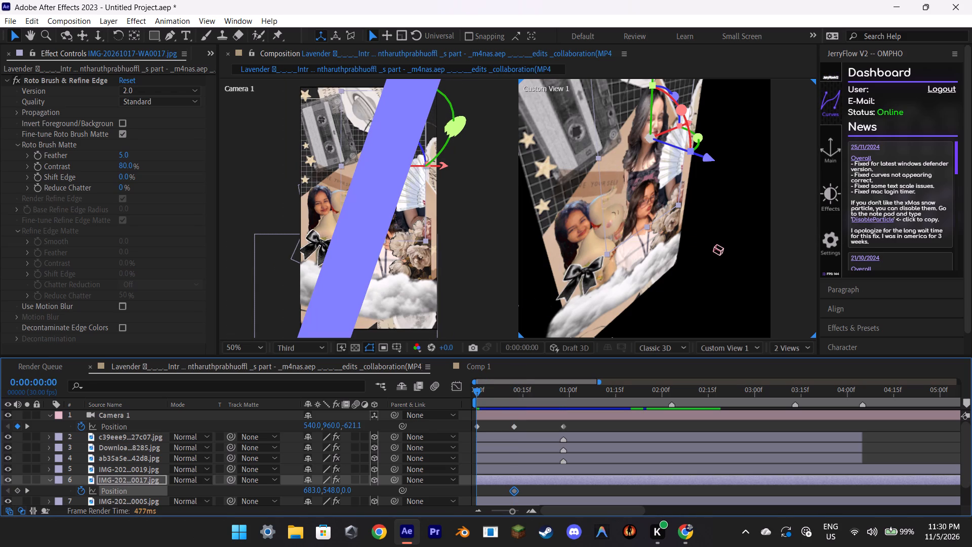
{"action": "left_click_drag", "start_coordinate": [692, 123], "coordinate": [707, 116], "text": "ctrl"}
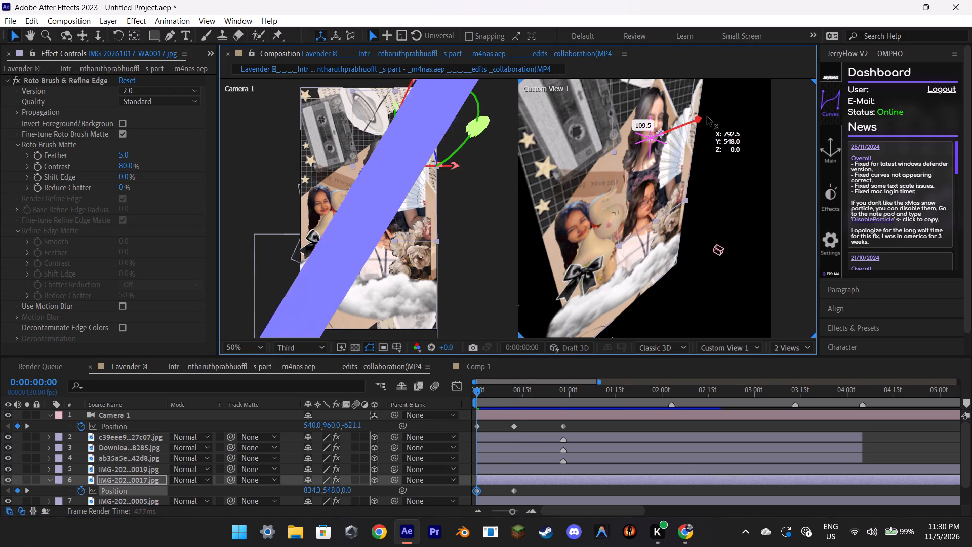
{"action": "left_click_drag", "start_coordinate": [707, 116], "coordinate": [721, 114], "text": "ctrl"}
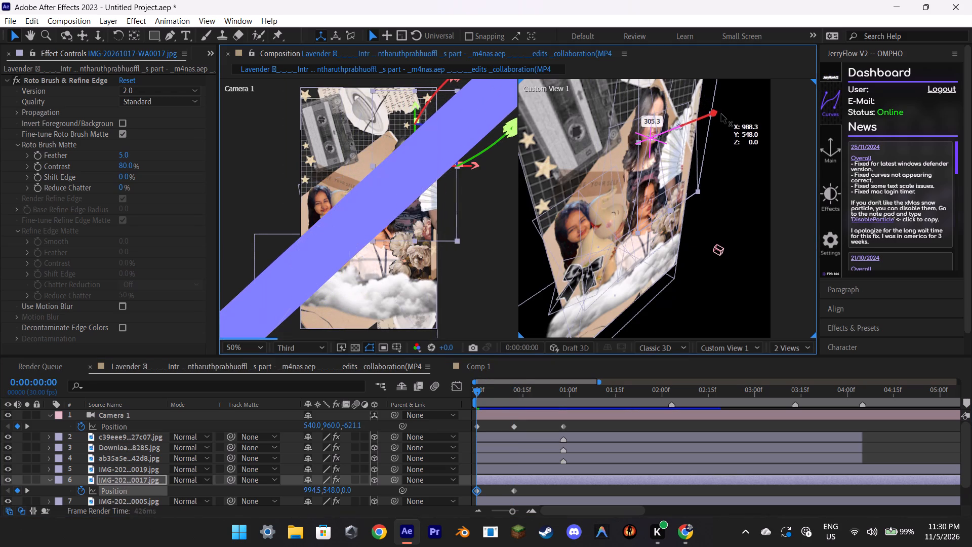
{"action": "left_click_drag", "start_coordinate": [721, 114], "coordinate": [722, 113], "text": "ctrl"}
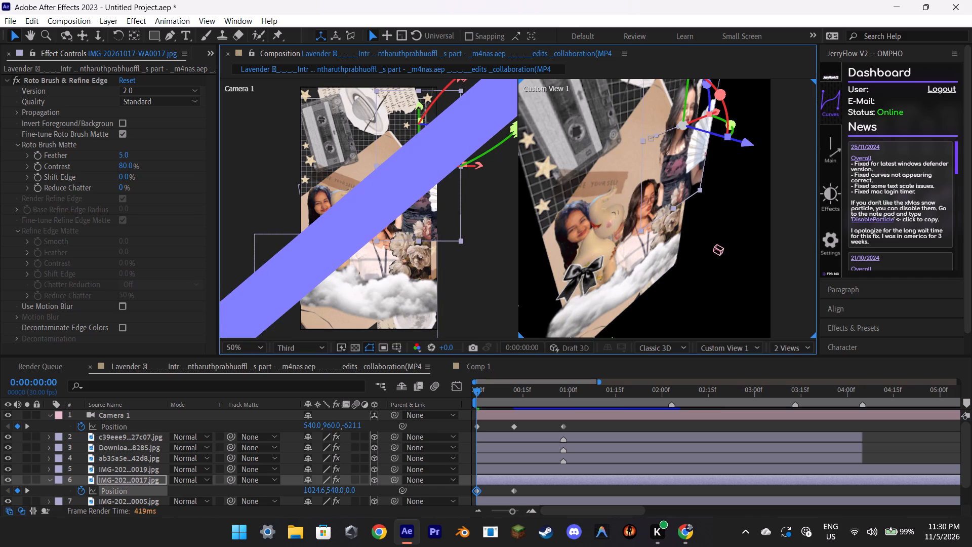
{"action": "left_click", "coordinate": [49, 479]}
Keyframe the WA0005 portrait's resting Position at 0:00:00:12, and offset it along its X axis to about -137, 1228 at 0:00:00:00.
{"action": "left_click", "coordinate": [117, 494]}
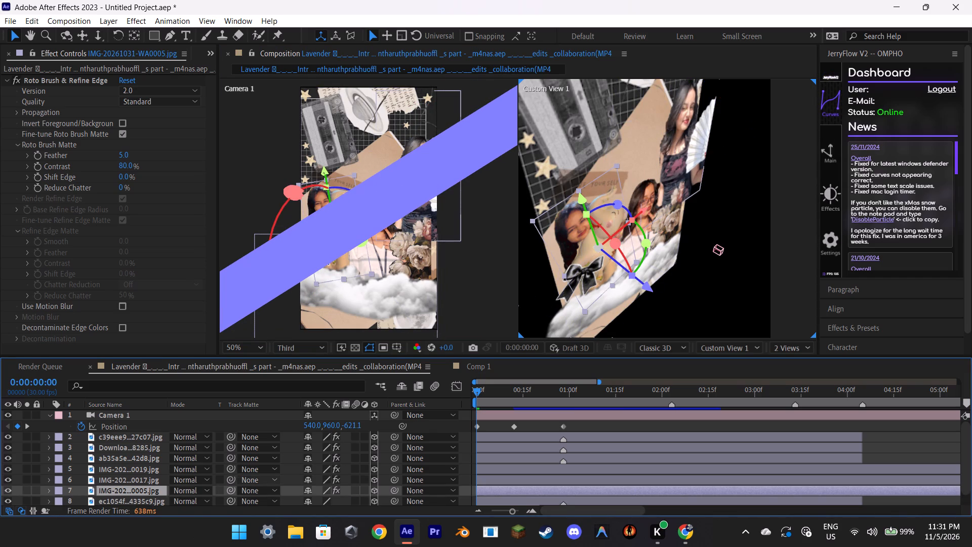
{"action": "key", "text": "p"}
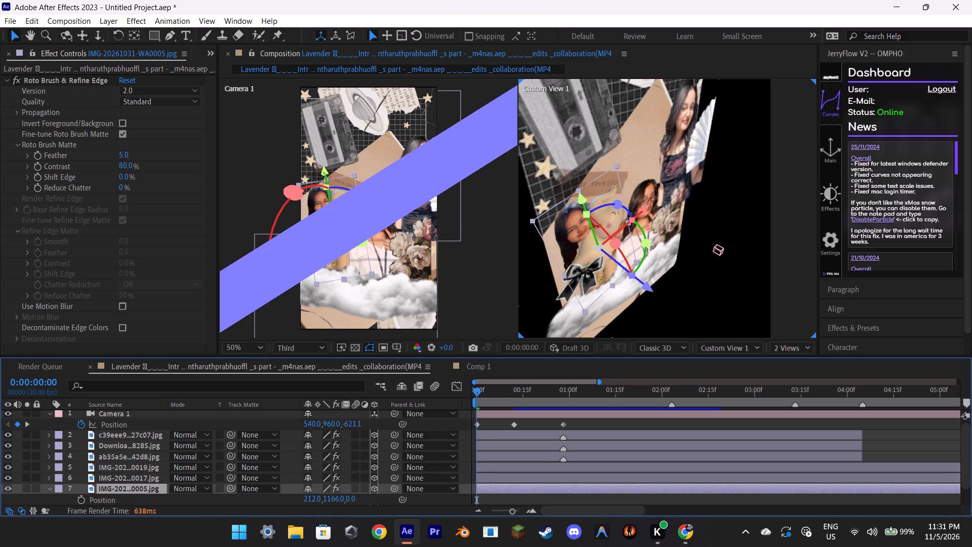
{"action": "left_click", "coordinate": [80, 498]}
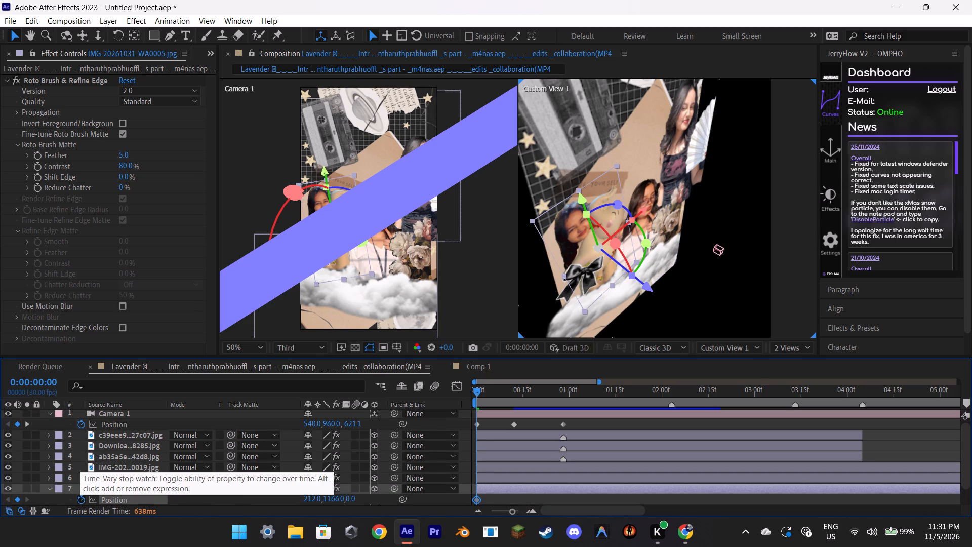
{"action": "left_click_drag", "start_coordinate": [478, 500], "coordinate": [508, 495]}
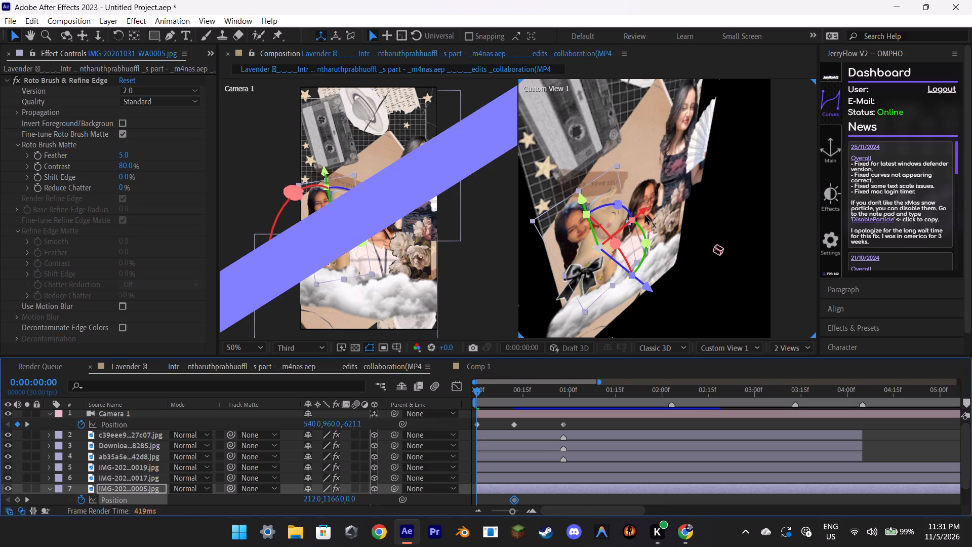
{"action": "left_click_drag", "start_coordinate": [643, 215], "coordinate": [595, 236], "text": "ctrl"}
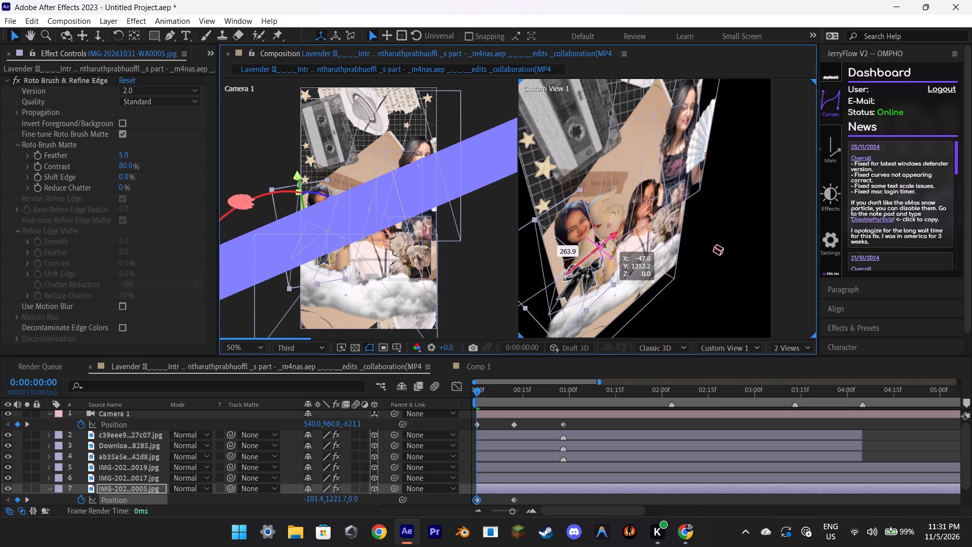
{"action": "left_click_drag", "start_coordinate": [595, 236], "coordinate": [591, 237], "text": "ctrl"}
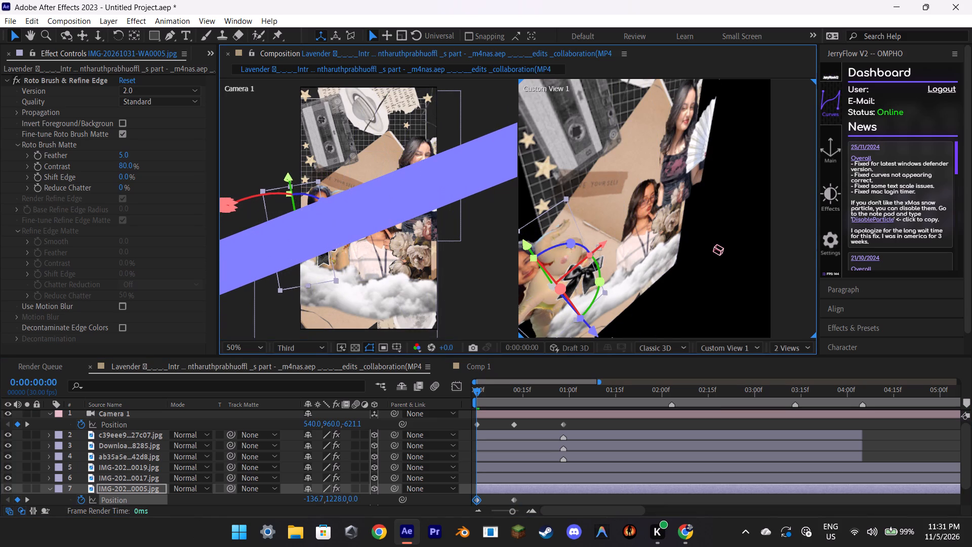
Keyframe the WA0019 portrait's resting Position at 0:00:00:12, and lower it to about Y 1204 at 0:00:00:00.
{"action": "left_click", "coordinate": [128, 477]}
{"action": "left_click", "coordinate": [126, 466]}
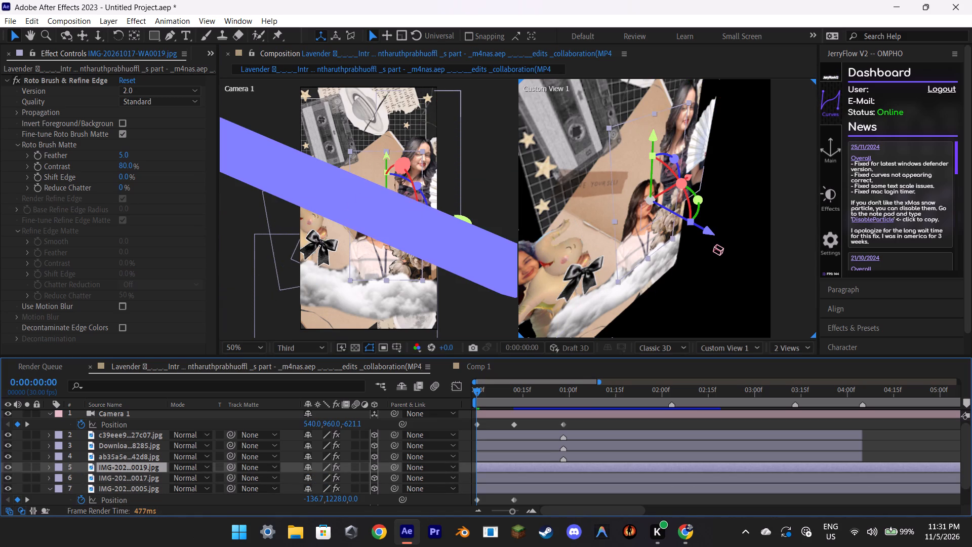
{"action": "key", "text": "p"}
{"action": "left_click", "coordinate": [83, 478]}
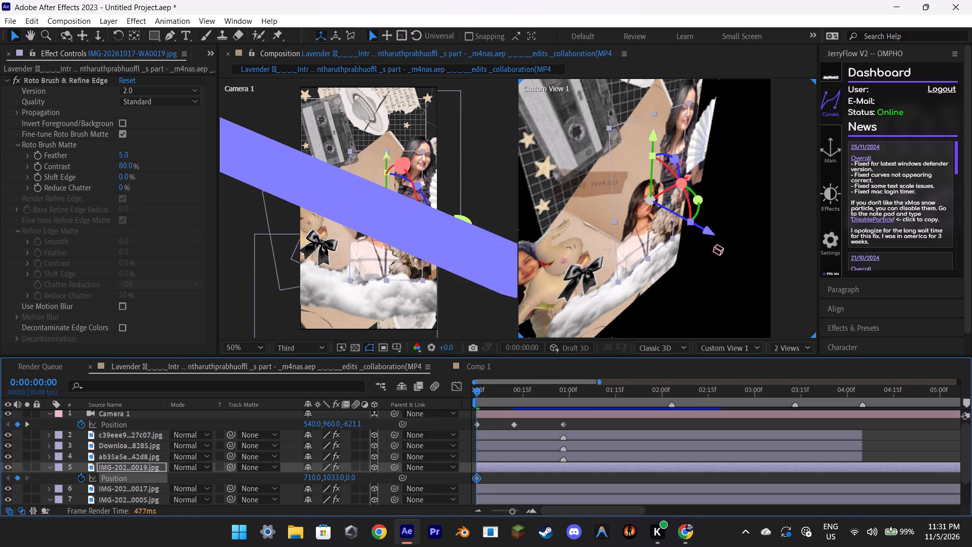
{"action": "left_click_drag", "start_coordinate": [480, 478], "coordinate": [466, 482]}
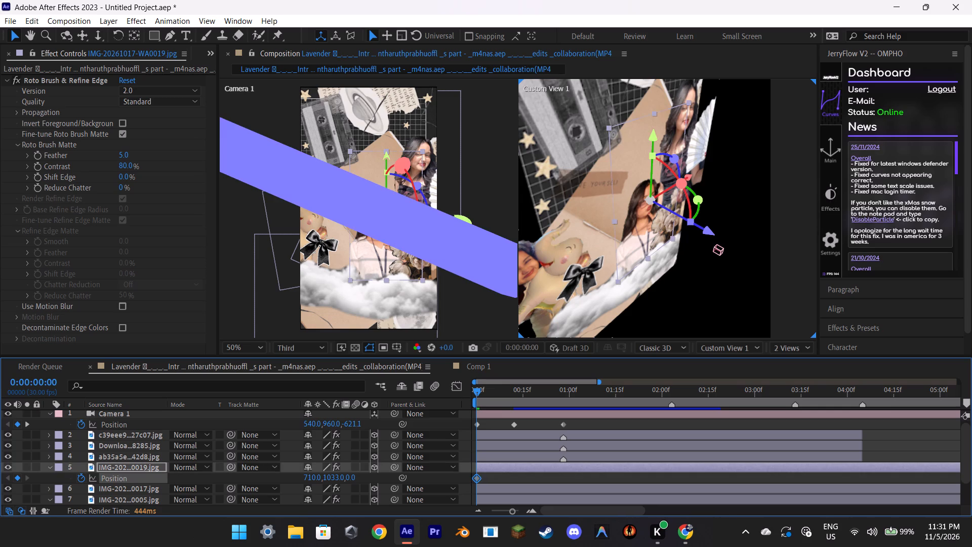
{"action": "left_click_drag", "start_coordinate": [477, 477], "coordinate": [509, 478]}
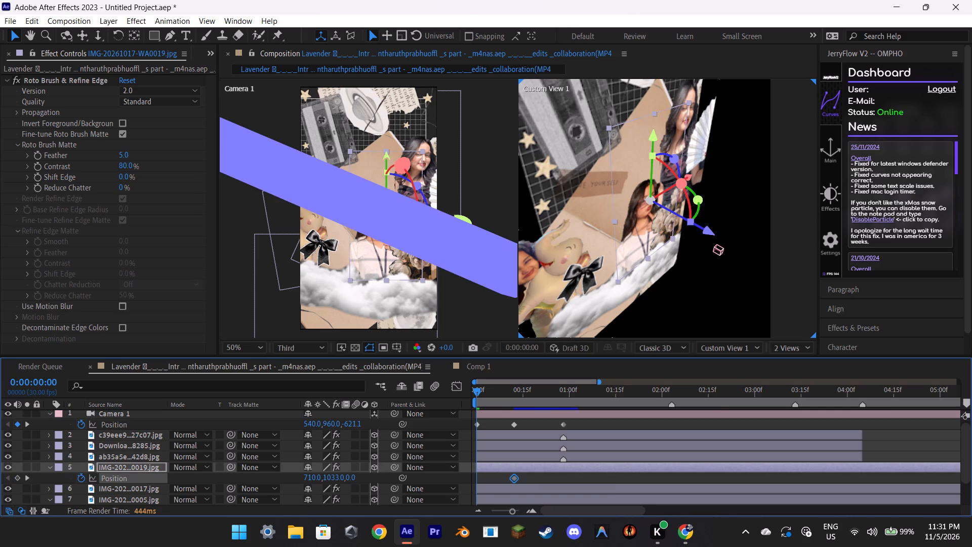
{"action": "left_click", "coordinate": [18, 480]}
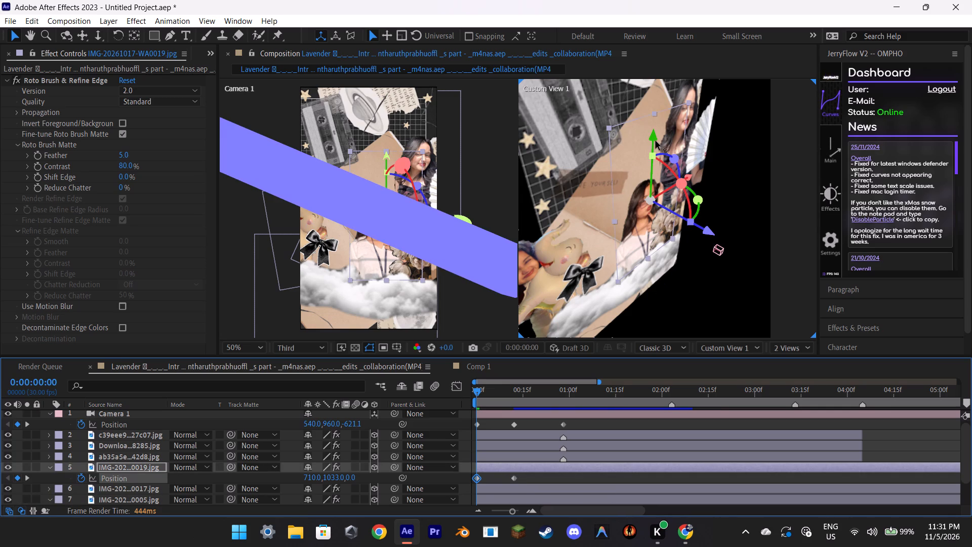
{"action": "left_click_drag", "start_coordinate": [656, 141], "coordinate": [656, 183], "text": "ctrl"}
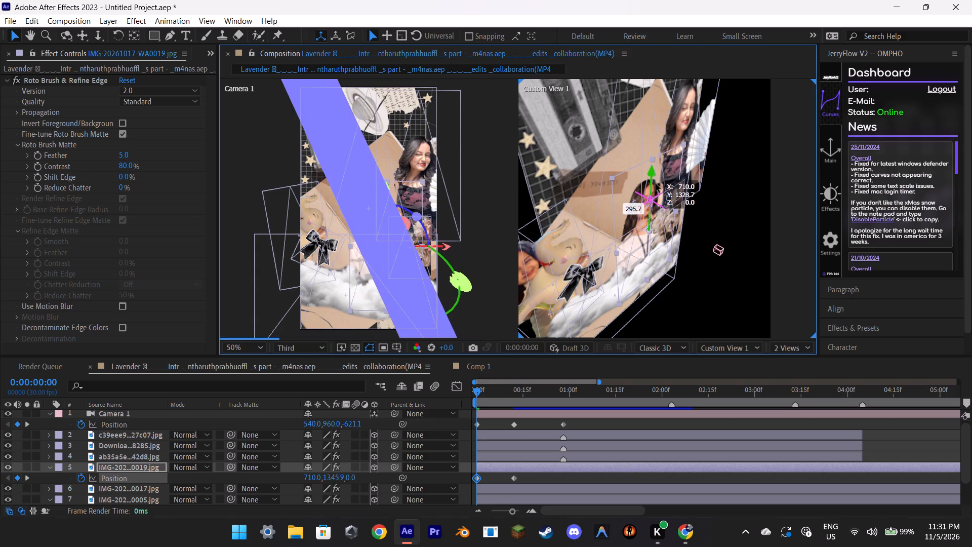
{"action": "left_click_drag", "start_coordinate": [656, 183], "coordinate": [657, 197], "text": "ctrl"}
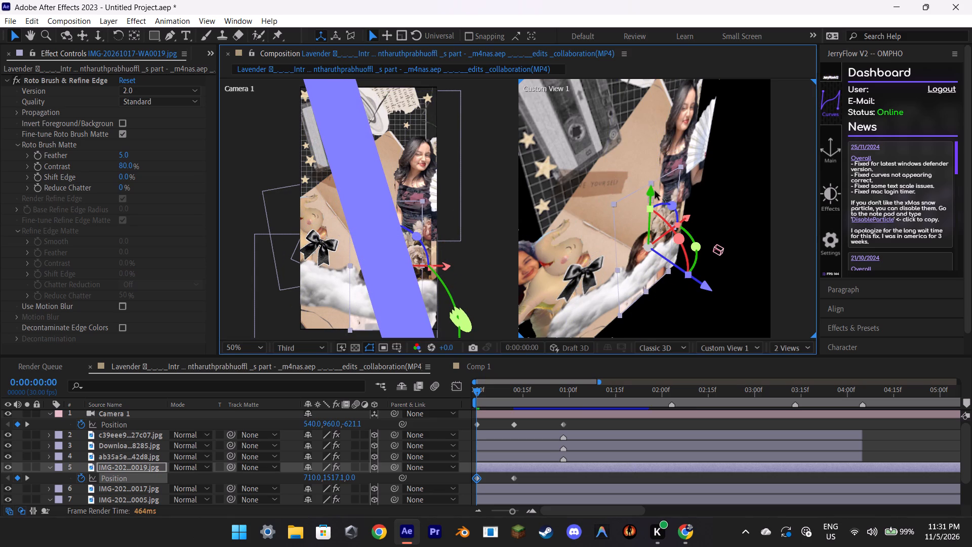
{"action": "left_click_drag", "start_coordinate": [654, 191], "coordinate": [651, 156], "text": "ctrl"}
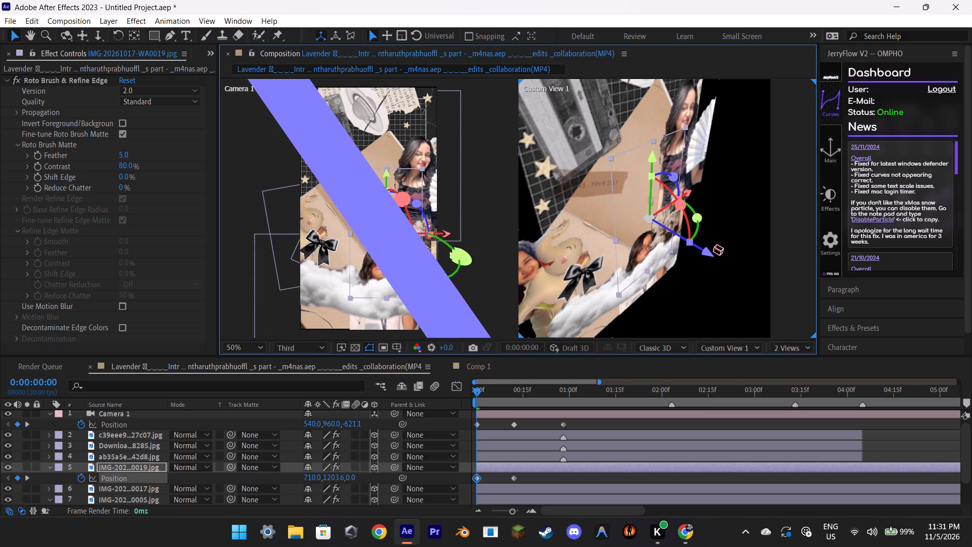
Preview the three portraits sliding into place during the camera push-in between 0:00:00:00 and about 0:00:00:14.
{"action": "left_click_drag", "start_coordinate": [492, 392], "coordinate": [502, 392]}
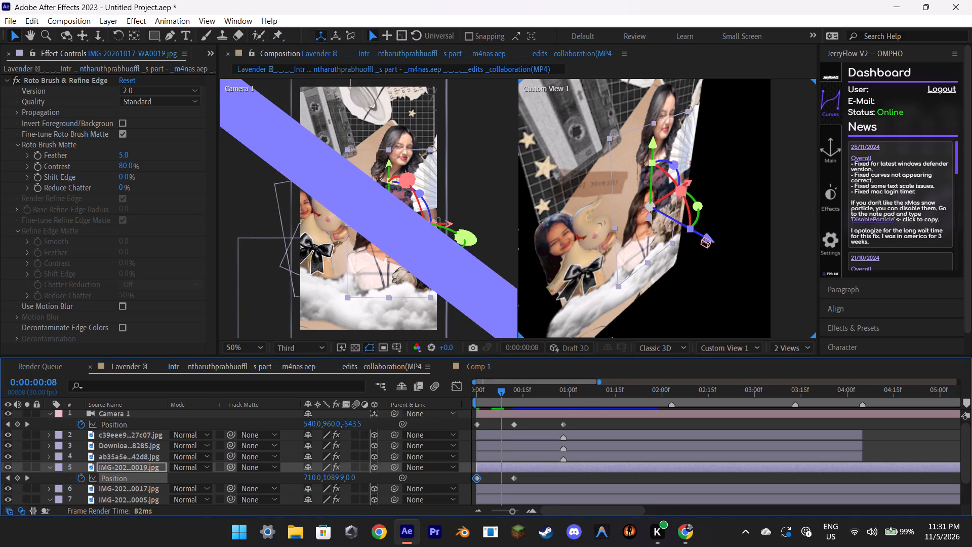
{"action": "left_click", "coordinate": [465, 422]}
{"action": "left_click_drag", "start_coordinate": [507, 392], "coordinate": [481, 397]}
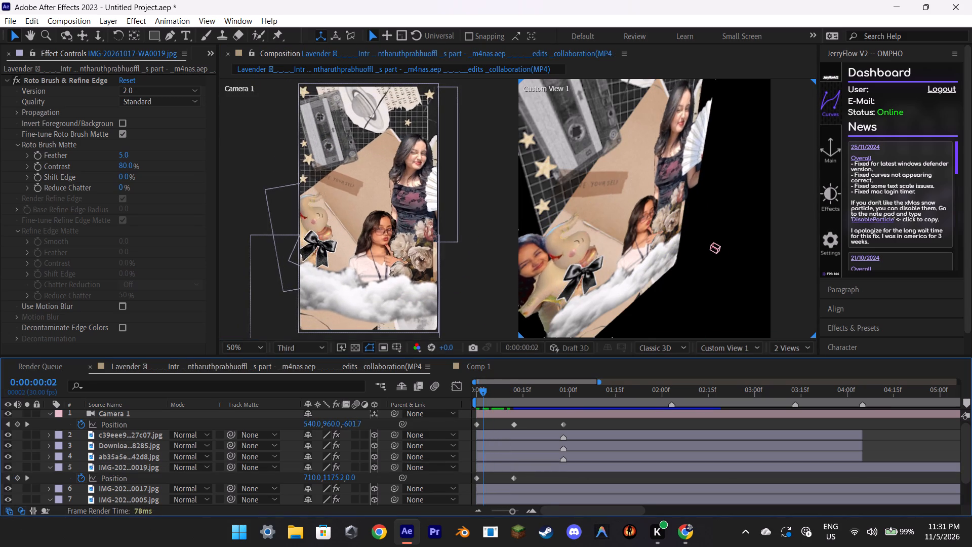
{"action": "left_click_drag", "start_coordinate": [481, 397], "coordinate": [519, 394]}
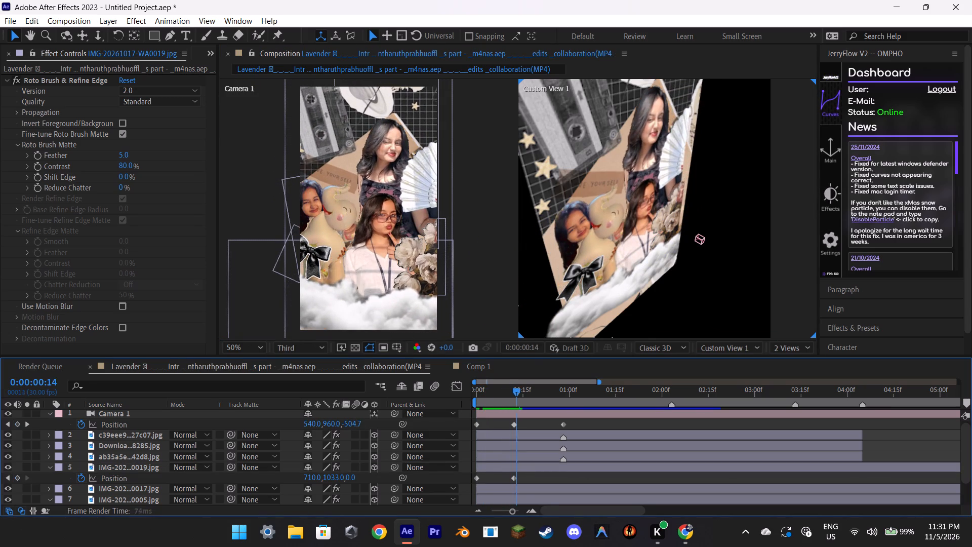
{"action": "left_click_drag", "start_coordinate": [519, 394], "coordinate": [495, 396]}
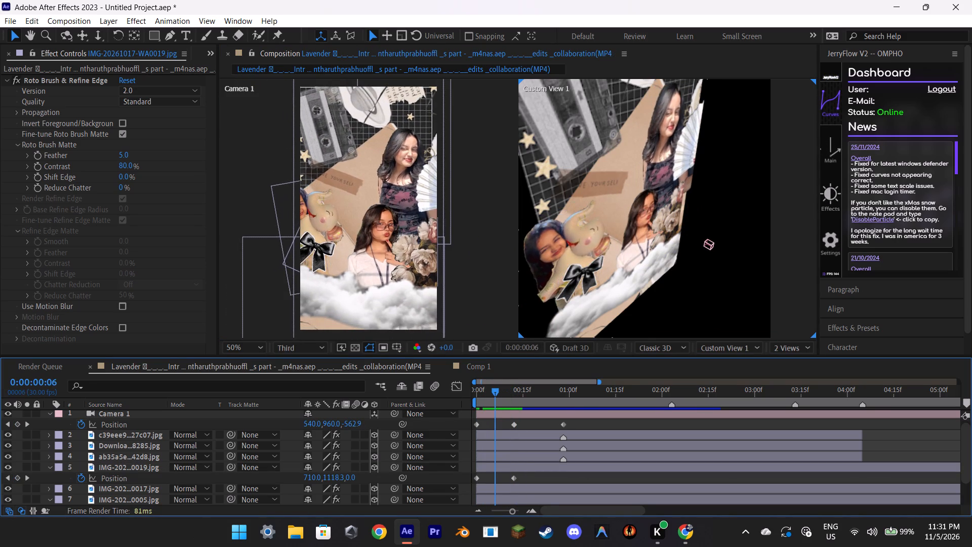
{"action": "left_click_drag", "start_coordinate": [495, 396], "coordinate": [503, 396]}
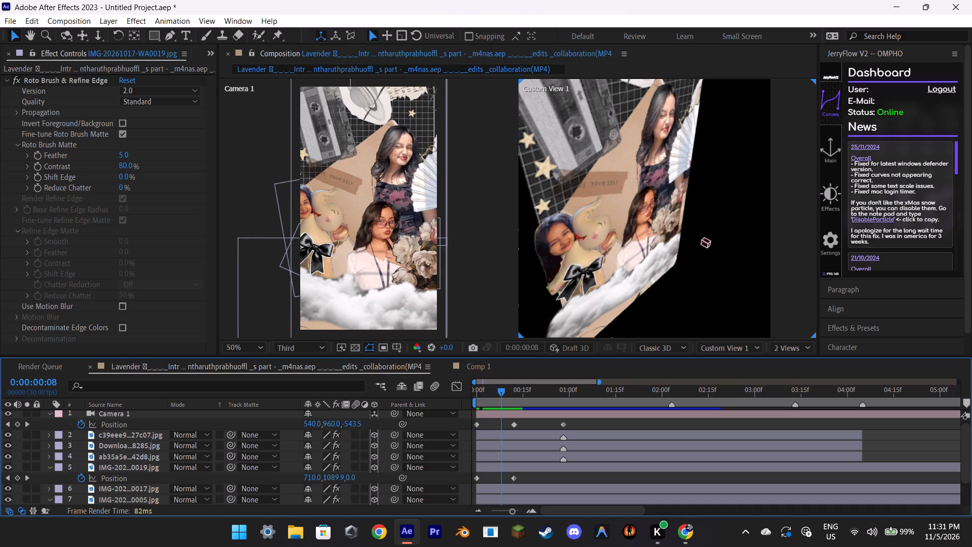
{"action": "left_click_drag", "start_coordinate": [503, 396], "coordinate": [461, 396]}
{"action": "key", "text": "space"}
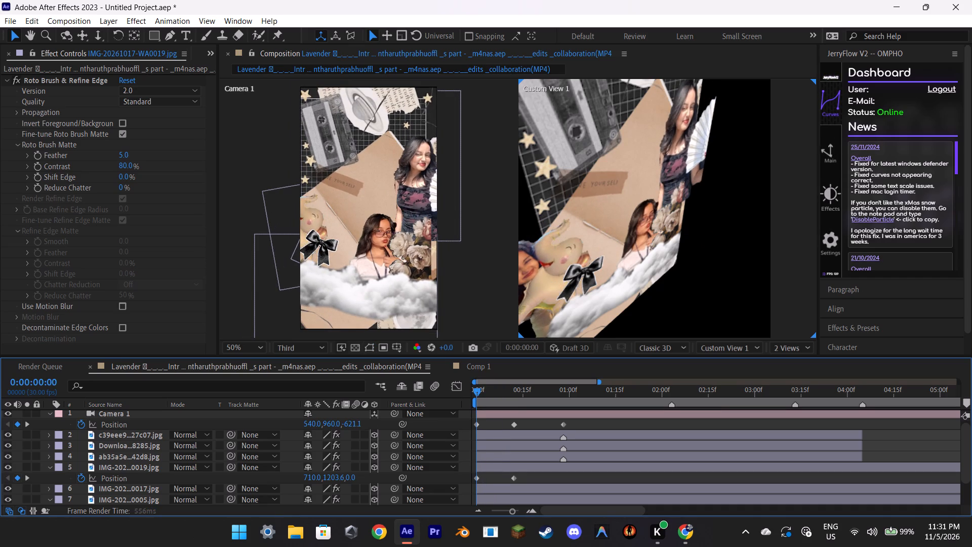
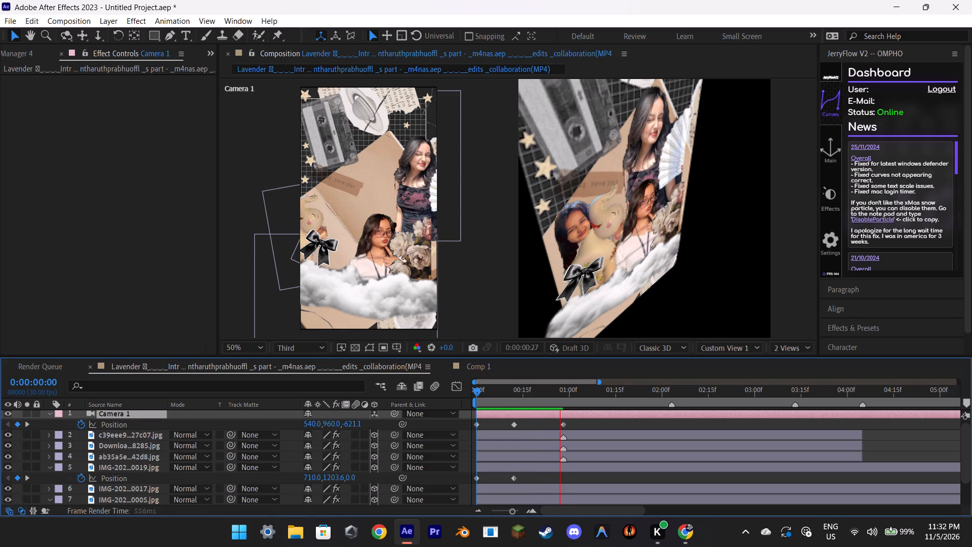
Play back and scrub the opening of the collage animation to check the camera move, returning to the first frame.
{"action": "left_click_drag", "start_coordinate": [566, 396], "coordinate": [547, 396]}
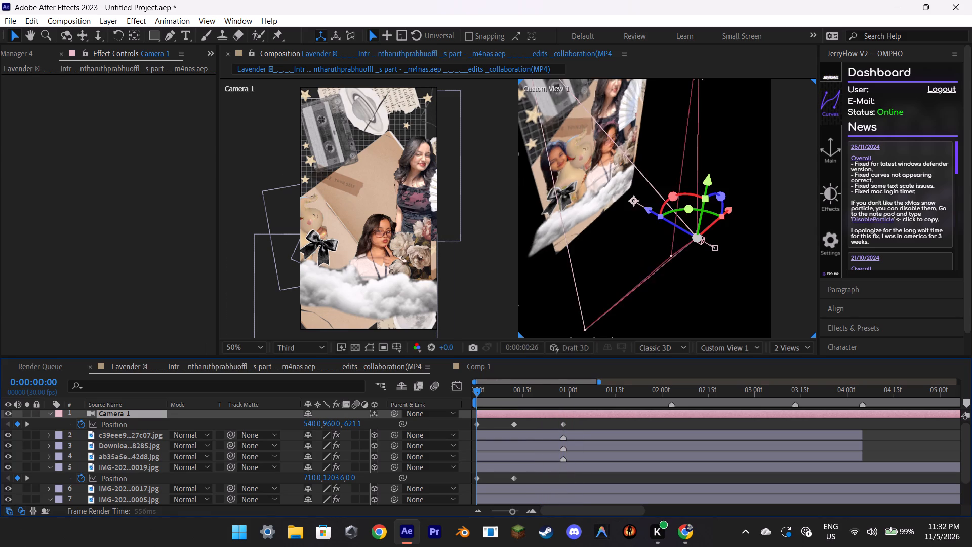
{"action": "left_click_drag", "start_coordinate": [547, 396], "coordinate": [441, 395]}
{"action": "key", "text": "space"}
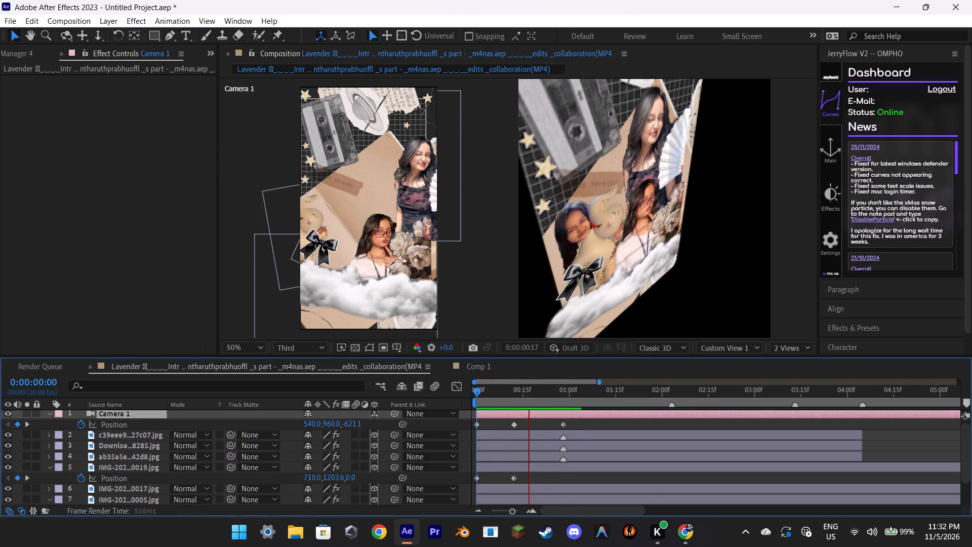
{"action": "left_click_drag", "start_coordinate": [526, 388], "coordinate": [447, 393]}
{"action": "key", "text": "space"}
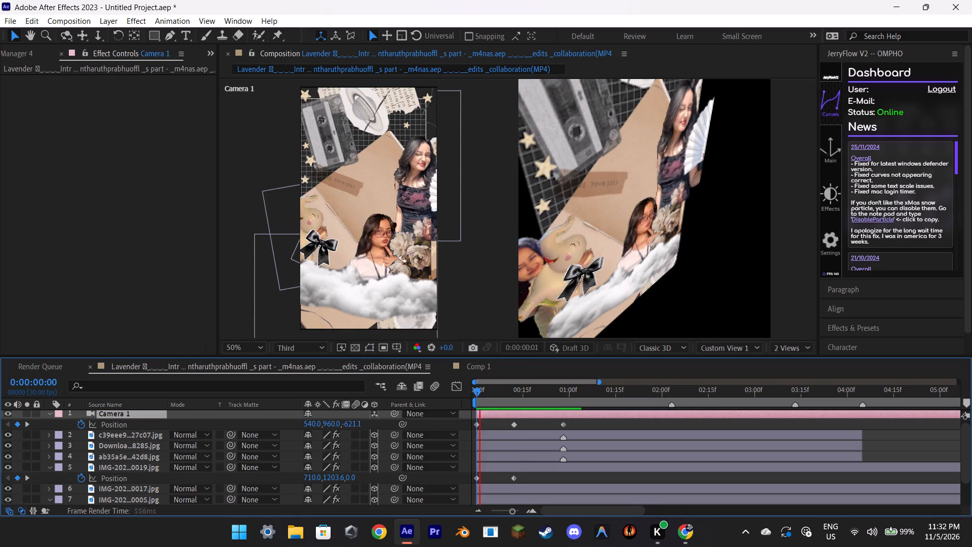
{"action": "key", "text": "space"}
{"action": "left_click_drag", "start_coordinate": [495, 395], "coordinate": [469, 397]}
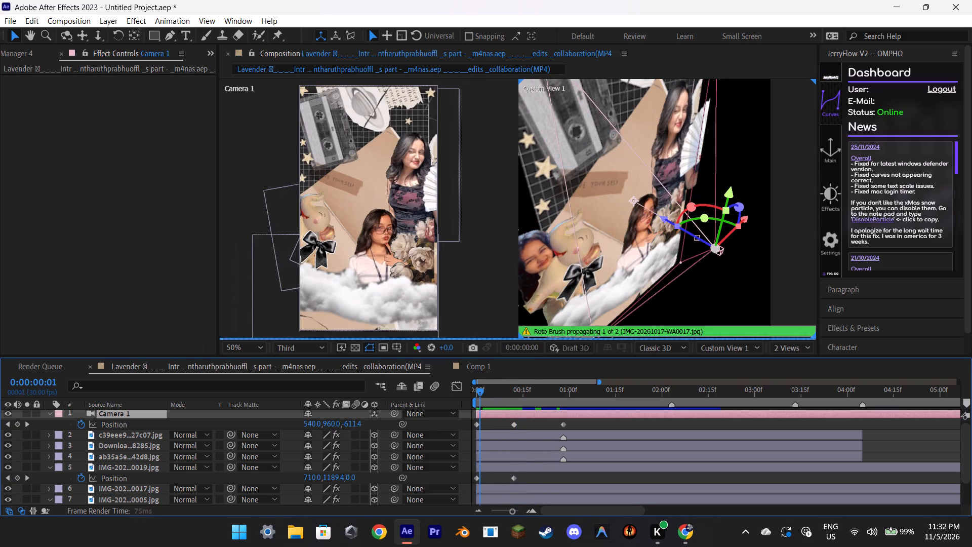
{"action": "left_click_drag", "start_coordinate": [469, 397], "coordinate": [465, 397]}
Switch the composition's Camera 1 view to the Default view, keeping Custom View 1 alongside it.
{"action": "left_click", "coordinate": [462, 329]}
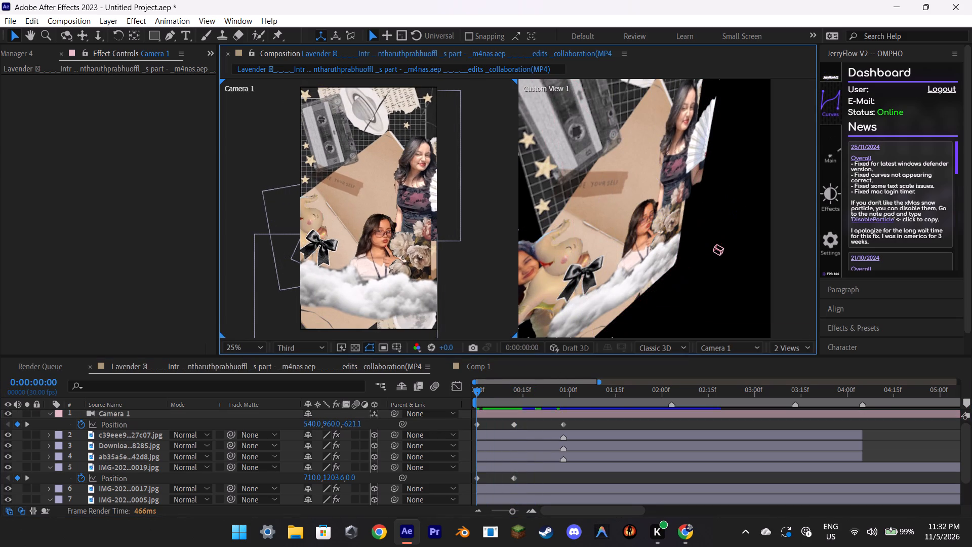
{"action": "left_click", "coordinate": [419, 327]}
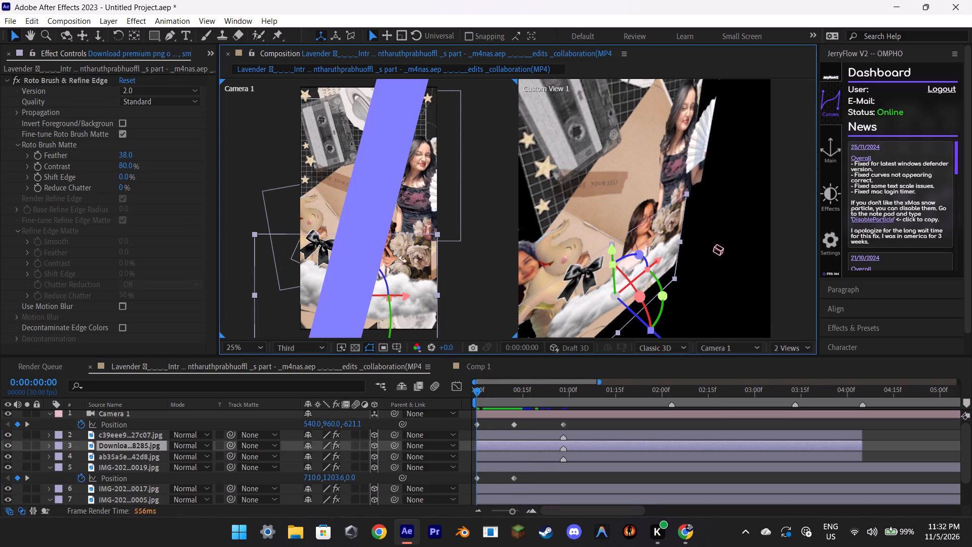
{"action": "left_click", "coordinate": [711, 353]}
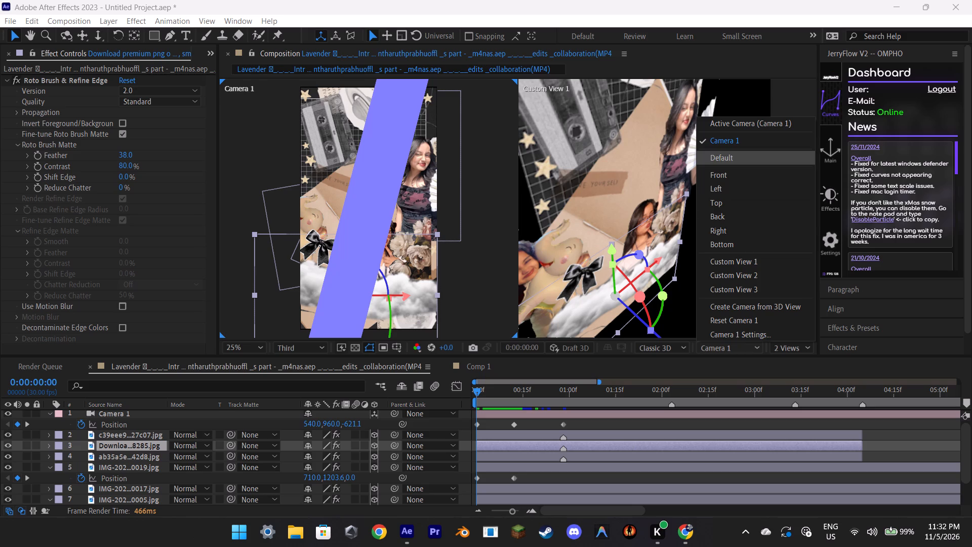
{"action": "left_click", "coordinate": [744, 157]}
Preview the animation from the first frame in the Default view and scrub ahead to 0:00:05:08.
{"action": "left_click_drag", "start_coordinate": [516, 387], "coordinate": [506, 388]}
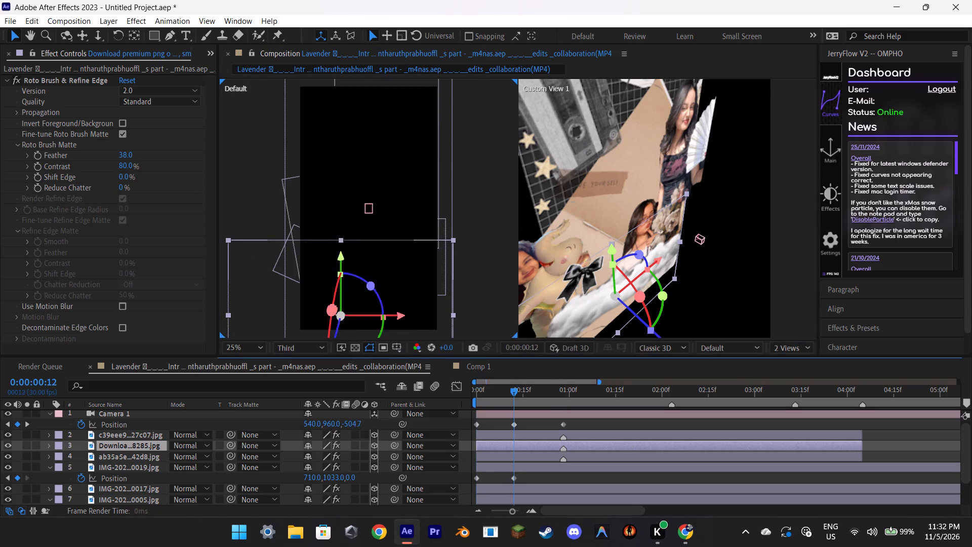
{"action": "left_click_drag", "start_coordinate": [506, 388], "coordinate": [462, 394]}
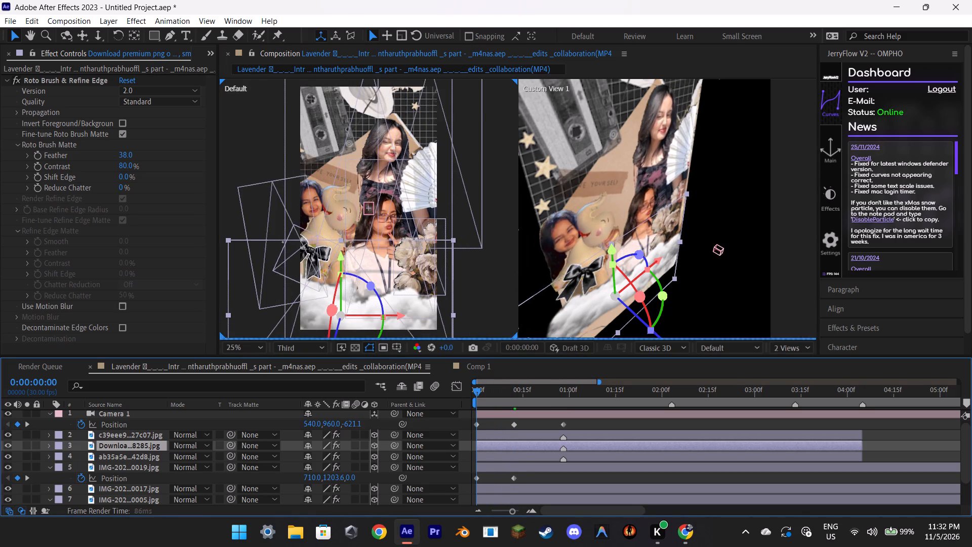
{"action": "key", "text": "space"}
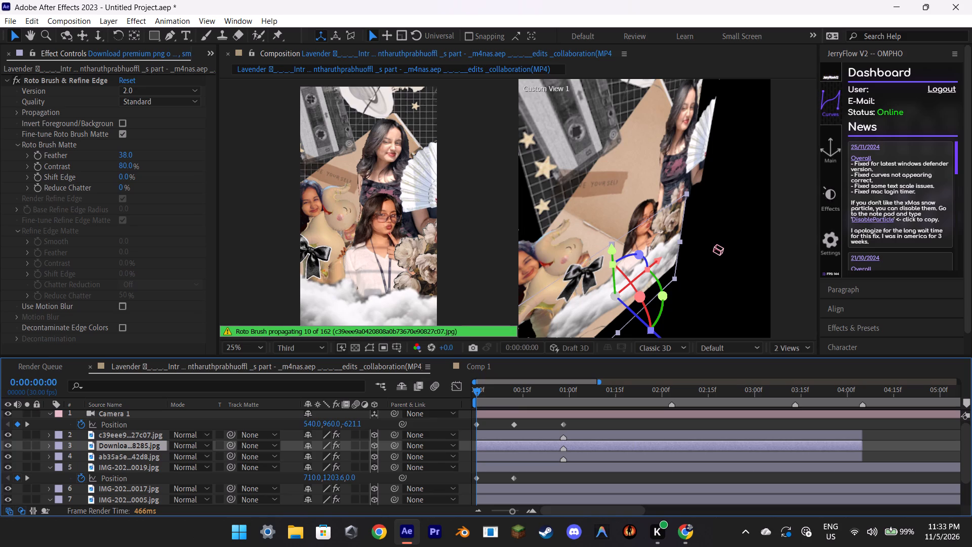
{"action": "left_click_drag", "start_coordinate": [487, 389], "coordinate": [578, 395]}
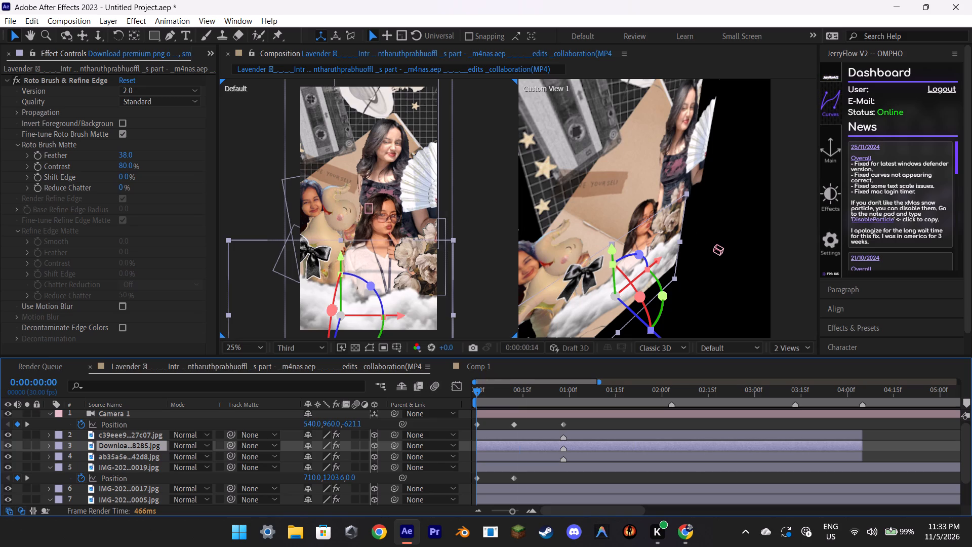
{"action": "left_click_drag", "start_coordinate": [578, 395], "coordinate": [971, 422]}
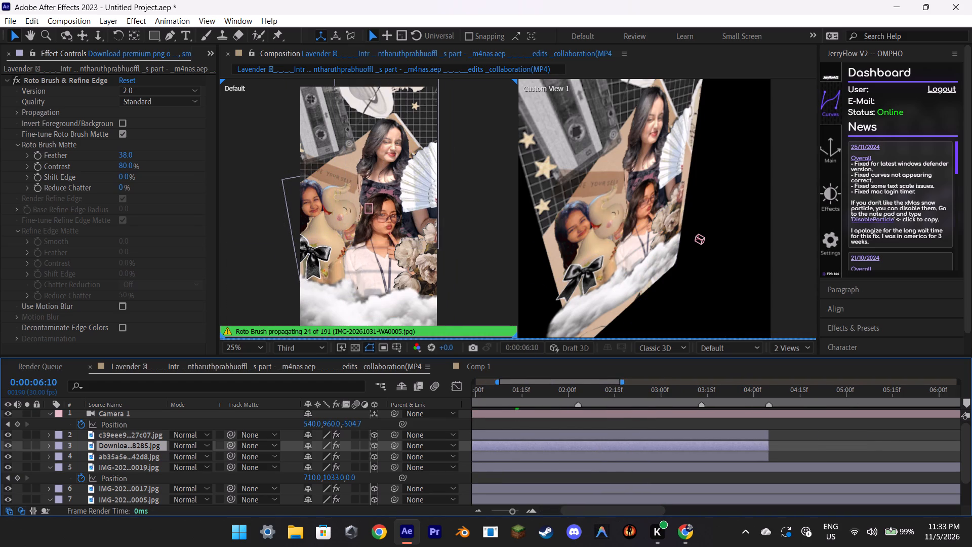
{"action": "left_click", "coordinate": [870, 390]}
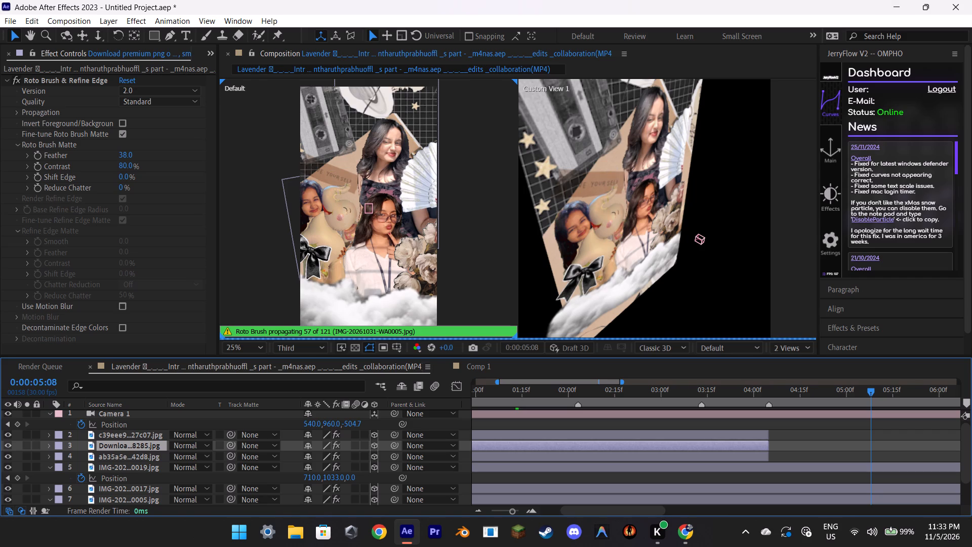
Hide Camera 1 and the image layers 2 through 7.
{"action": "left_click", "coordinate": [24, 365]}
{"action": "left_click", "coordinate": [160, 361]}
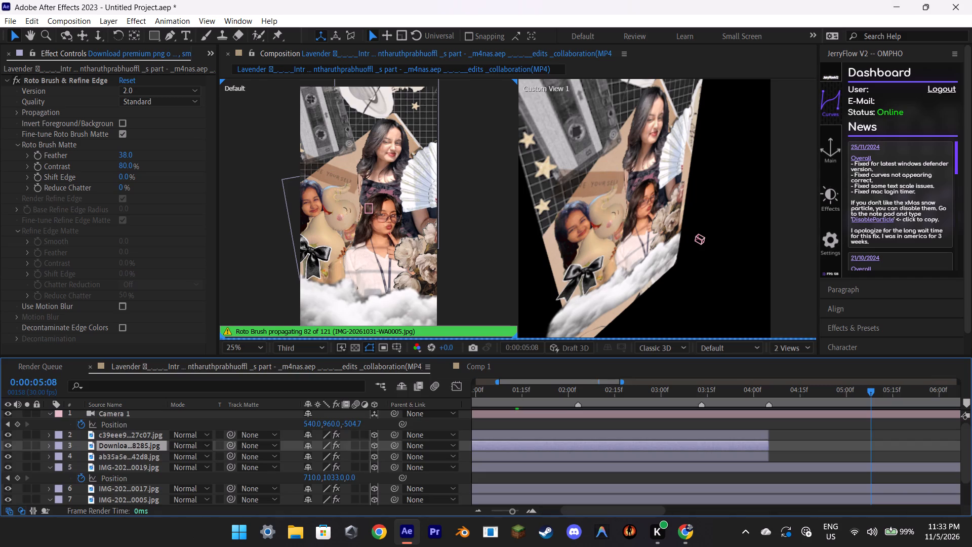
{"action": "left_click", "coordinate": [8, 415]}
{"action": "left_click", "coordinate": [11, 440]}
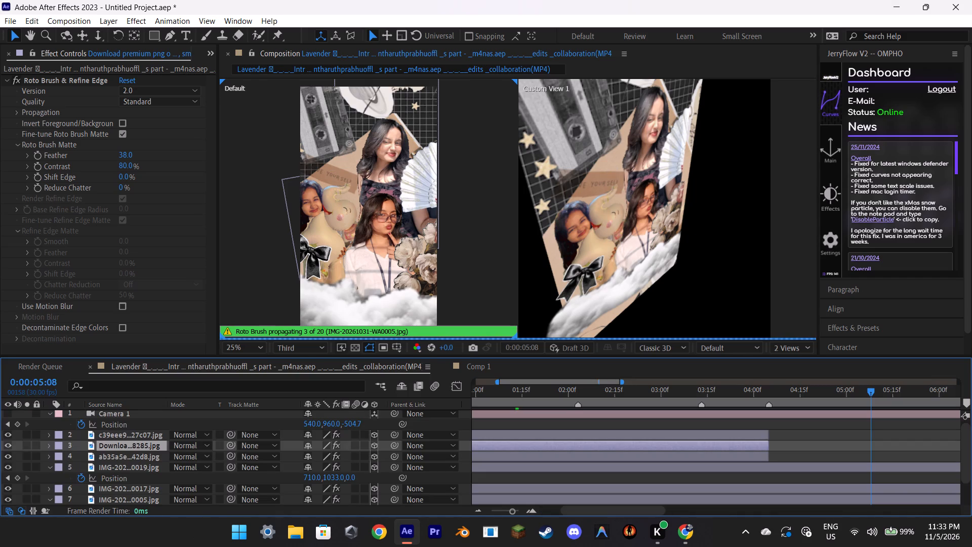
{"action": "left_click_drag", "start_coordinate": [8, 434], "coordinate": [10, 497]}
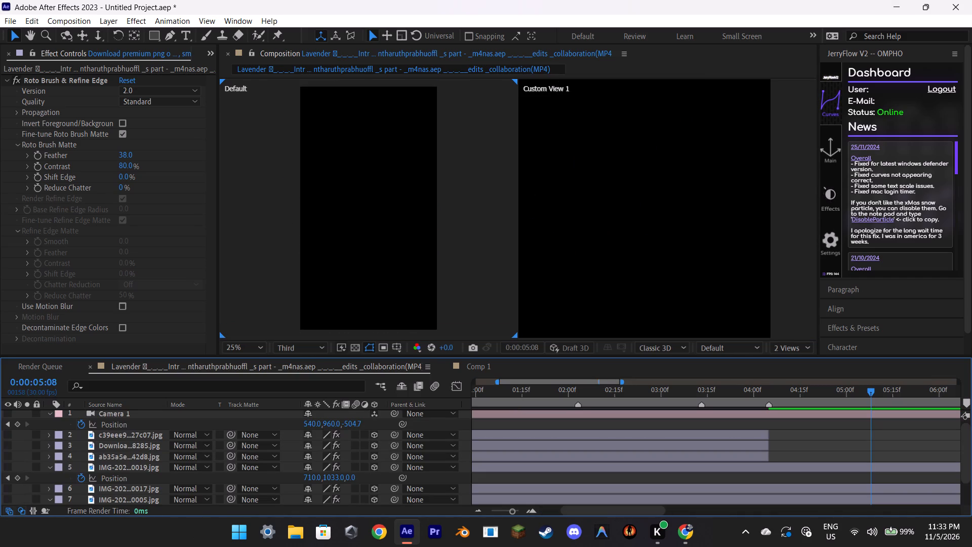
Turn on the visibility of the Lavender MP4 video layer beneath the images.
{"action": "scroll", "coordinate": [543, 464], "scroll_direction": "down", "scroll_amount": 4}
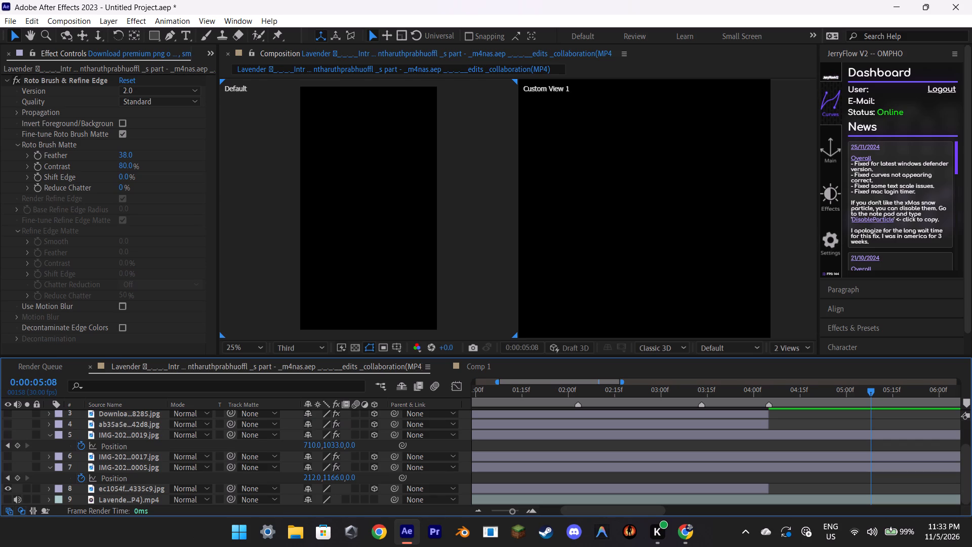
{"action": "left_click", "coordinate": [2, 496]}
{"action": "left_click", "coordinate": [7, 497]}
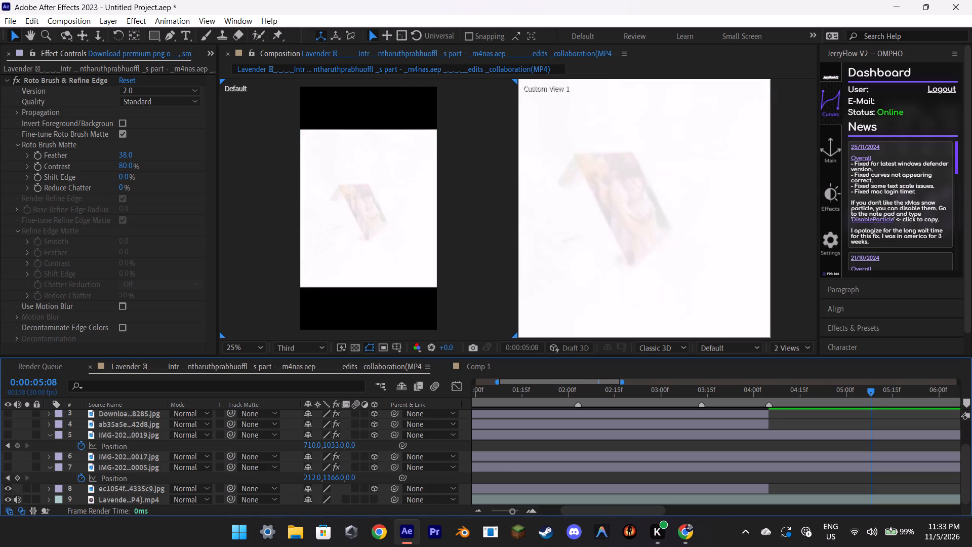
Play the composition from the first frame with the cutout layers hidden, and return to the start.
{"action": "left_click_drag", "start_coordinate": [510, 389], "coordinate": [455, 399]}
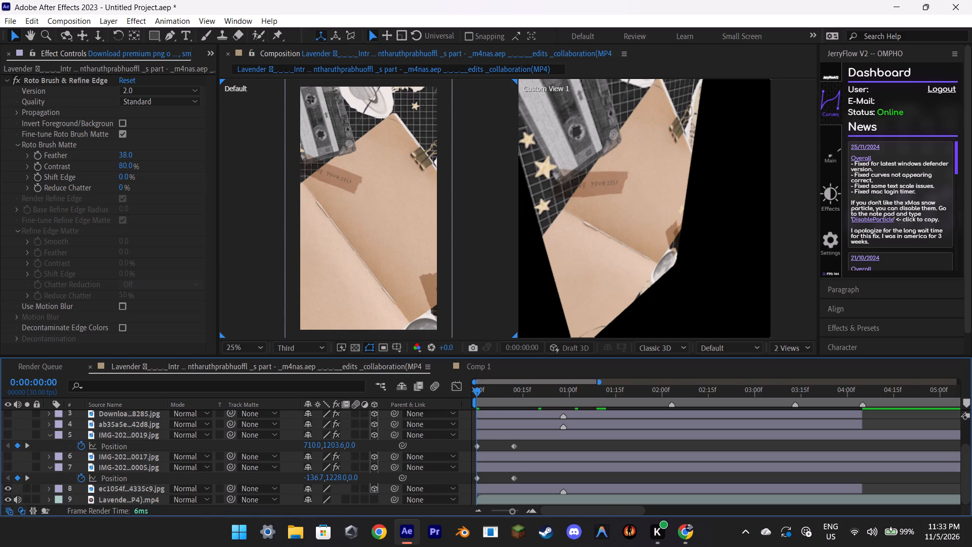
{"action": "key", "text": "space"}
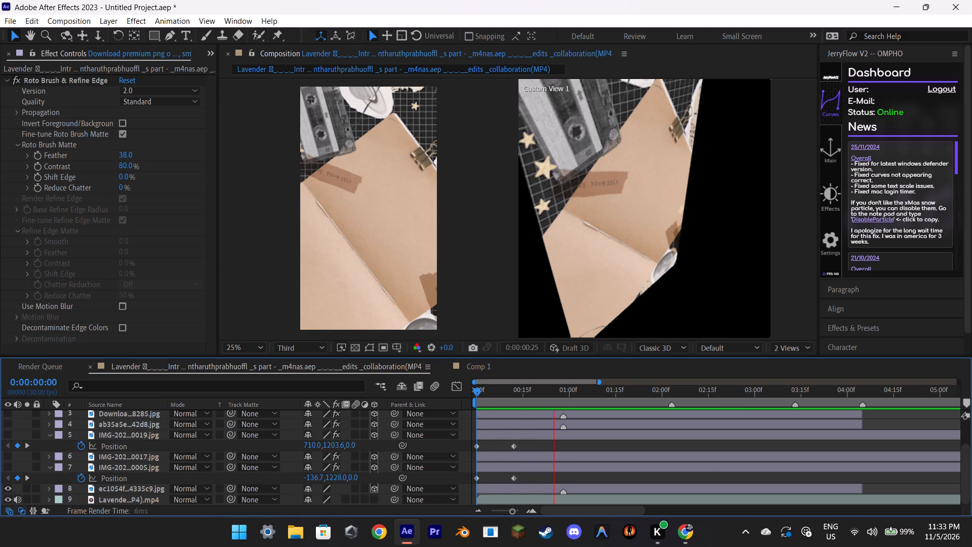
{"action": "key", "text": "space"}
{"action": "left_click_drag", "start_coordinate": [525, 395], "coordinate": [451, 400]}
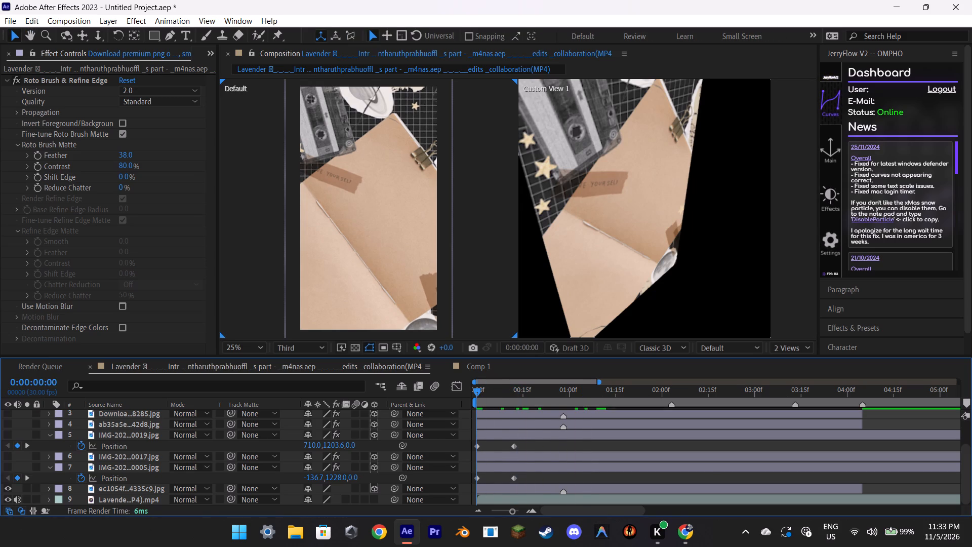
Show image layers 2 through 7 and Camera 1 again, and collapse the layers' keyframed properties.
{"action": "left_click_drag", "start_coordinate": [7, 470], "coordinate": [9, 401]}
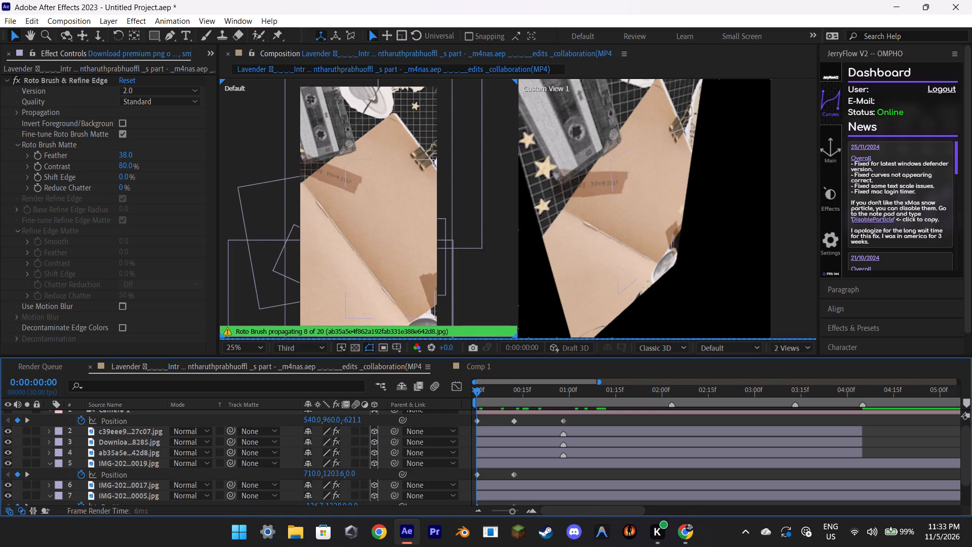
{"action": "left_click", "coordinate": [78, 460]}
{"action": "key", "text": "u"}
{"action": "scroll", "coordinate": [78, 460], "scroll_direction": "up", "scroll_amount": 4}
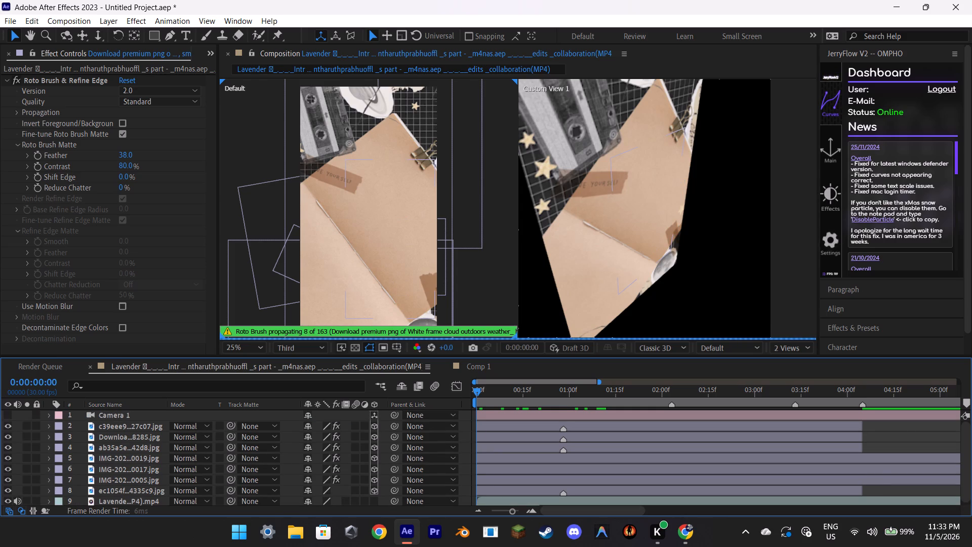
{"action": "left_click", "coordinate": [7, 414]}
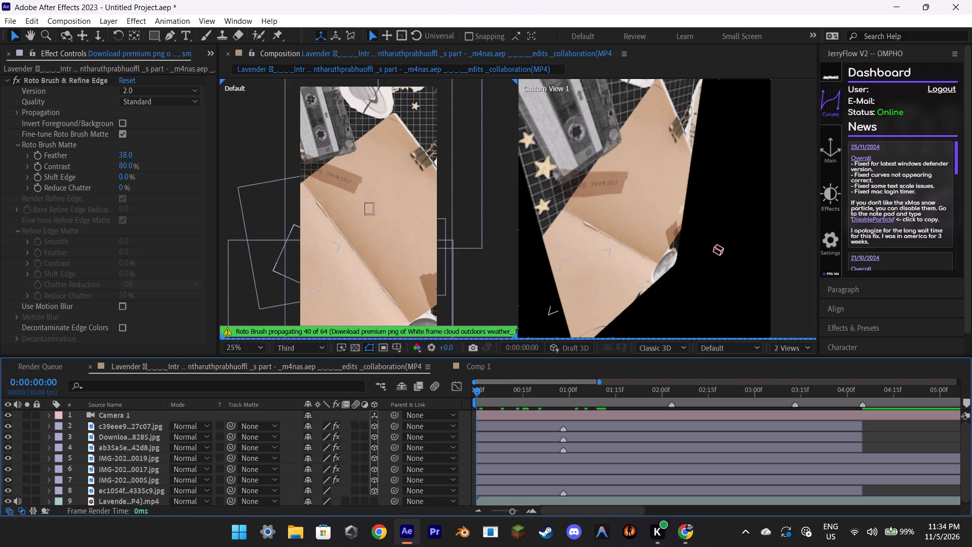
Inspect Camera 1's Transform properties and collapse the Transform group again.
{"action": "left_click", "coordinate": [47, 417]}
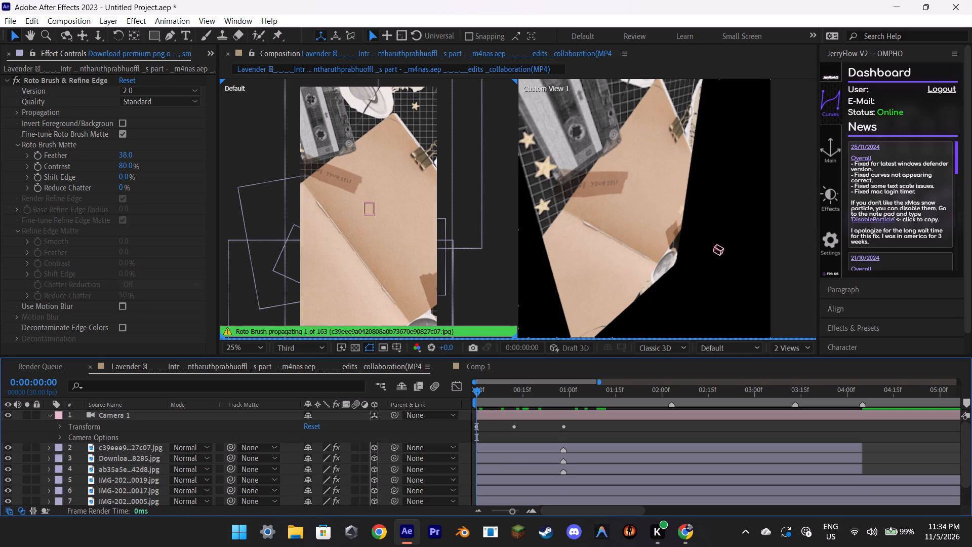
{"action": "left_click", "coordinate": [60, 427]}
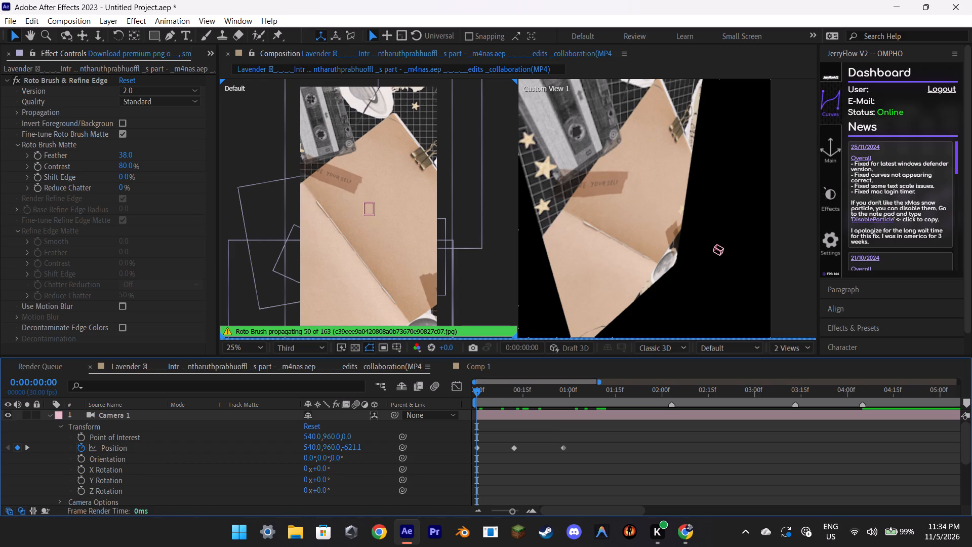
{"action": "left_click", "coordinate": [62, 427]}
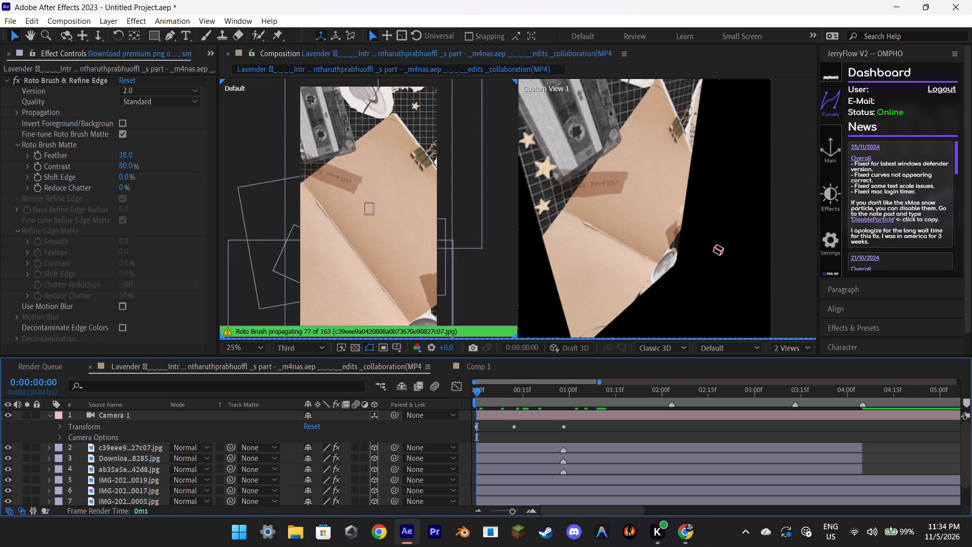
Scrub through the camera's keyframes and on to 0:00:04:11 to examine where the collage scene ends.
{"action": "left_click_drag", "start_coordinate": [476, 390], "coordinate": [489, 392]}
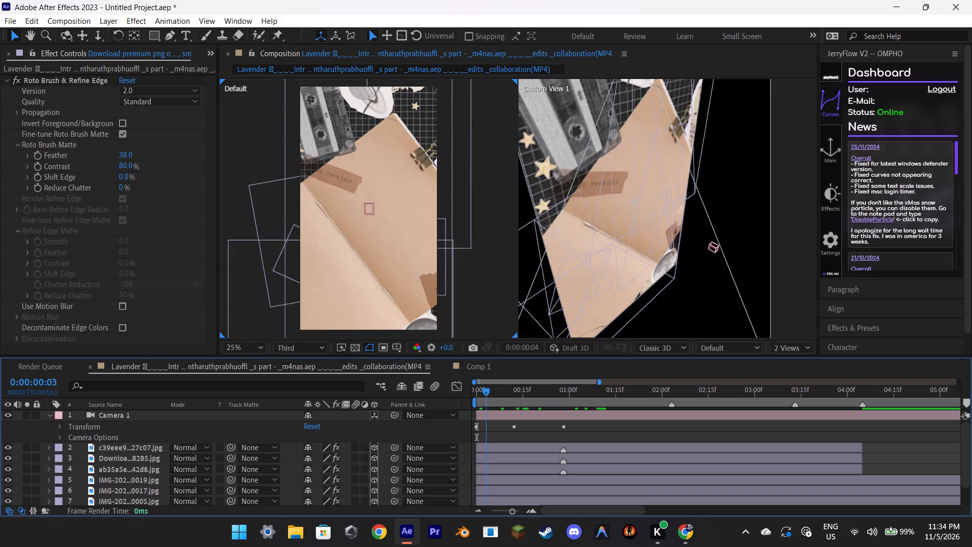
{"action": "left_click_drag", "start_coordinate": [489, 392], "coordinate": [492, 392]}
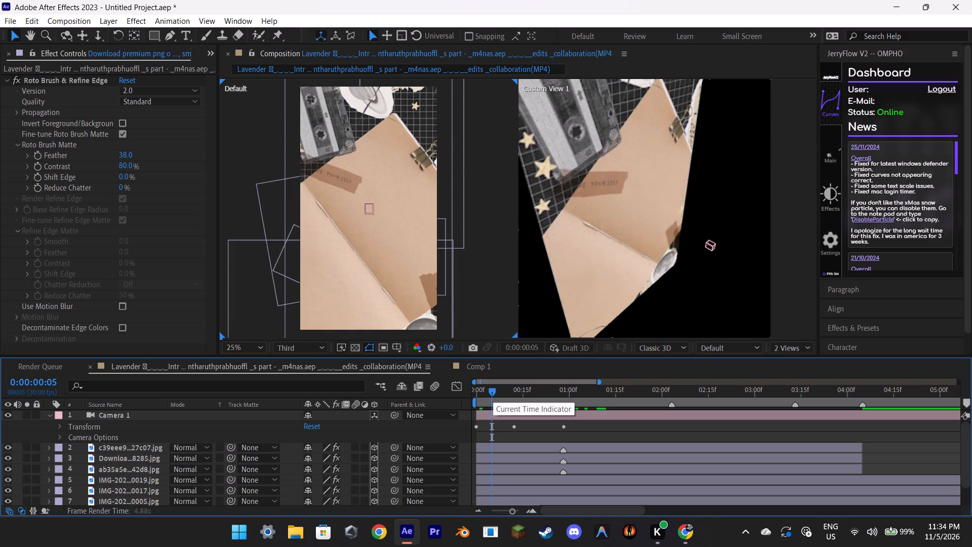
{"action": "left_click_drag", "start_coordinate": [499, 395], "coordinate": [518, 397]}
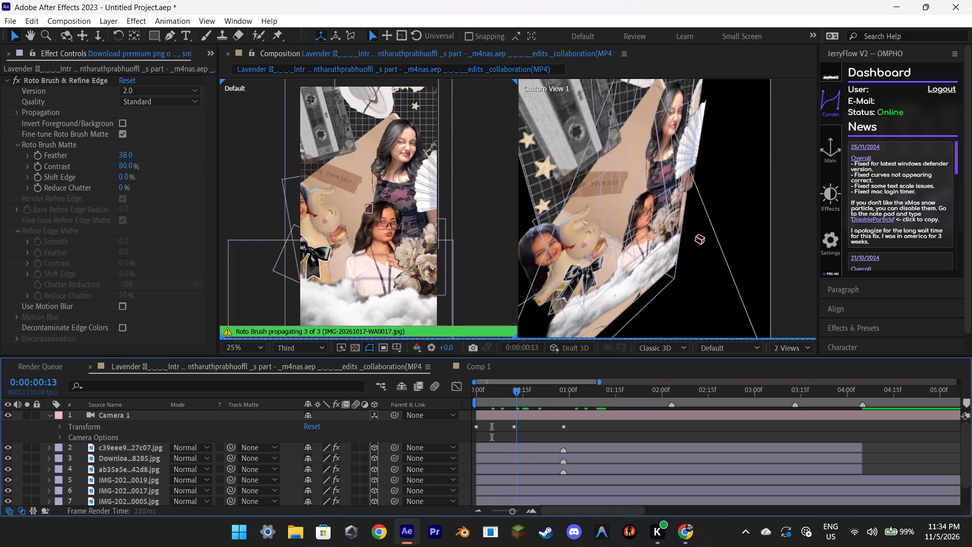
{"action": "left_click_drag", "start_coordinate": [518, 397], "coordinate": [544, 399]}
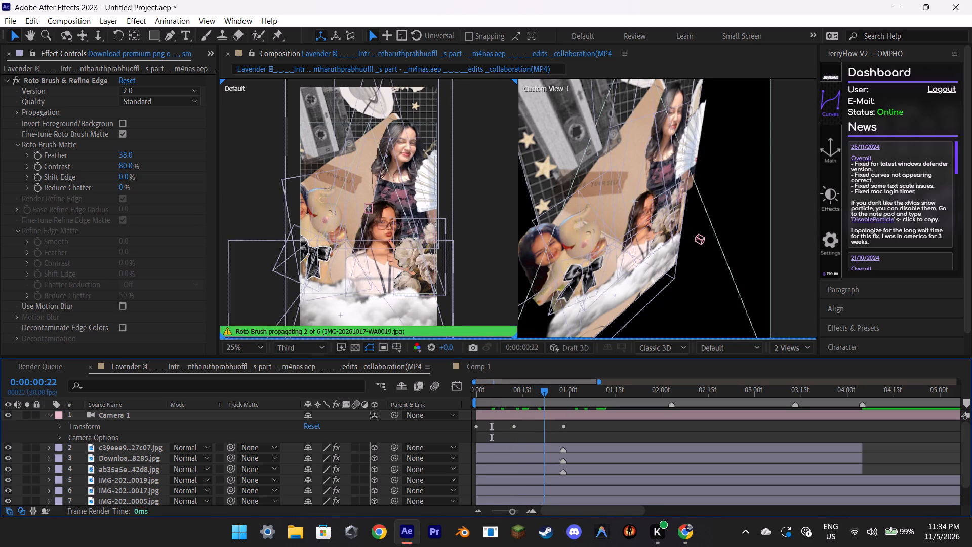
{"action": "left_click_drag", "start_coordinate": [544, 399], "coordinate": [563, 401]}
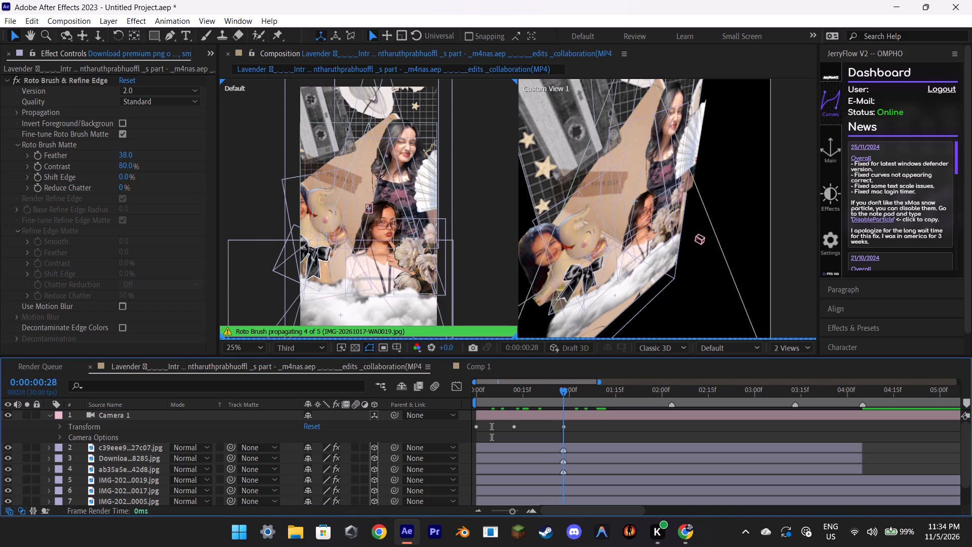
{"action": "left_click_drag", "start_coordinate": [563, 401], "coordinate": [882, 427]}
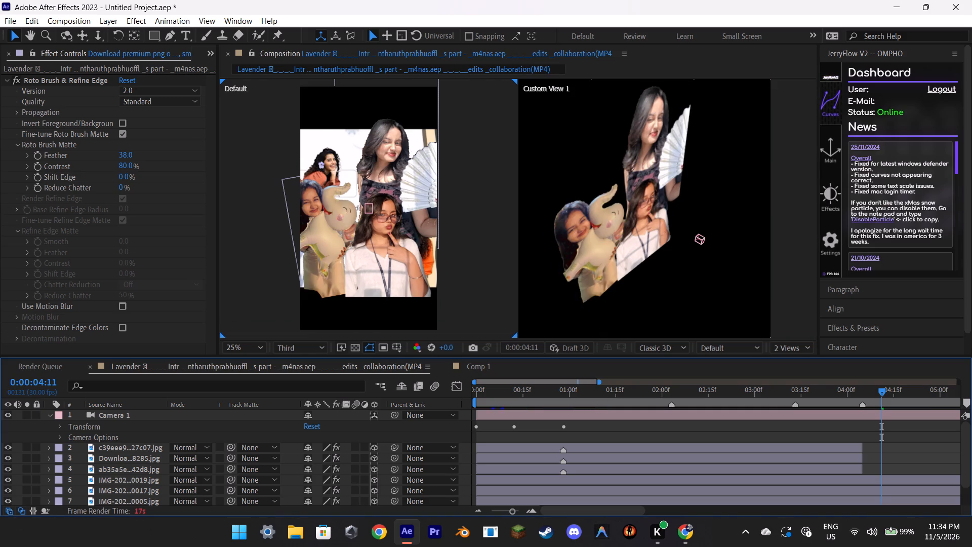
Split image layers 5, 6 and 7 at 0:00:04:05 and delete the parts after that time.
{"action": "left_click_drag", "start_coordinate": [874, 395], "coordinate": [865, 391]}
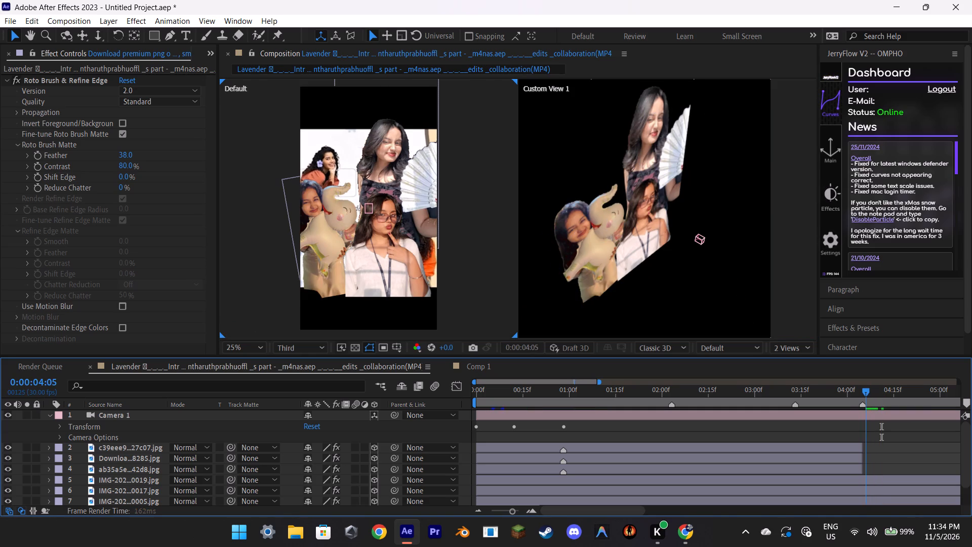
{"action": "left_click_drag", "start_coordinate": [865, 391], "coordinate": [865, 390]}
{"action": "left_click", "coordinate": [862, 478]}
{"action": "scroll", "coordinate": [865, 491], "scroll_direction": "down", "scroll_amount": 1}
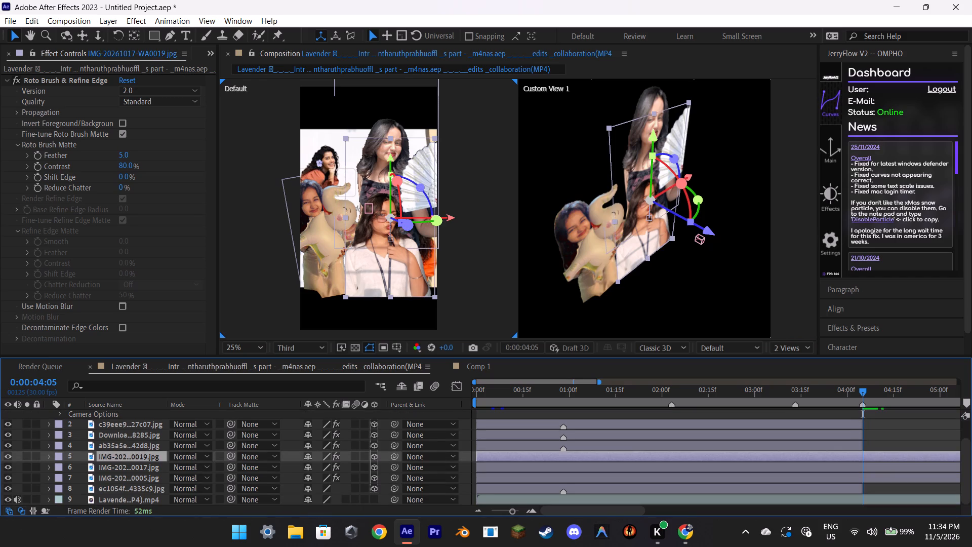
{"action": "left_click", "coordinate": [865, 481], "text": "shift"}
{"action": "key", "text": "ctrl+shift+d"}
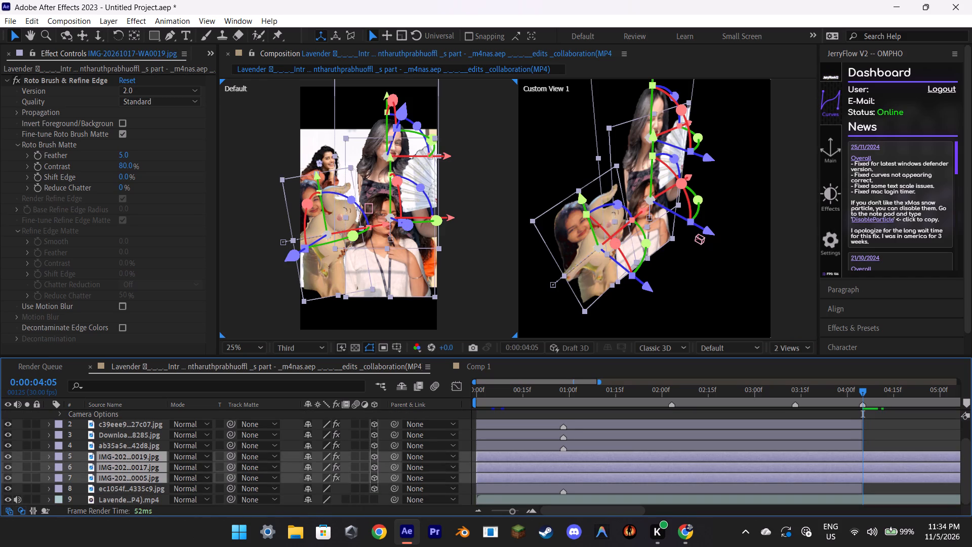
{"action": "key", "text": "BackSpace"}
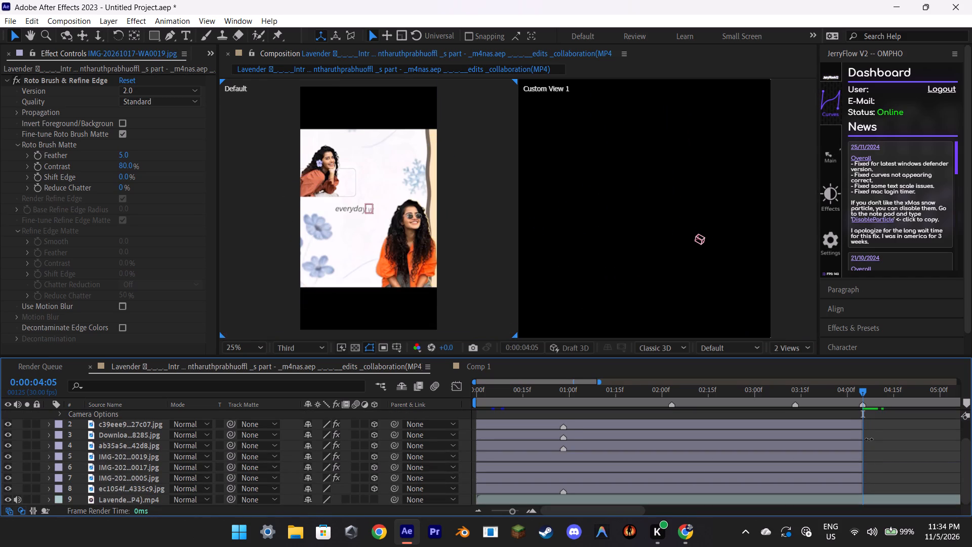
Scrub back through the collage scene to about 0:00:01:20 and forward to 0:00:04:10 to check where the layers end.
{"action": "left_click_drag", "start_coordinate": [866, 392], "coordinate": [876, 390]}
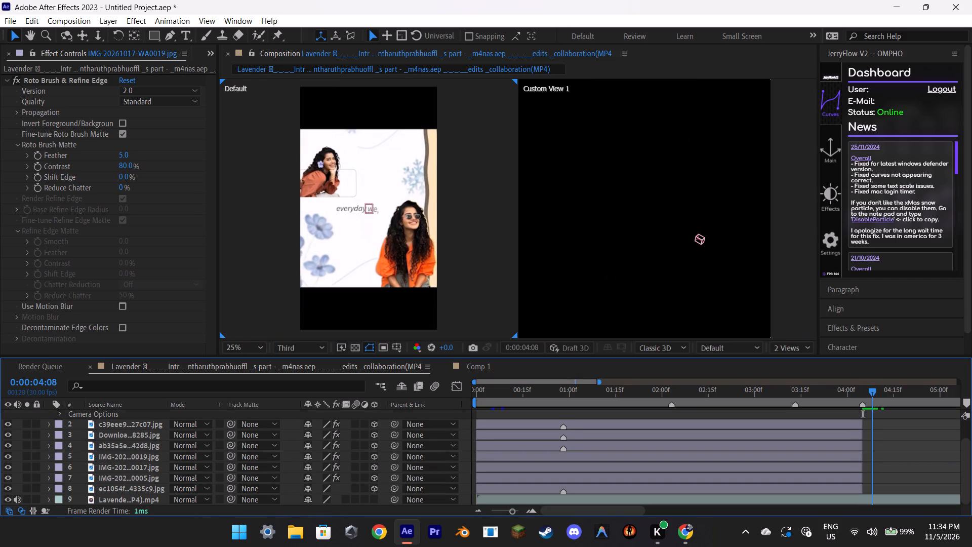
{"action": "left_click_drag", "start_coordinate": [876, 390], "coordinate": [870, 393]}
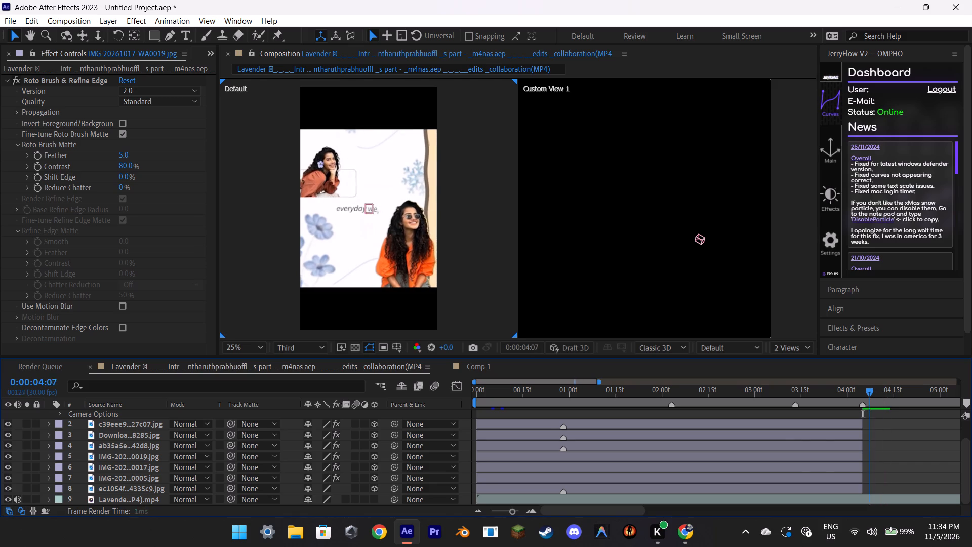
{"action": "left_click_drag", "start_coordinate": [870, 393], "coordinate": [694, 398]}
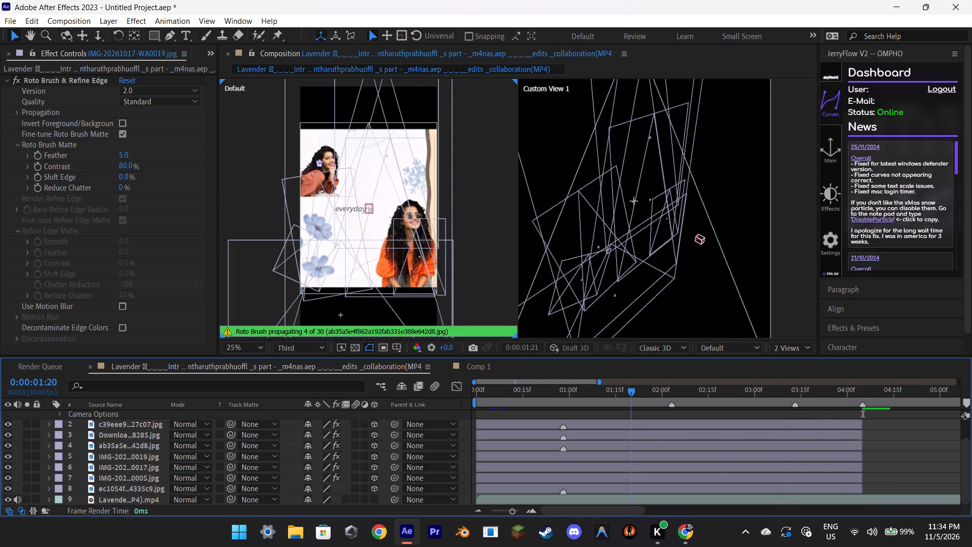
{"action": "left_click_drag", "start_coordinate": [694, 398], "coordinate": [882, 413]}
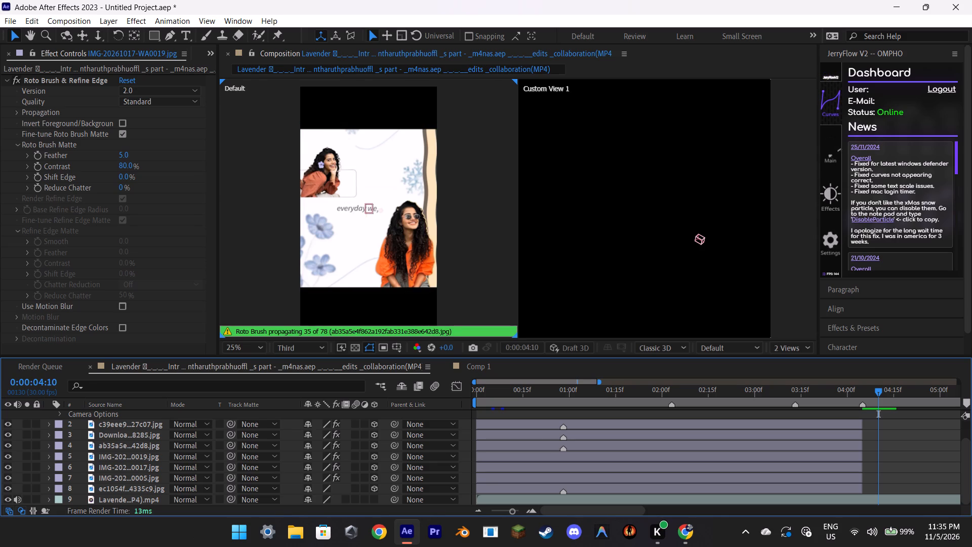